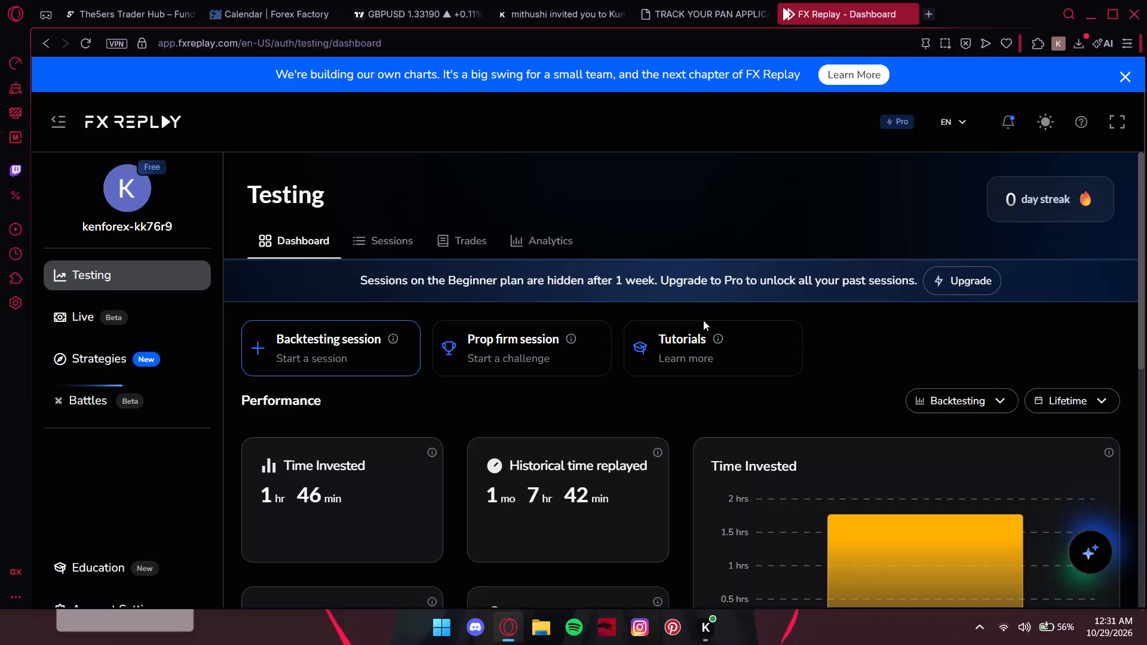
Dismiss the launch-offer popup about ₹ pricing that covers the Testing dashboard.
{"action": "scroll", "coordinate": [703, 320], "scroll_direction": "down", "scroll_amount": 2}
{"action": "scroll", "coordinate": [679, 444], "scroll_direction": "down", "scroll_amount": 3}
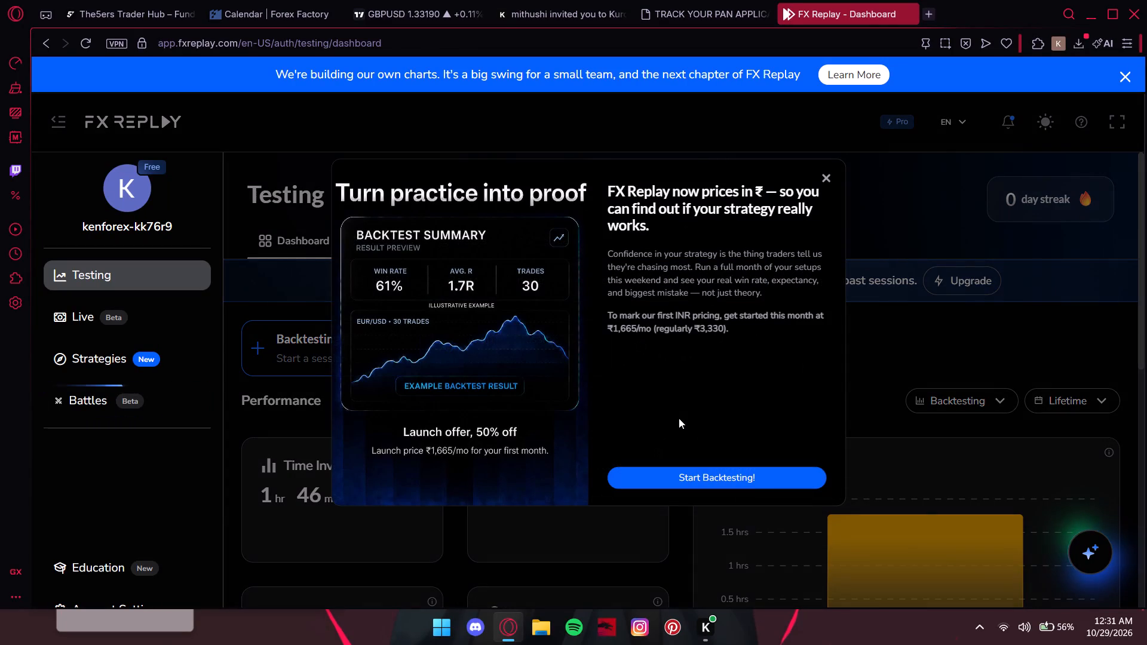
{"action": "left_click", "coordinate": [826, 176]}
{"action": "left_click", "coordinate": [826, 176]}
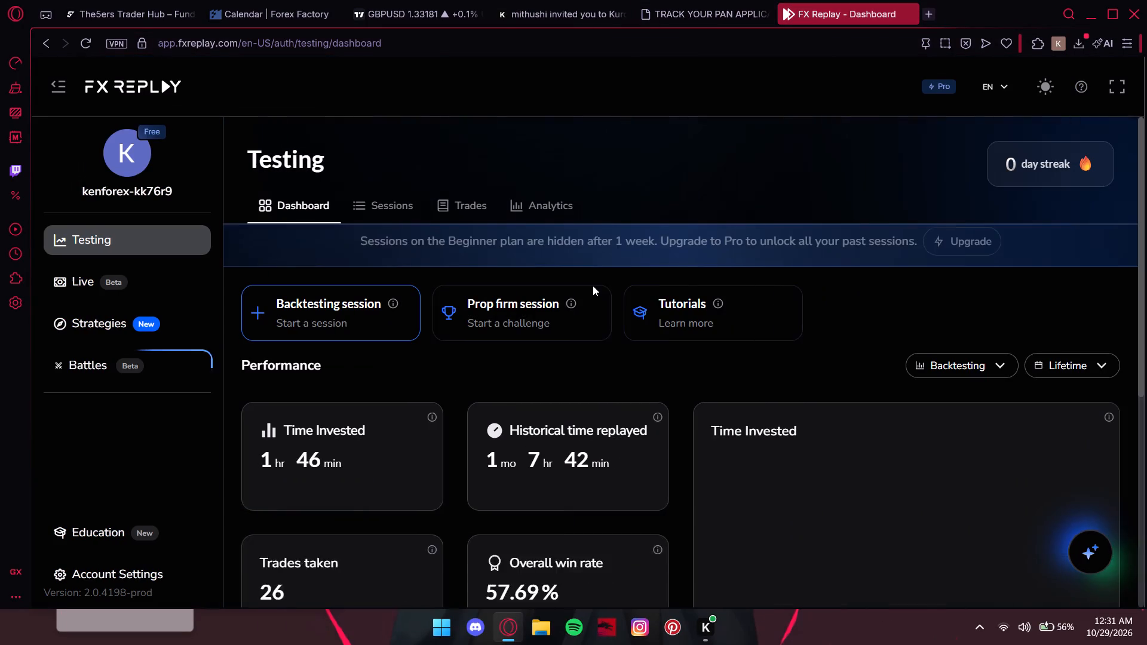
{"action": "scroll", "coordinate": [593, 285], "scroll_direction": "down", "scroll_amount": 2}
{"action": "scroll", "coordinate": [536, 401], "scroll_direction": "down", "scroll_amount": 2}
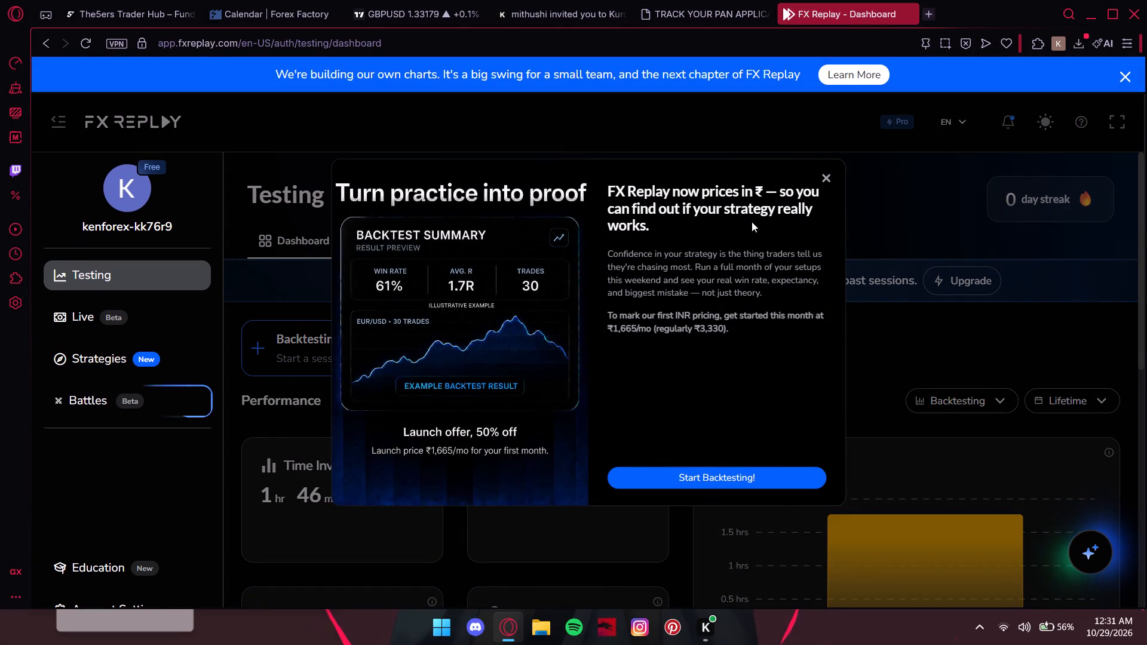
{"action": "left_click", "coordinate": [826, 174]}
Examine the performance cards and charts on the Testing dashboard, from time invested down to Recent Sessions.
{"action": "scroll", "coordinate": [568, 416], "scroll_direction": "down", "scroll_amount": 1}
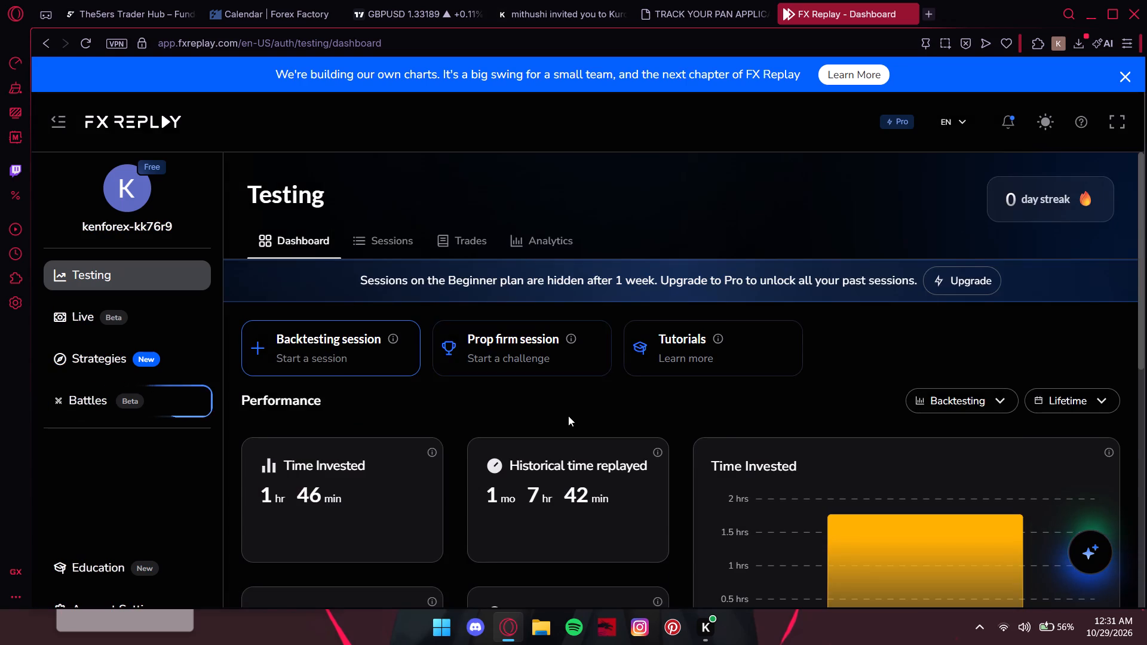
{"action": "scroll", "coordinate": [568, 416], "scroll_direction": "down", "scroll_amount": 2}
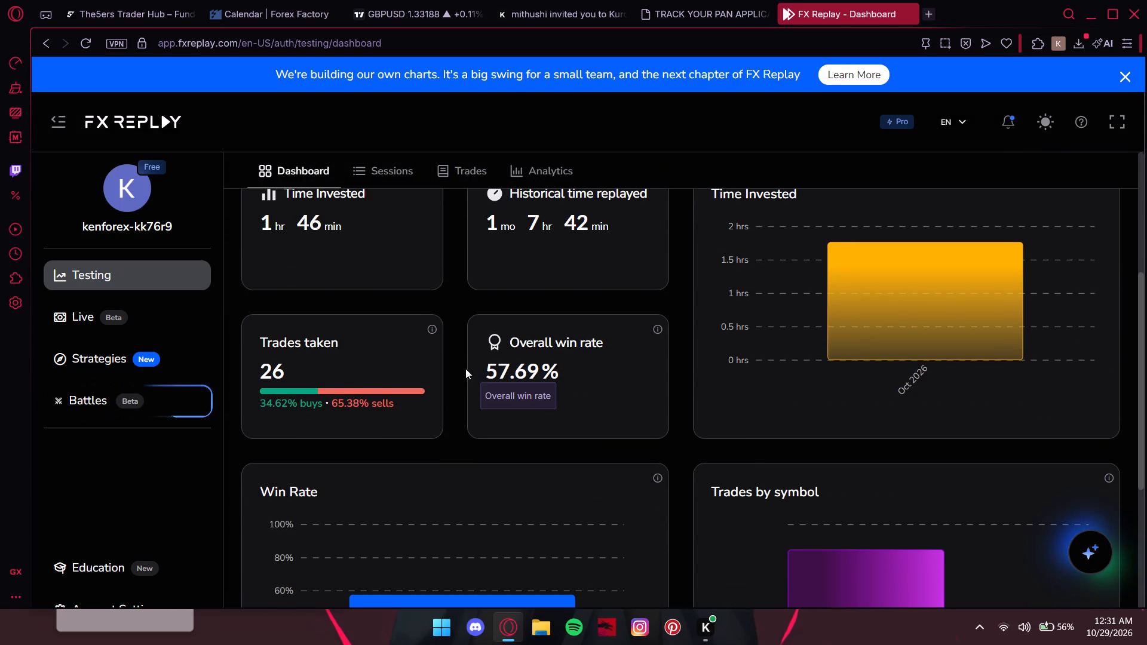
{"action": "scroll", "coordinate": [355, 378], "scroll_direction": "down", "scroll_amount": 1}
{"action": "scroll", "coordinate": [446, 403], "scroll_direction": "down", "scroll_amount": 1}
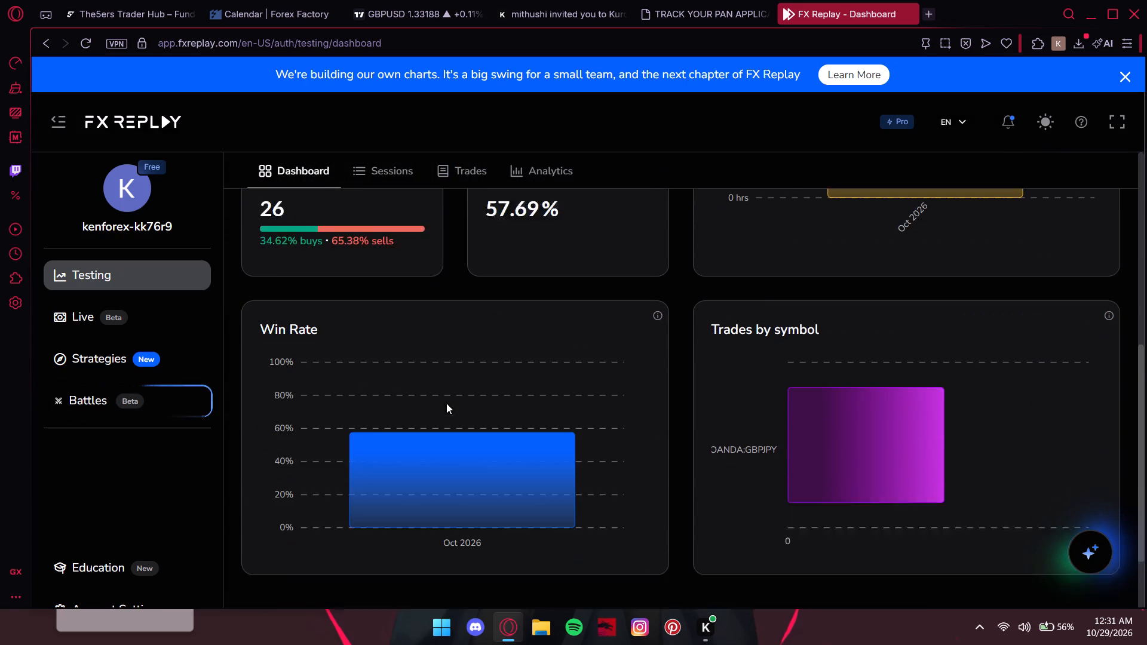
{"action": "scroll", "coordinate": [446, 403], "scroll_direction": "down", "scroll_amount": 1}
{"action": "scroll", "coordinate": [550, 410], "scroll_direction": "down", "scroll_amount": 2}
{"action": "scroll", "coordinate": [479, 401], "scroll_direction": "down", "scroll_amount": 5}
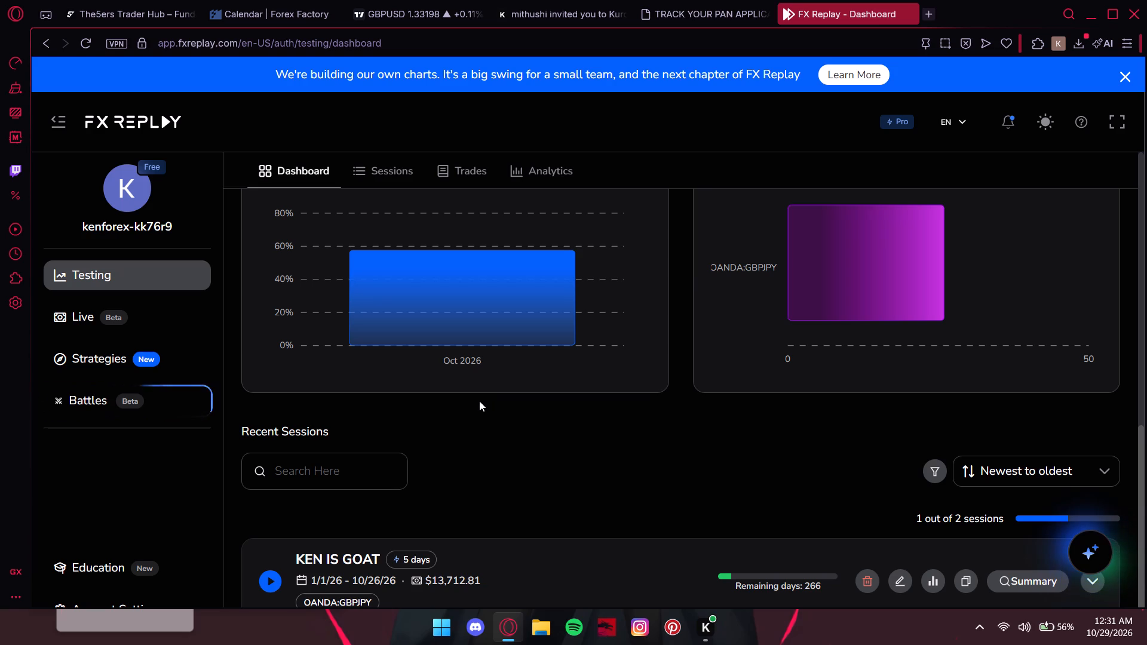
{"action": "scroll", "coordinate": [479, 401], "scroll_direction": "up", "scroll_amount": 3}
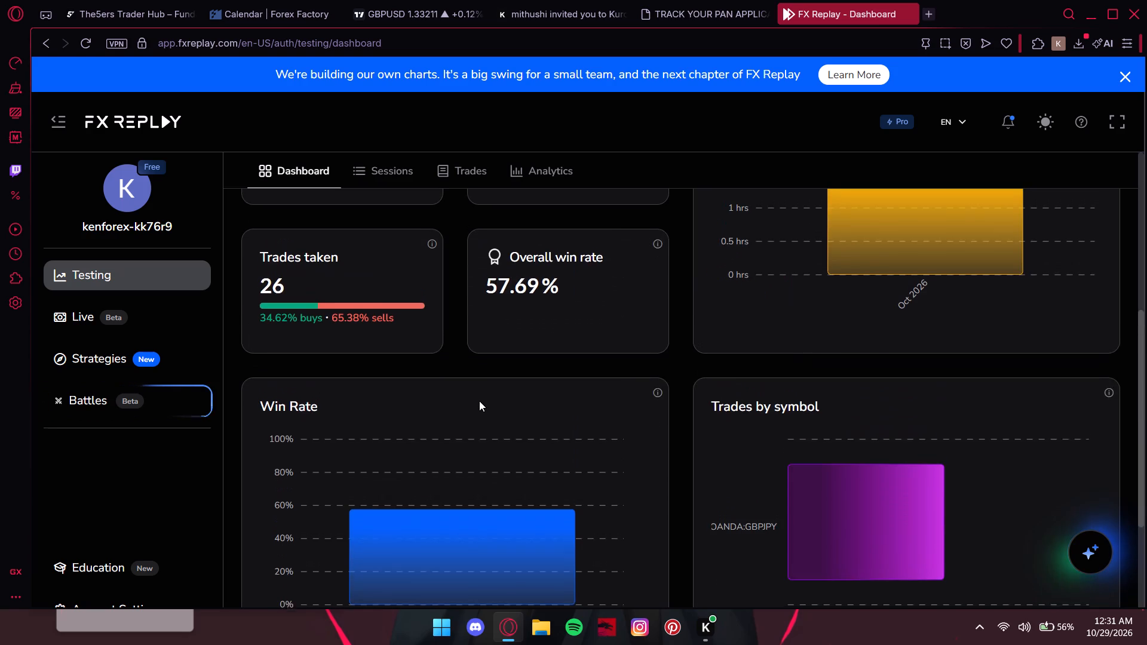
{"action": "scroll", "coordinate": [479, 401], "scroll_direction": "up", "scroll_amount": 4}
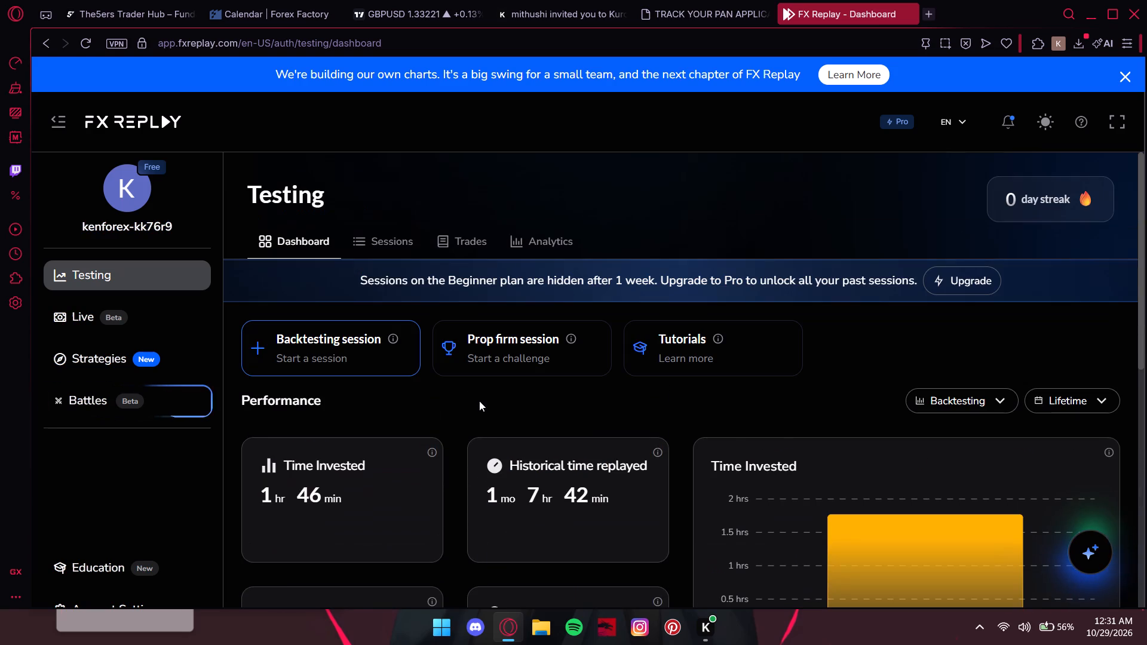
{"action": "scroll", "coordinate": [479, 401], "scroll_direction": "up", "scroll_amount": 1}
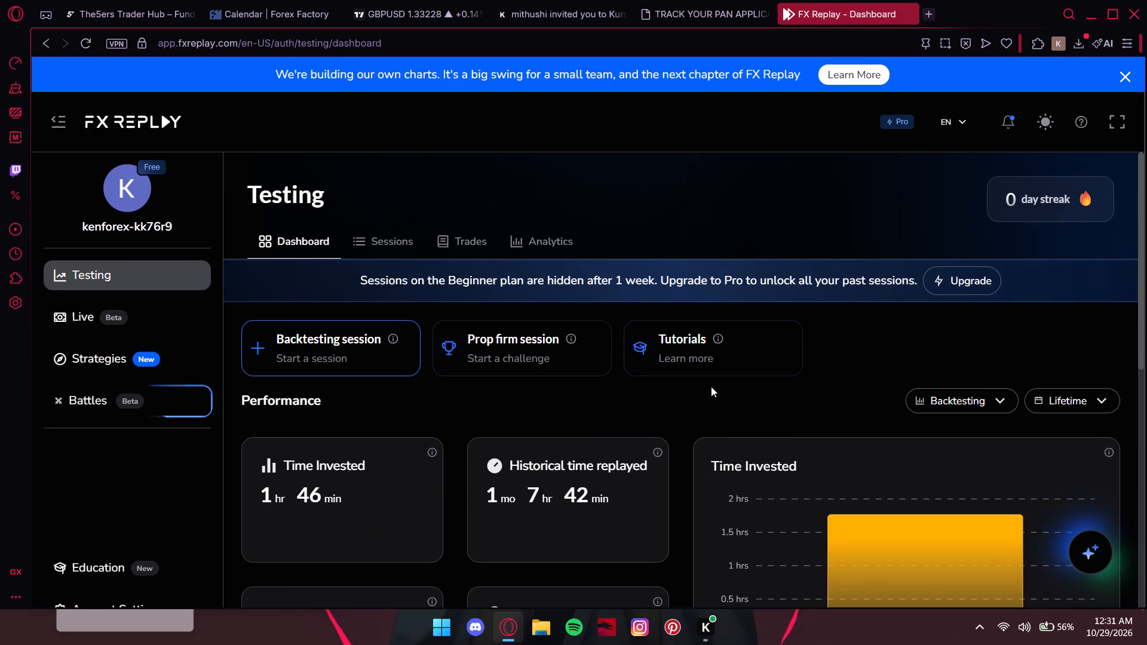
{"action": "scroll", "coordinate": [711, 386], "scroll_direction": "up", "scroll_amount": 1}
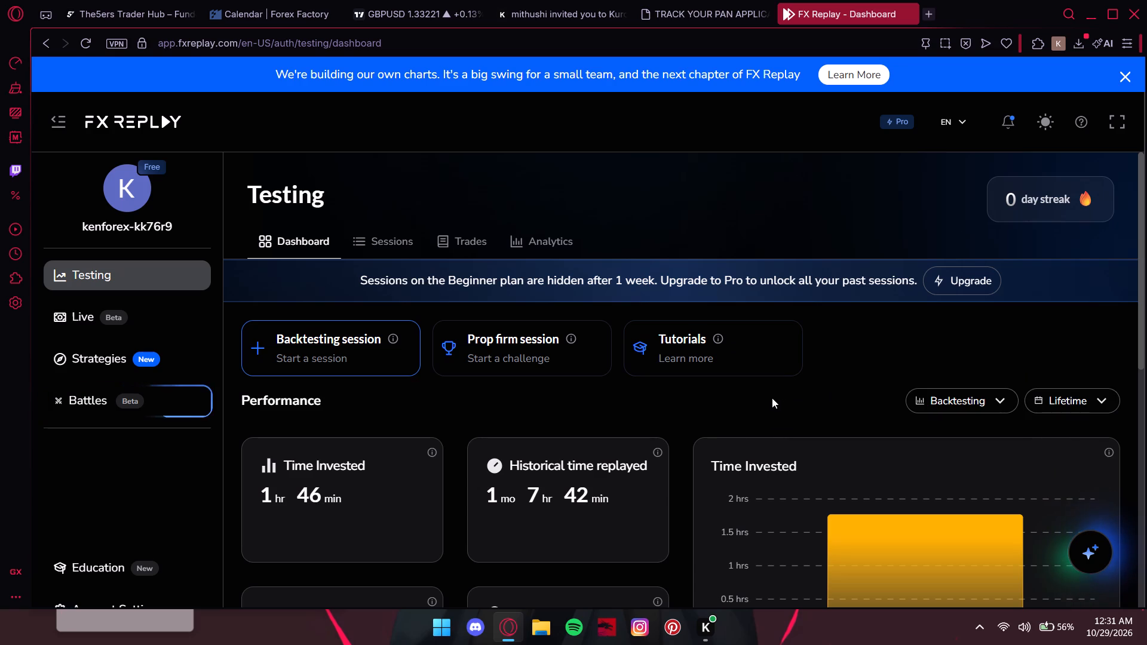
Expand the KEN IS GOAT session under Recent Sessions and examine its equity, monthly and daily performance charts.
{"action": "scroll", "coordinate": [772, 398], "scroll_direction": "down", "scroll_amount": 7}
{"action": "left_click_drag", "start_coordinate": [607, 604], "coordinate": [619, 592]}
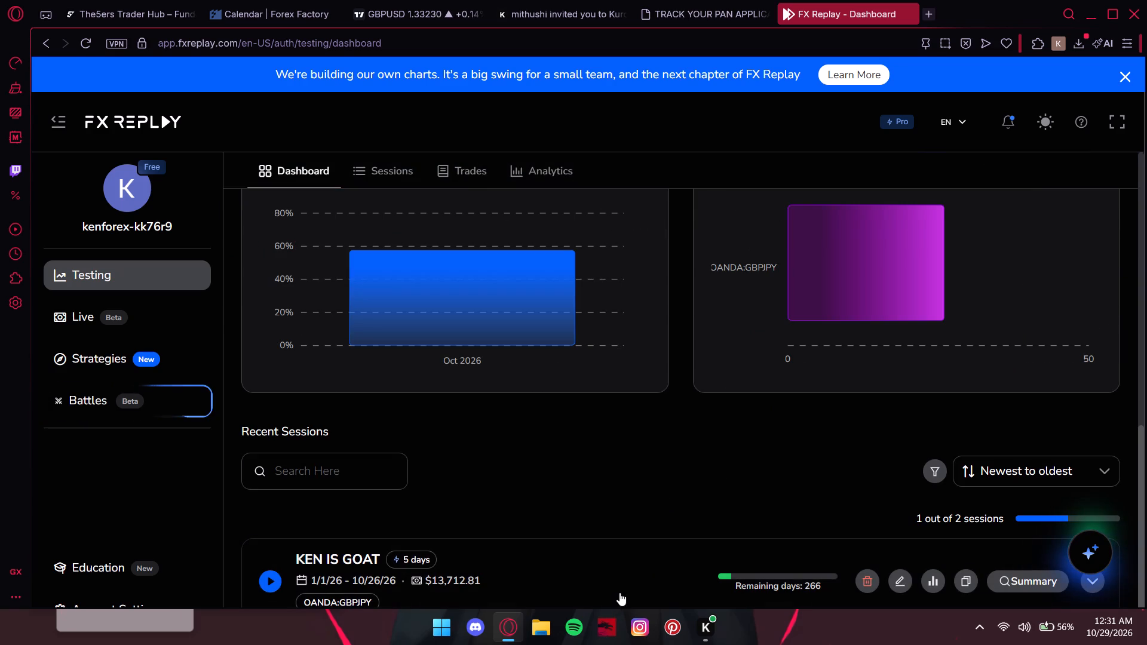
{"action": "left_click_drag", "start_coordinate": [619, 592], "coordinate": [635, 582]}
{"action": "left_click", "coordinate": [635, 582]}
{"action": "left_click", "coordinate": [588, 573]}
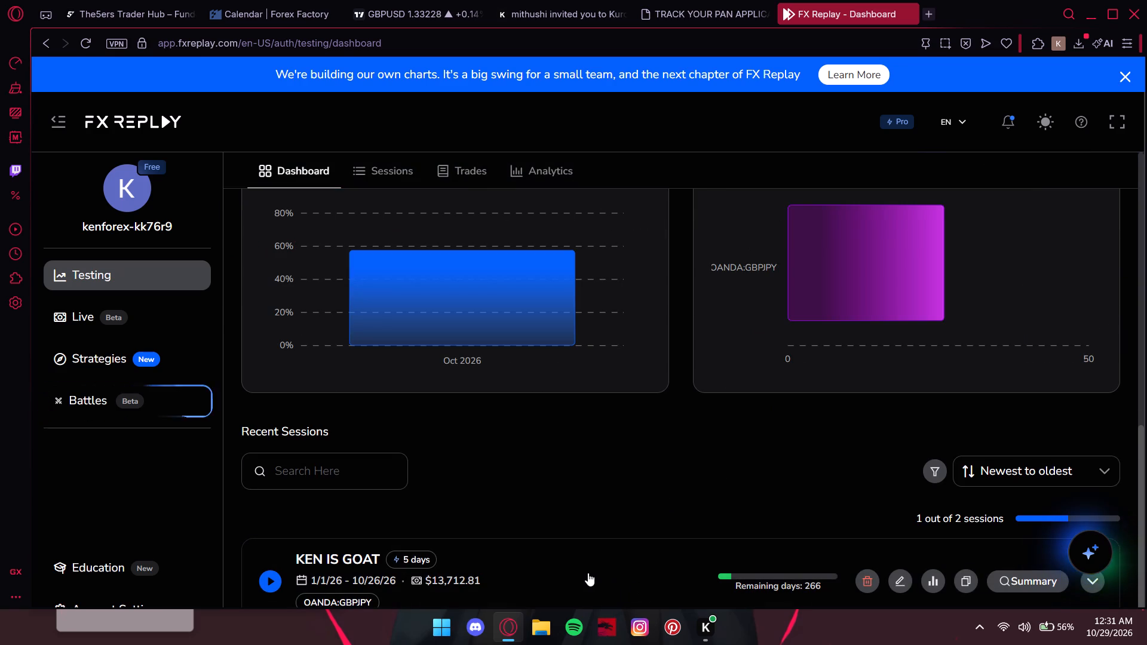
{"action": "scroll", "coordinate": [496, 543], "scroll_direction": "down", "scroll_amount": 1}
{"action": "scroll", "coordinate": [449, 441], "scroll_direction": "down", "scroll_amount": 2}
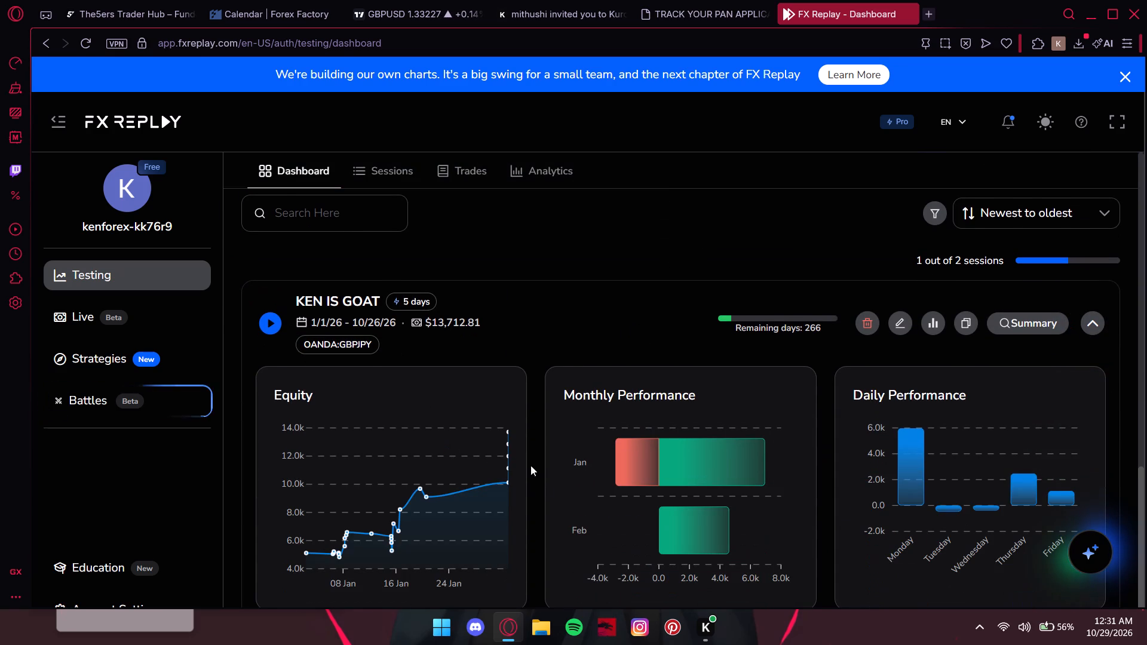
{"action": "left_click", "coordinate": [421, 510]}
{"action": "left_click_drag", "start_coordinate": [421, 510], "coordinate": [422, 497]}
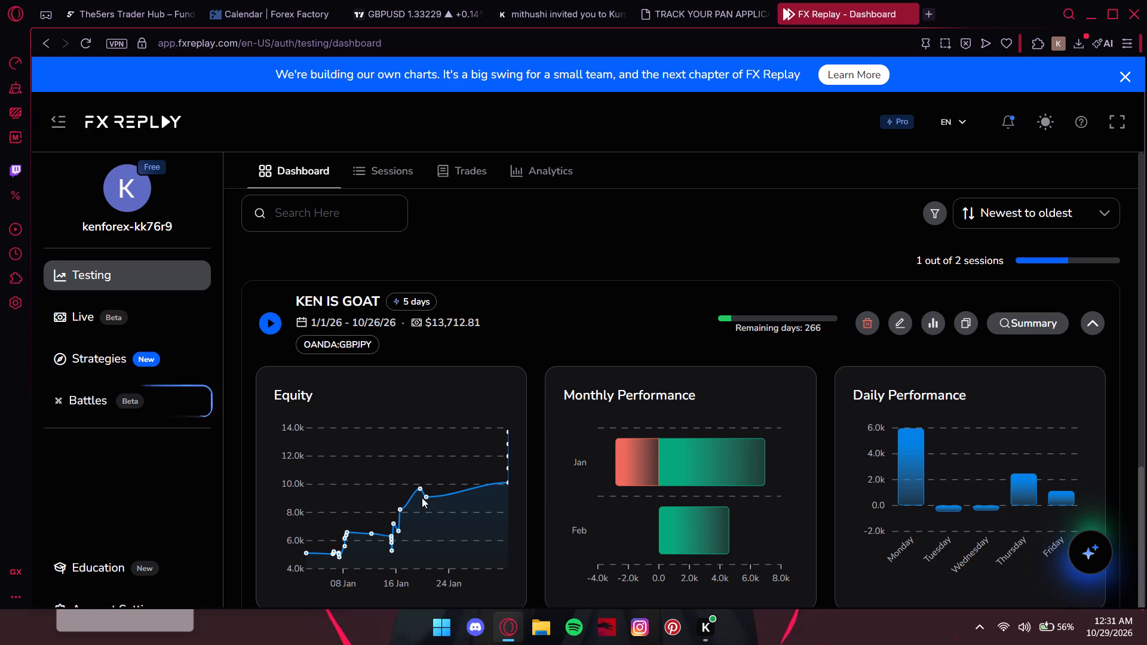
{"action": "left_click_drag", "start_coordinate": [422, 497], "coordinate": [450, 457]}
{"action": "scroll", "coordinate": [450, 457], "scroll_direction": "down", "scroll_amount": 1}
{"action": "scroll", "coordinate": [580, 499], "scroll_direction": "down", "scroll_amount": 1}
{"action": "scroll", "coordinate": [578, 386], "scroll_direction": "down", "scroll_amount": 2}
{"action": "scroll", "coordinate": [545, 438], "scroll_direction": "up", "scroll_amount": 1}
{"action": "scroll", "coordinate": [545, 438], "scroll_direction": "down", "scroll_amount": 3}
{"action": "scroll", "coordinate": [1077, 544], "scroll_direction": "up", "scroll_amount": 2}
{"action": "scroll", "coordinate": [927, 317], "scroll_direction": "up", "scroll_amount": 10}
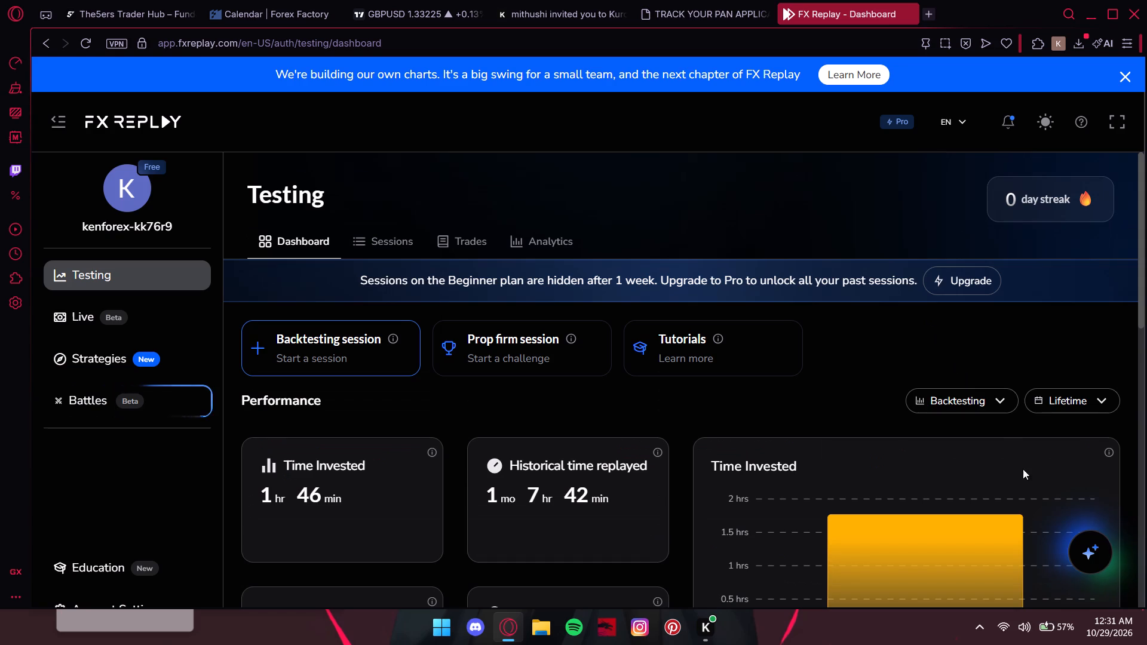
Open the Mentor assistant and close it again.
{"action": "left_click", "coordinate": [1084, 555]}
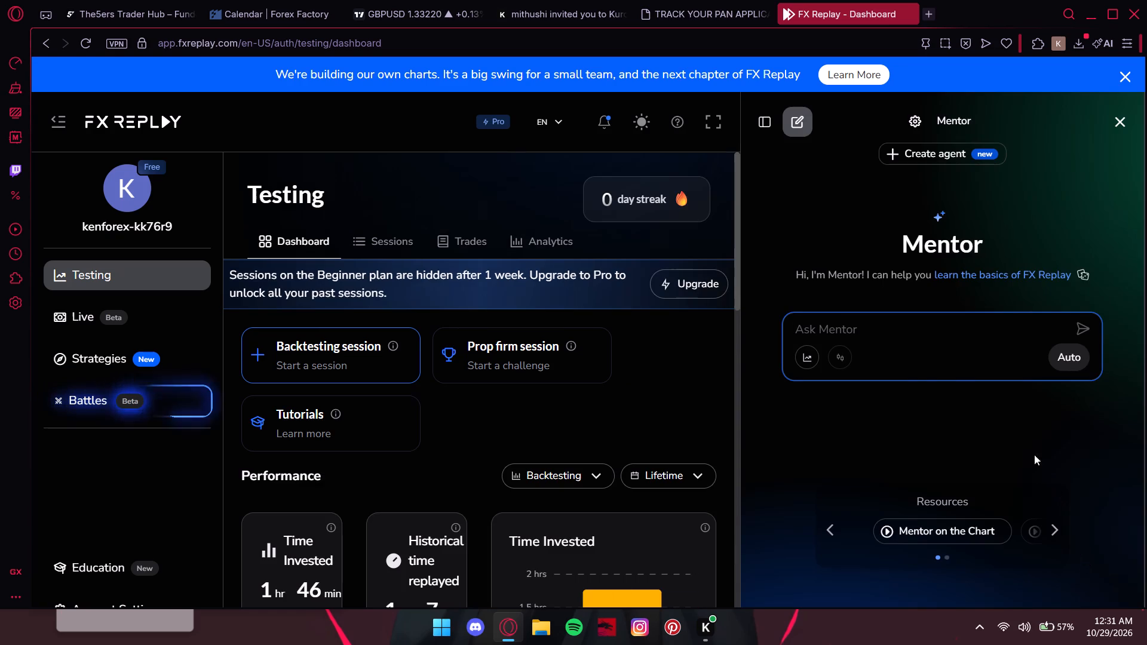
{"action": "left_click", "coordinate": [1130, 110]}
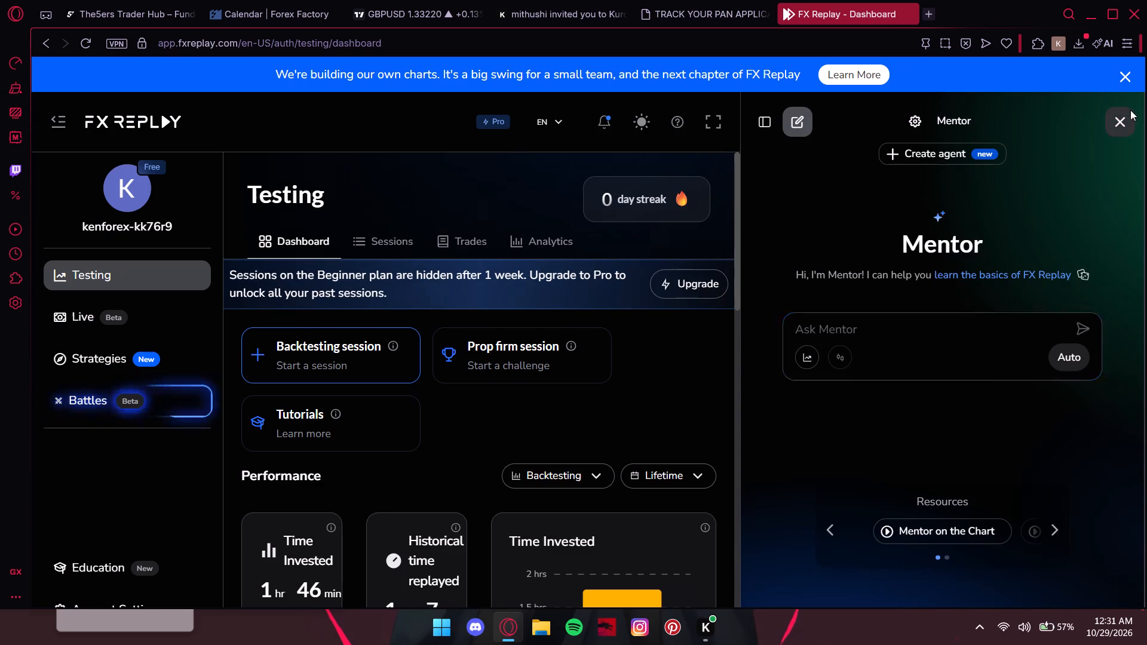
Open the Sessions view and examine KEN IS GOAT's statistics and its recent trades through page 3.
{"action": "left_click", "coordinate": [402, 243]}
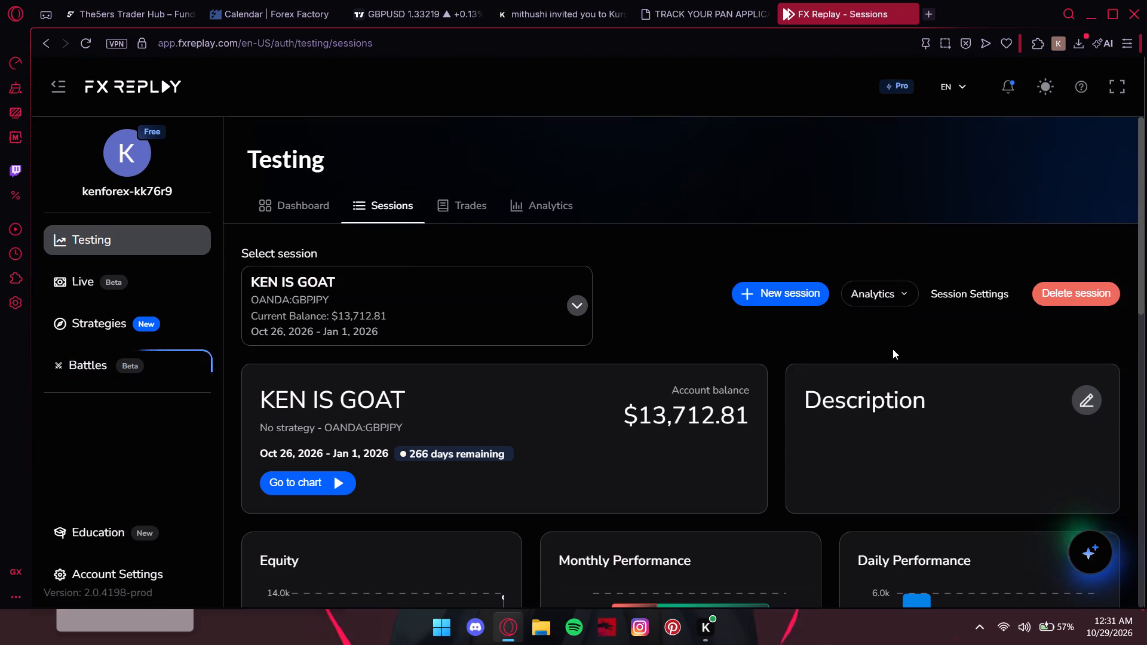
{"action": "scroll", "coordinate": [715, 397], "scroll_direction": "down", "scroll_amount": 2}
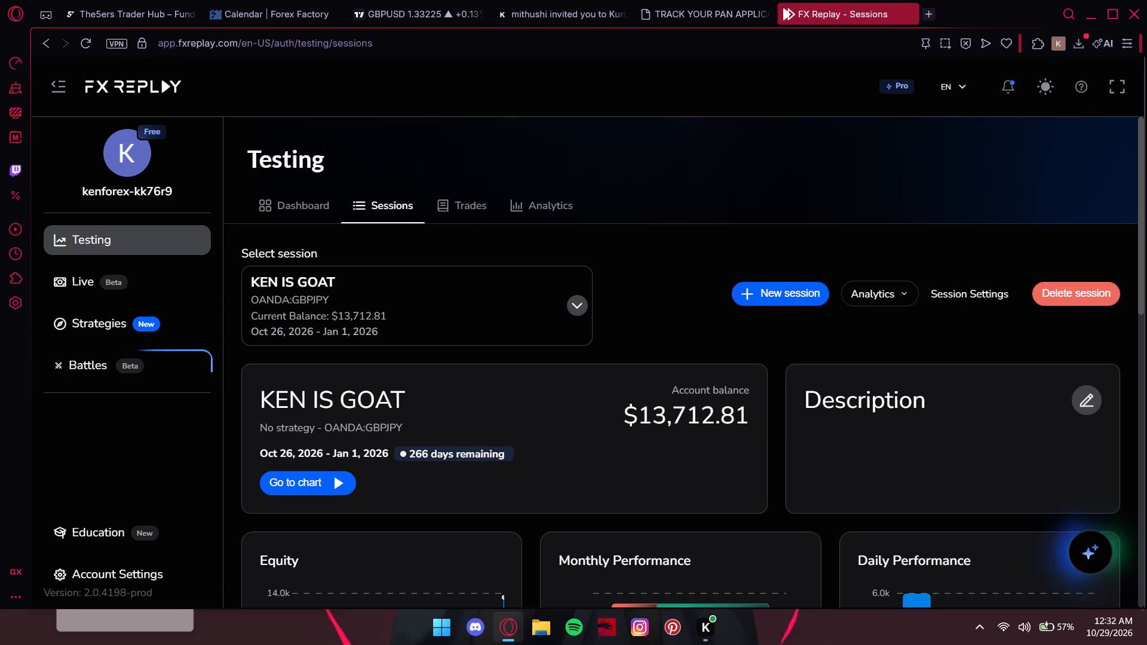
{"action": "scroll", "coordinate": [715, 397], "scroll_direction": "down", "scroll_amount": 1}
{"action": "scroll", "coordinate": [620, 394], "scroll_direction": "down", "scroll_amount": 2}
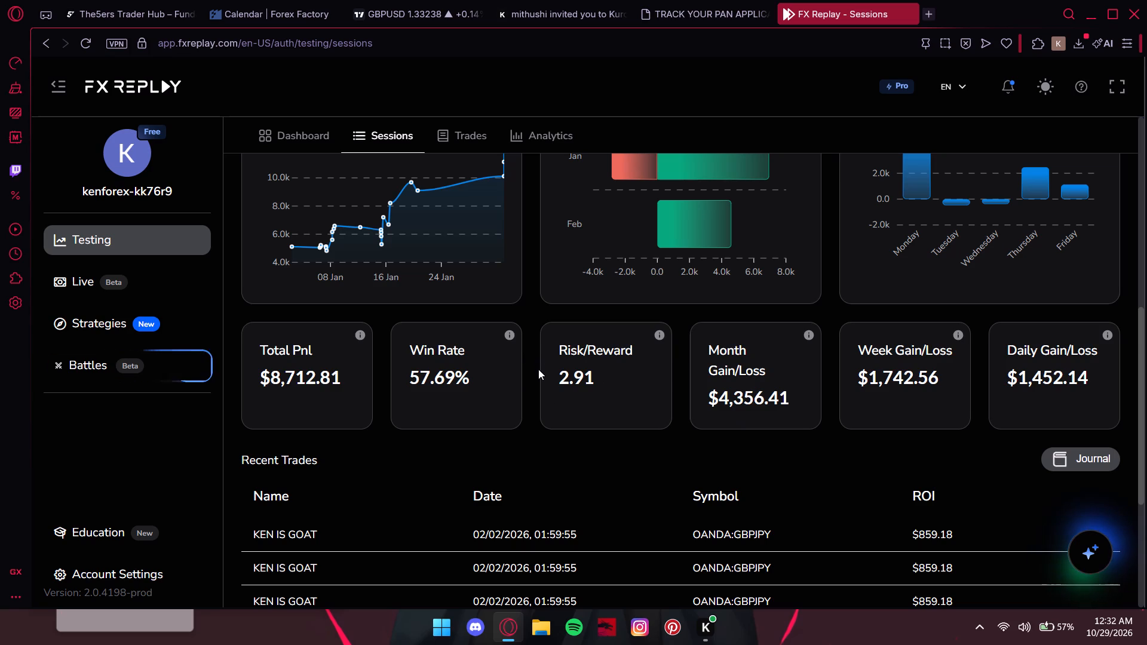
{"action": "scroll", "coordinate": [538, 369], "scroll_direction": "down", "scroll_amount": 3}
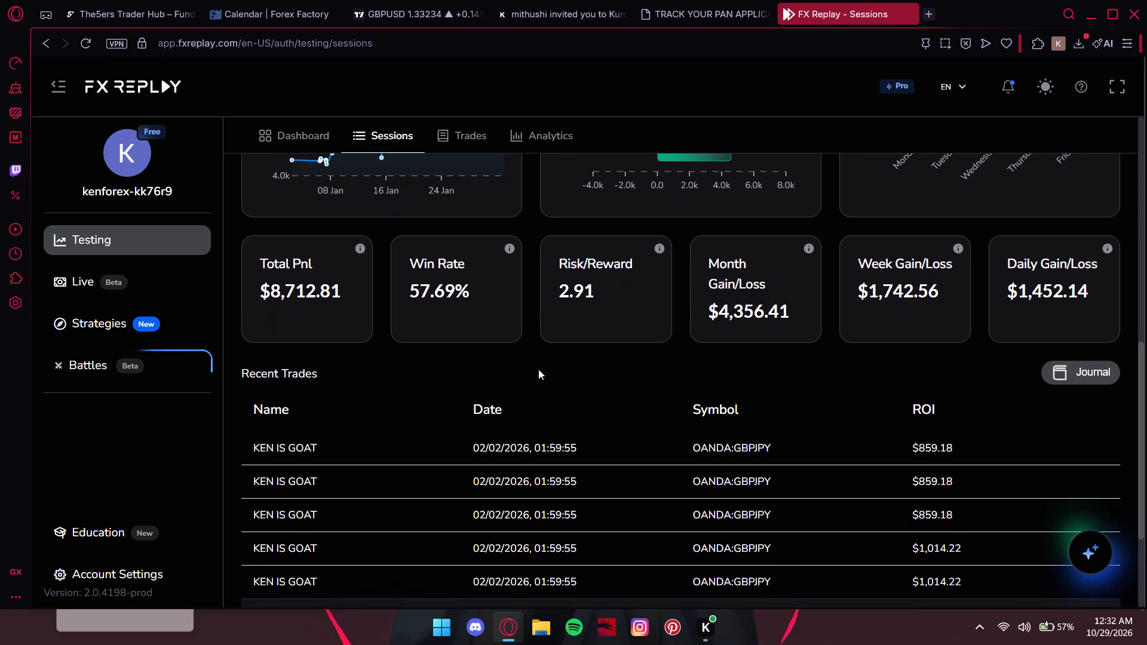
{"action": "scroll", "coordinate": [538, 369], "scroll_direction": "down", "scroll_amount": 2}
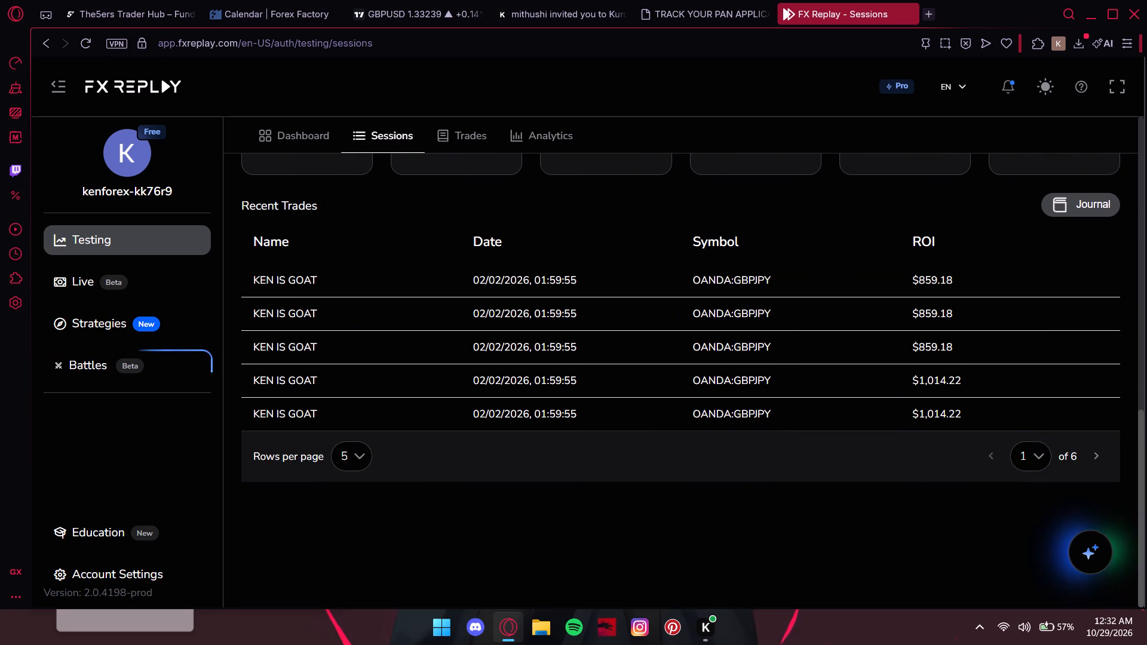
{"action": "left_click", "coordinate": [1093, 459]}
{"action": "left_click", "coordinate": [1093, 459]}
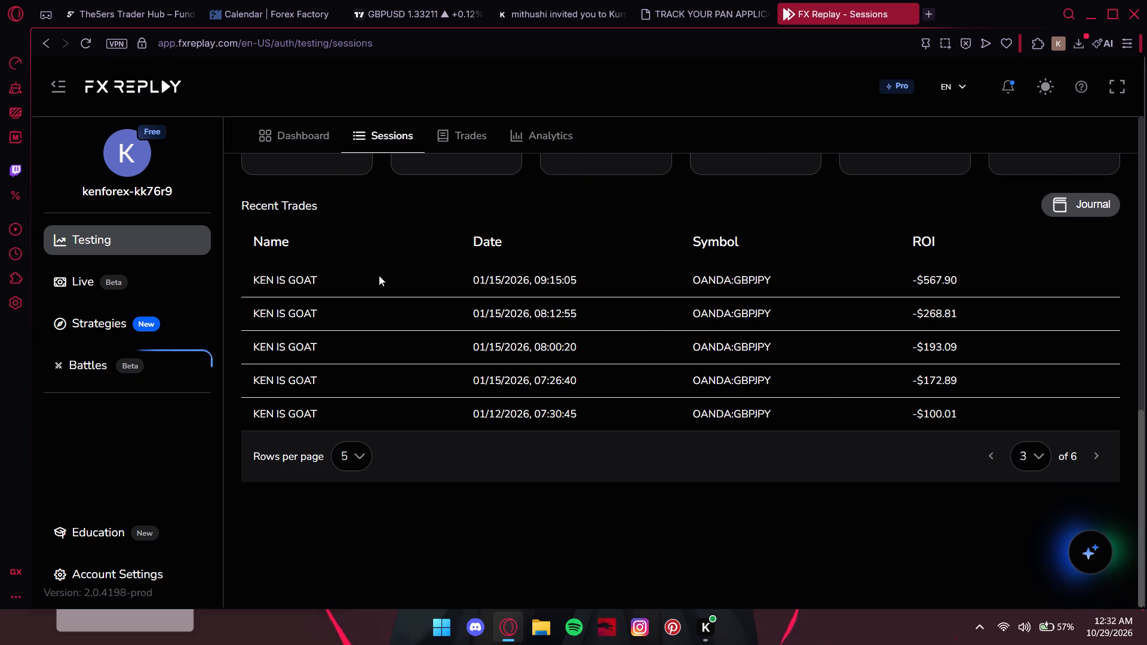
{"action": "scroll", "coordinate": [636, 438], "scroll_direction": "up", "scroll_amount": 1}
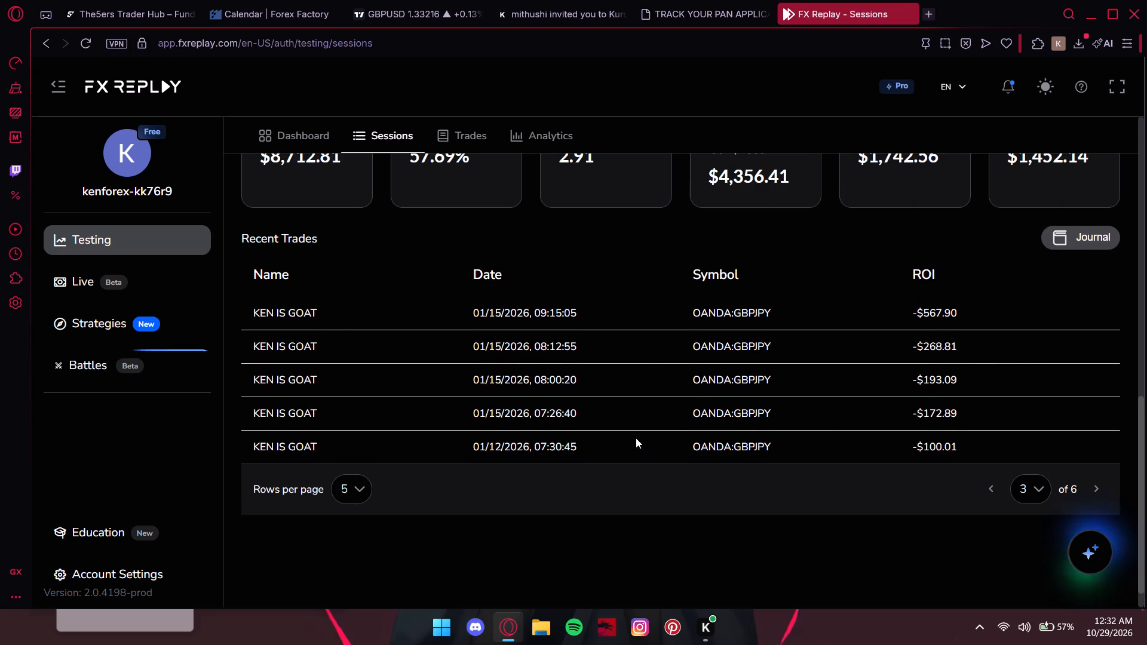
{"action": "scroll", "coordinate": [636, 438], "scroll_direction": "up", "scroll_amount": 1}
Open the trade journal for KEN IS GOAT and examine its trades' entries, returns, stop loss, take profit and exit details.
{"action": "left_click", "coordinate": [1069, 280]}
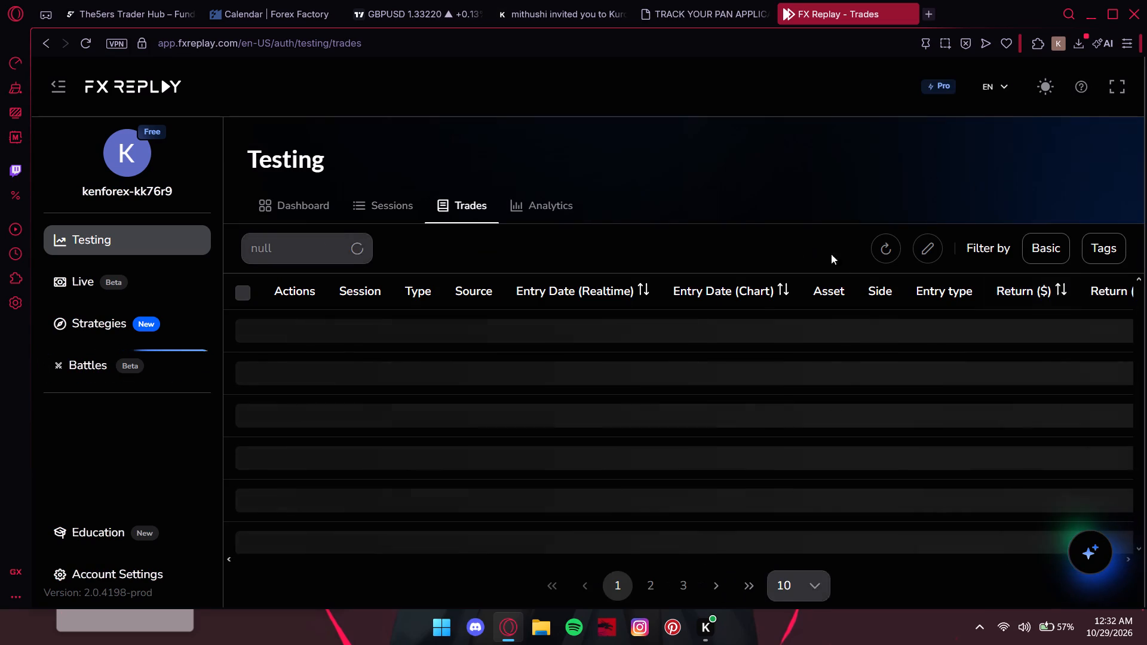
{"action": "scroll", "coordinate": [682, 336], "scroll_direction": "down", "scroll_amount": 1}
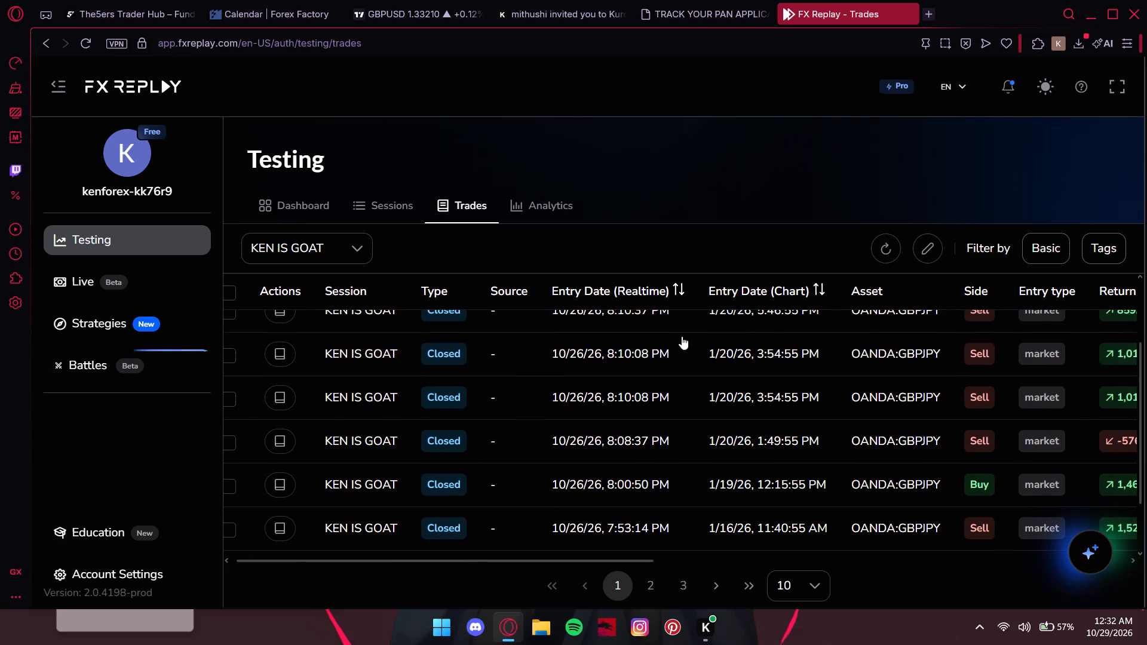
{"action": "scroll", "coordinate": [682, 336], "scroll_direction": "up", "scroll_amount": 2}
{"action": "scroll", "coordinate": [682, 336], "scroll_direction": "left", "scroll_amount": 4}
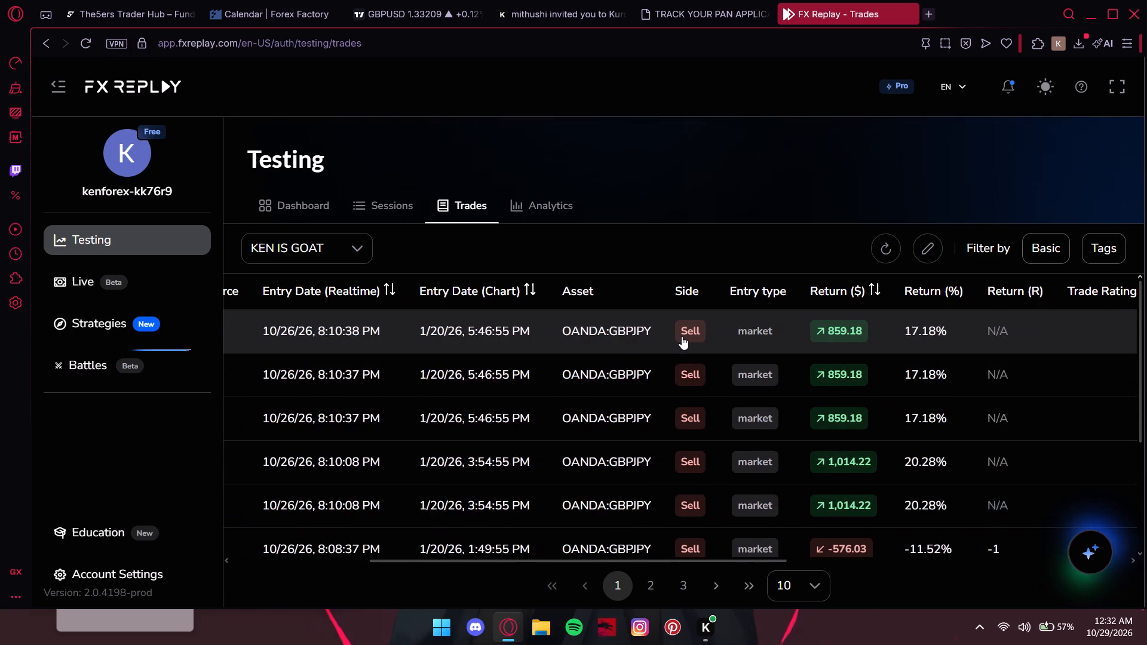
{"action": "scroll", "coordinate": [682, 336], "scroll_direction": "left", "scroll_amount": 6}
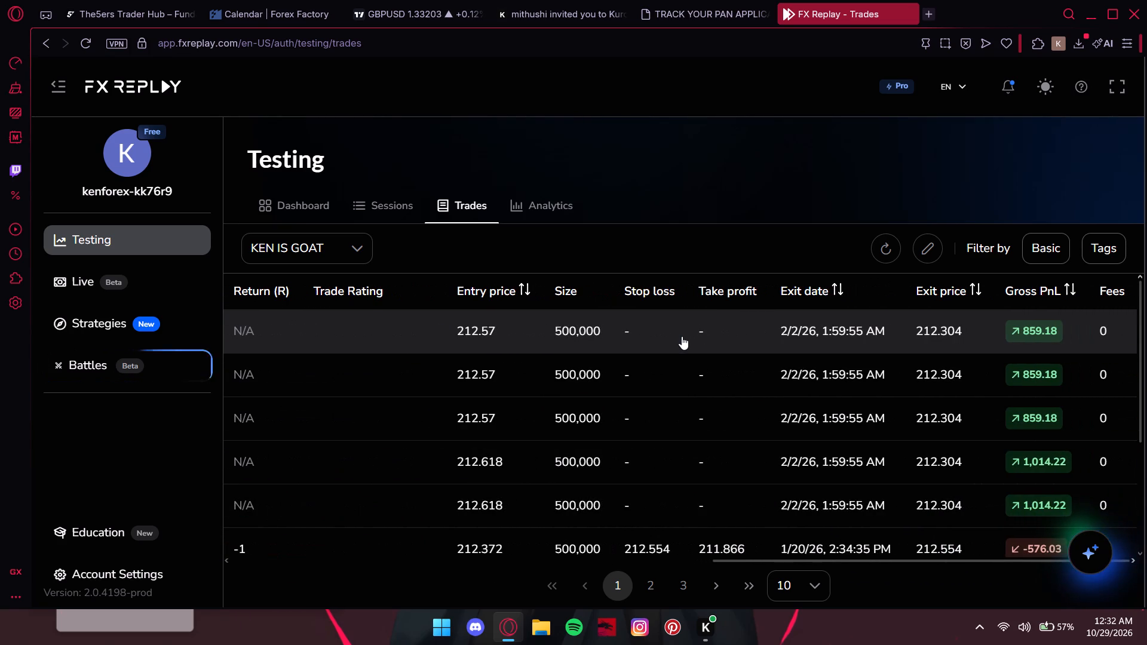
{"action": "scroll", "coordinate": [682, 336], "scroll_direction": "down", "scroll_amount": 7}
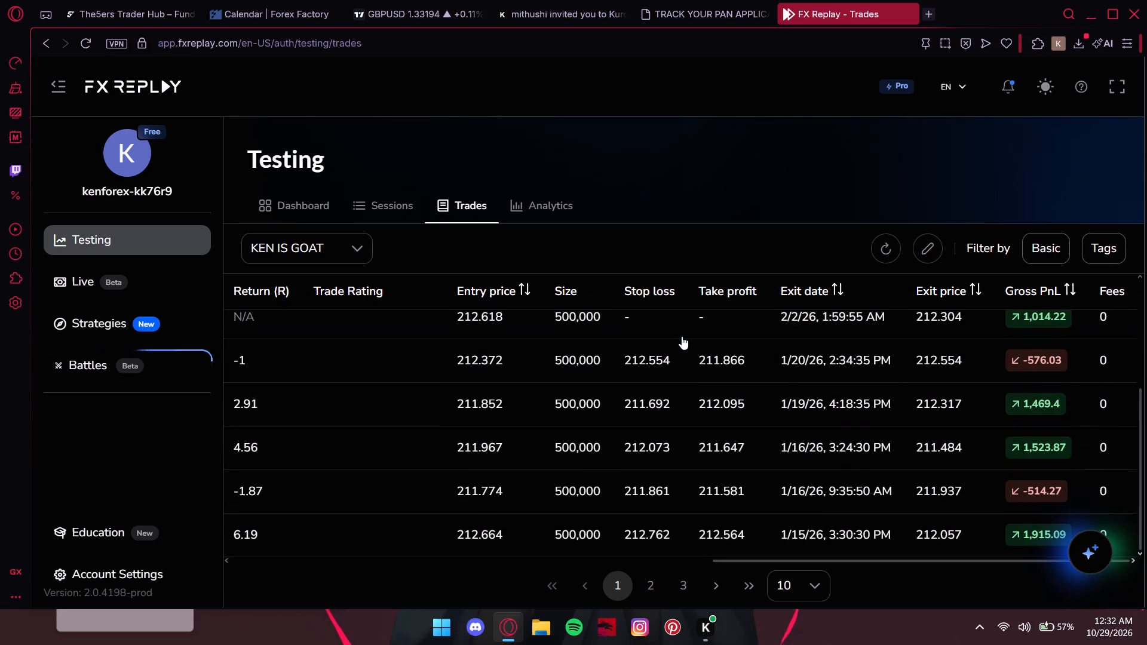
{"action": "scroll", "coordinate": [682, 336], "scroll_direction": "down", "scroll_amount": 4}
{"action": "scroll", "coordinate": [763, 148], "scroll_direction": "up", "scroll_amount": 4}
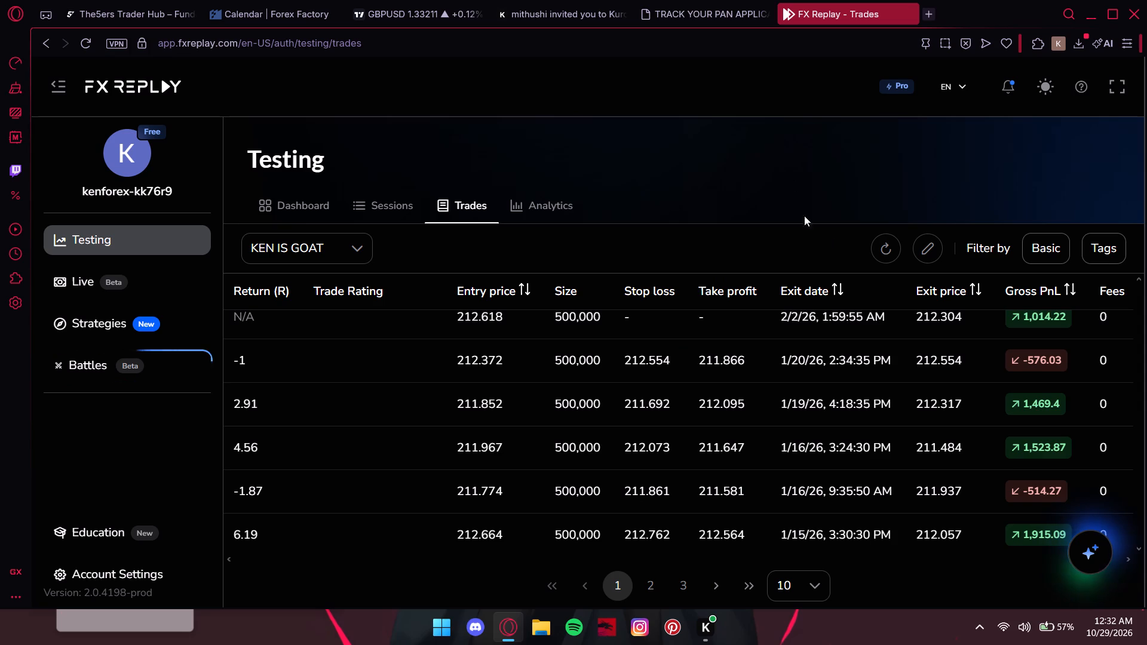
{"action": "scroll", "coordinate": [717, 179], "scroll_direction": "up", "scroll_amount": 4}
Open the analytics for KEN IS GOAT and examine the profit and loss curve, risk-to-reward cards, expectancy and profit factor.
{"action": "left_click", "coordinate": [375, 198]}
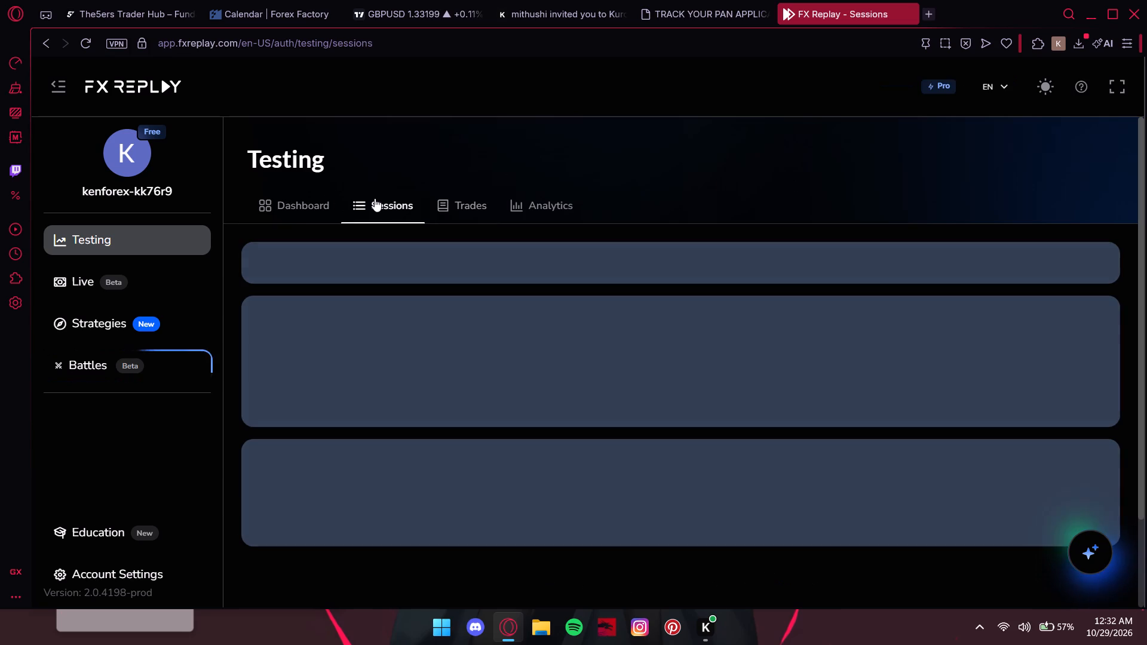
{"action": "left_click", "coordinate": [563, 211]}
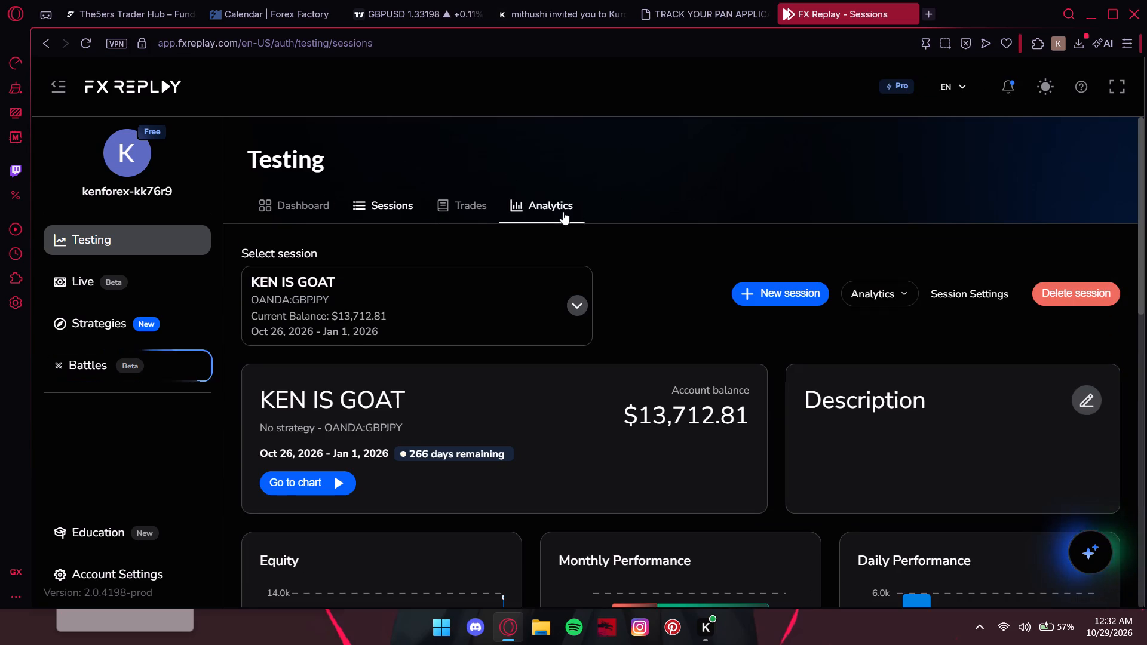
{"action": "scroll", "coordinate": [559, 460], "scroll_direction": "down", "scroll_amount": 1}
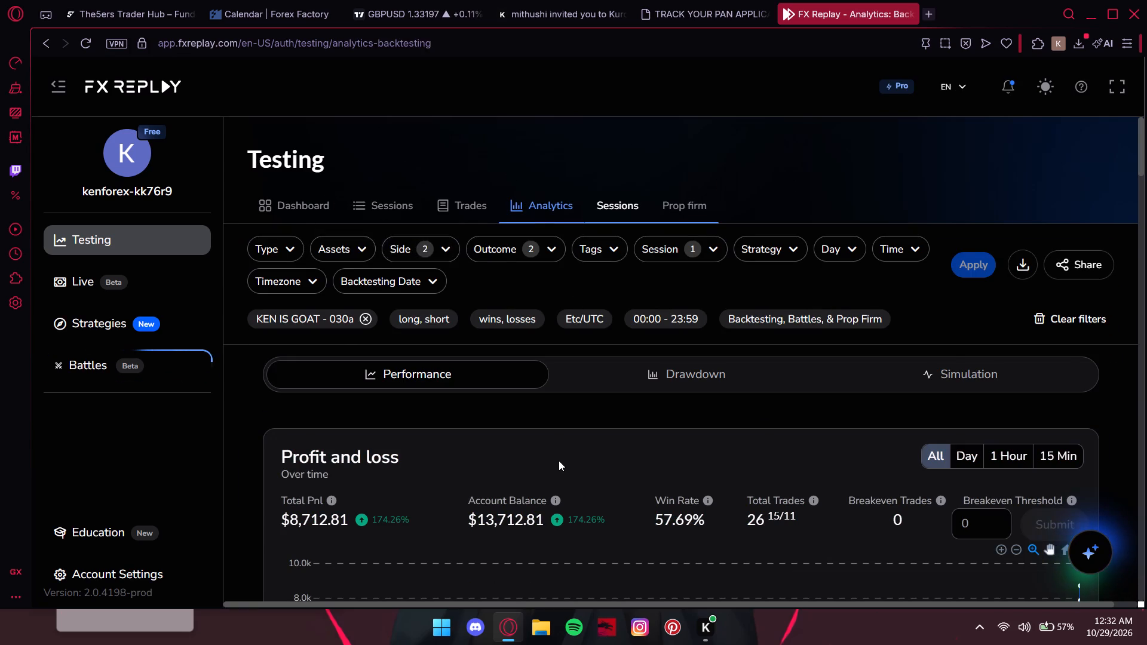
{"action": "scroll", "coordinate": [559, 460], "scroll_direction": "down", "scroll_amount": 1}
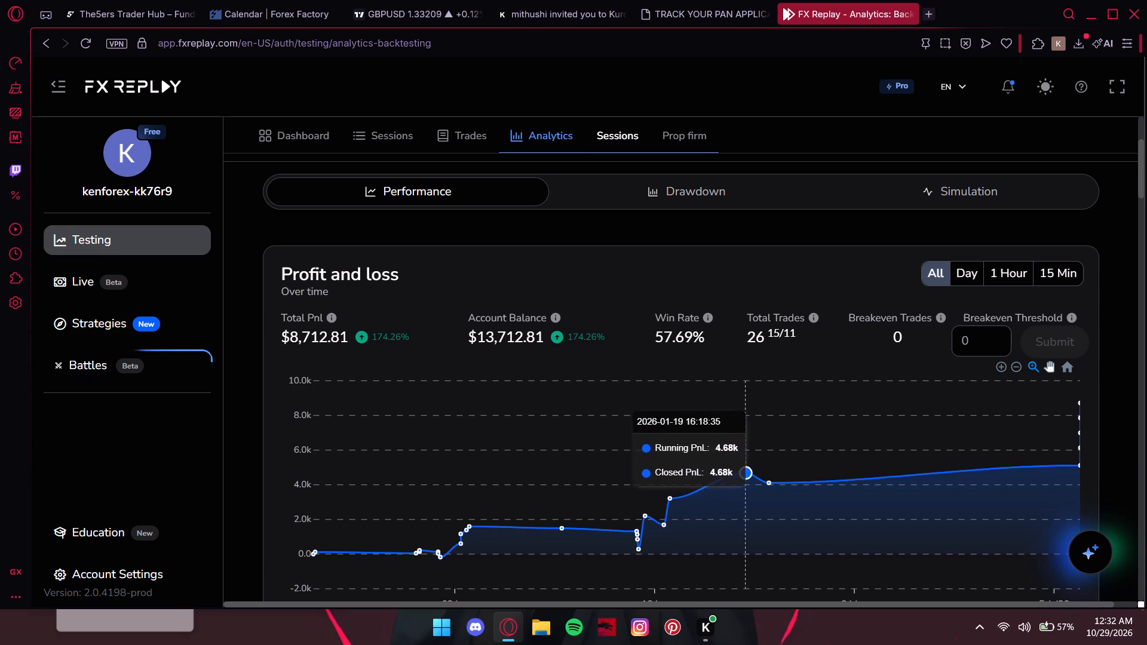
{"action": "scroll", "coordinate": [742, 251], "scroll_direction": "down", "scroll_amount": 3}
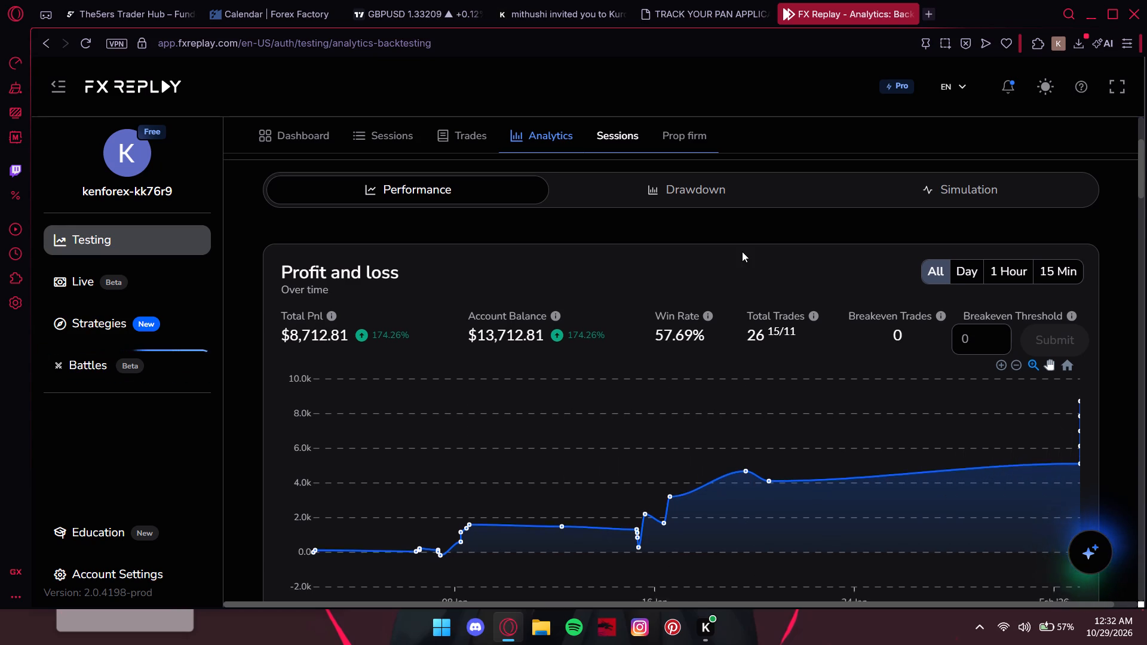
{"action": "scroll", "coordinate": [716, 340], "scroll_direction": "down", "scroll_amount": 1}
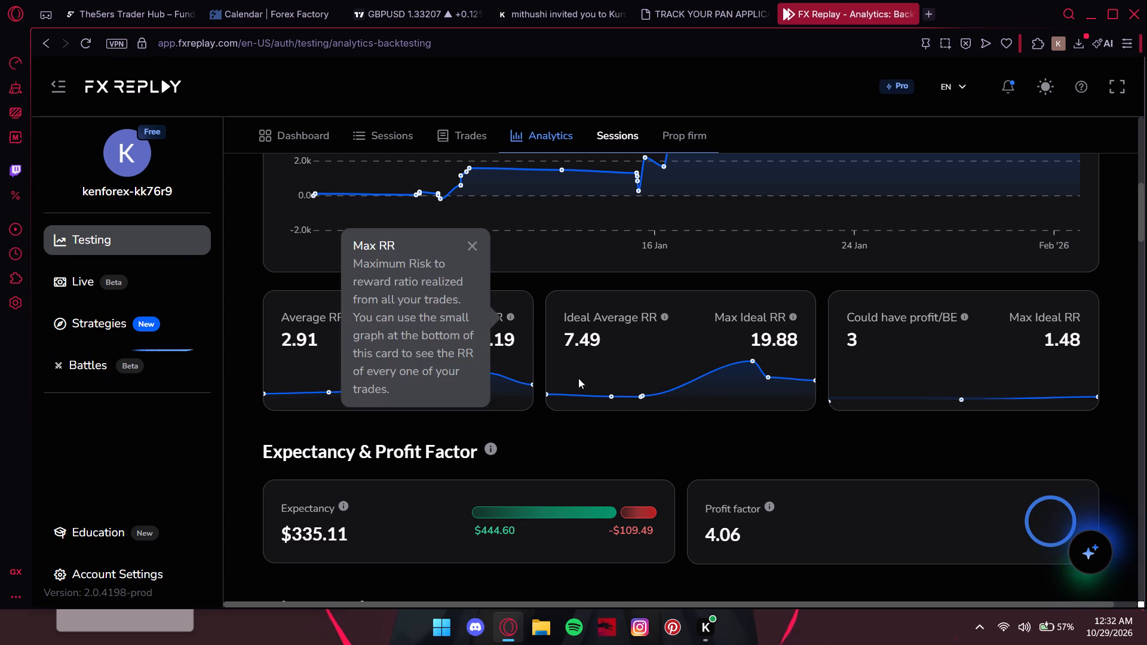
{"action": "scroll", "coordinate": [657, 416], "scroll_direction": "up", "scroll_amount": 5}
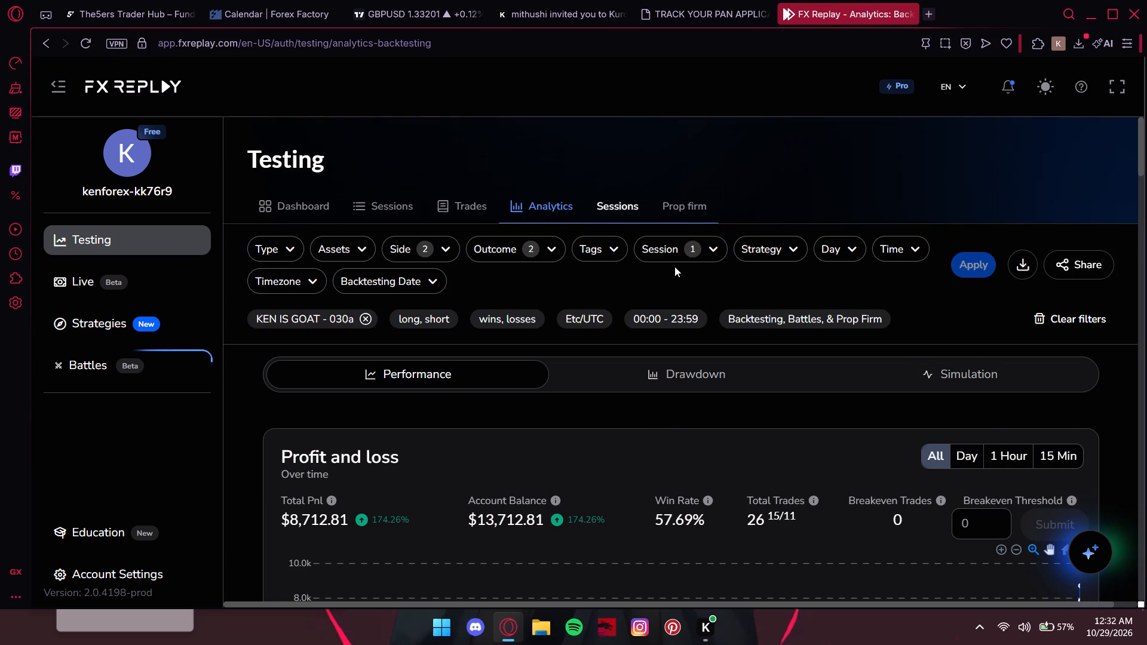
Start a new backtesting session from the Sessions view and name it "ken goat".
{"action": "left_click", "coordinate": [391, 212]}
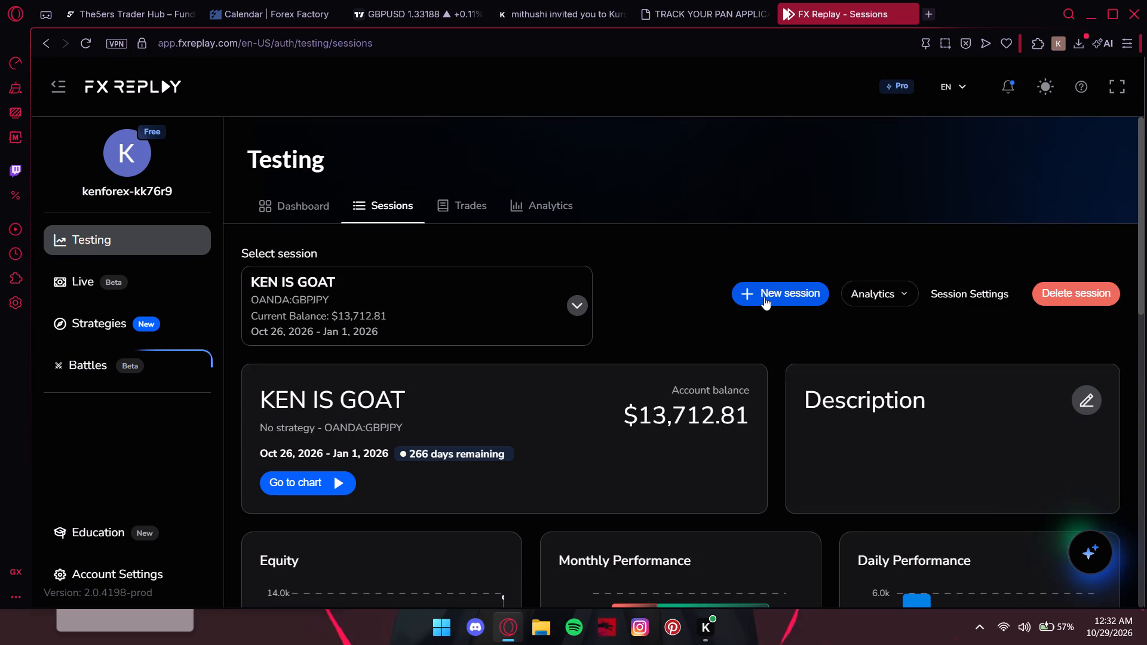
{"action": "left_click", "coordinate": [764, 297]}
{"action": "key", "text": "k"}
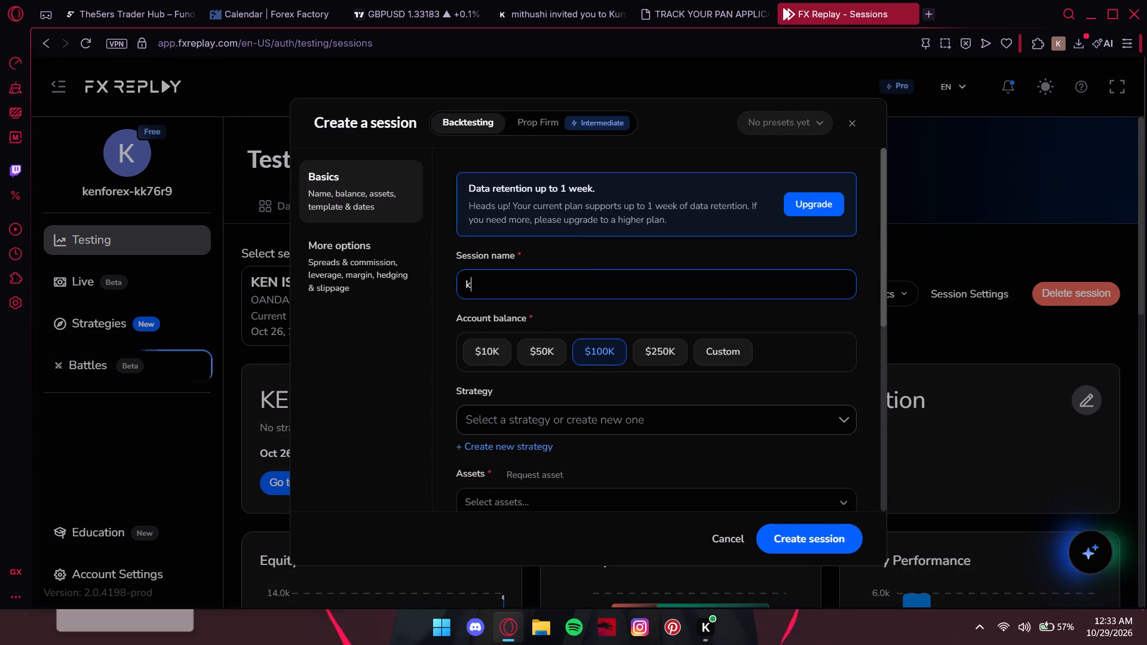
{"action": "type", "text": "en gost"}
{"action": "key", "text": "BackSpace"}
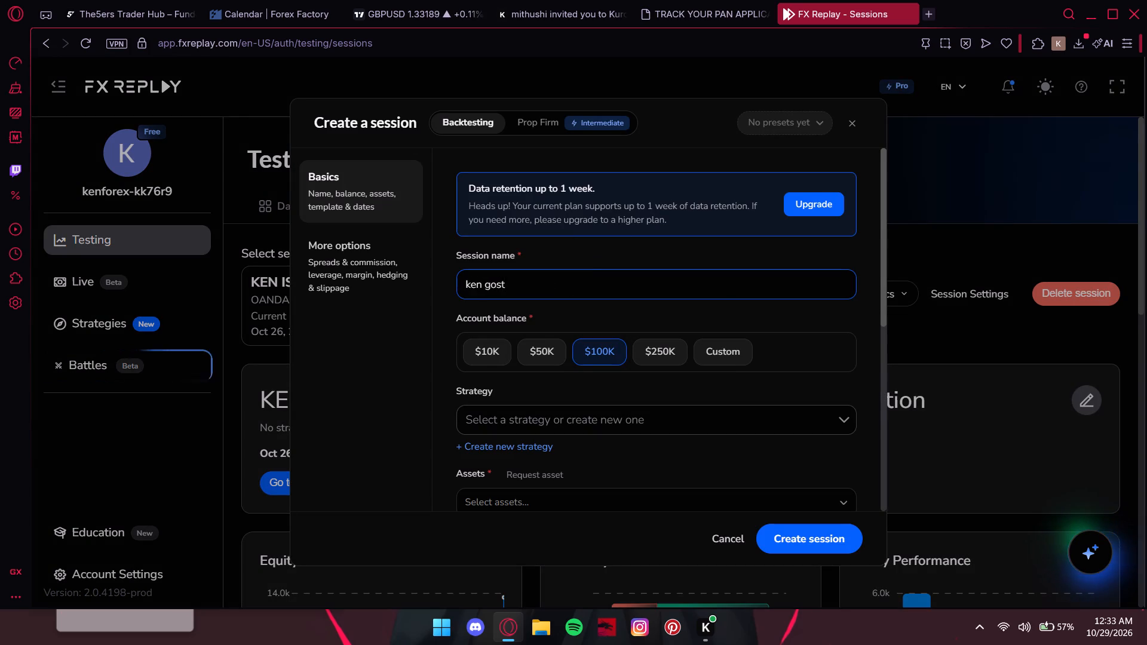
{"action": "key", "text": "BackSpace"}
{"action": "type", "text": "st"}
{"action": "type", "text": "\\\\"}
{"action": "key", "text": "BackSpace"}
{"action": "key", "text": "BackSpace"}
{"action": "key", "text": "BackSpace"}
{"action": "key", "text": "BackSpace"}
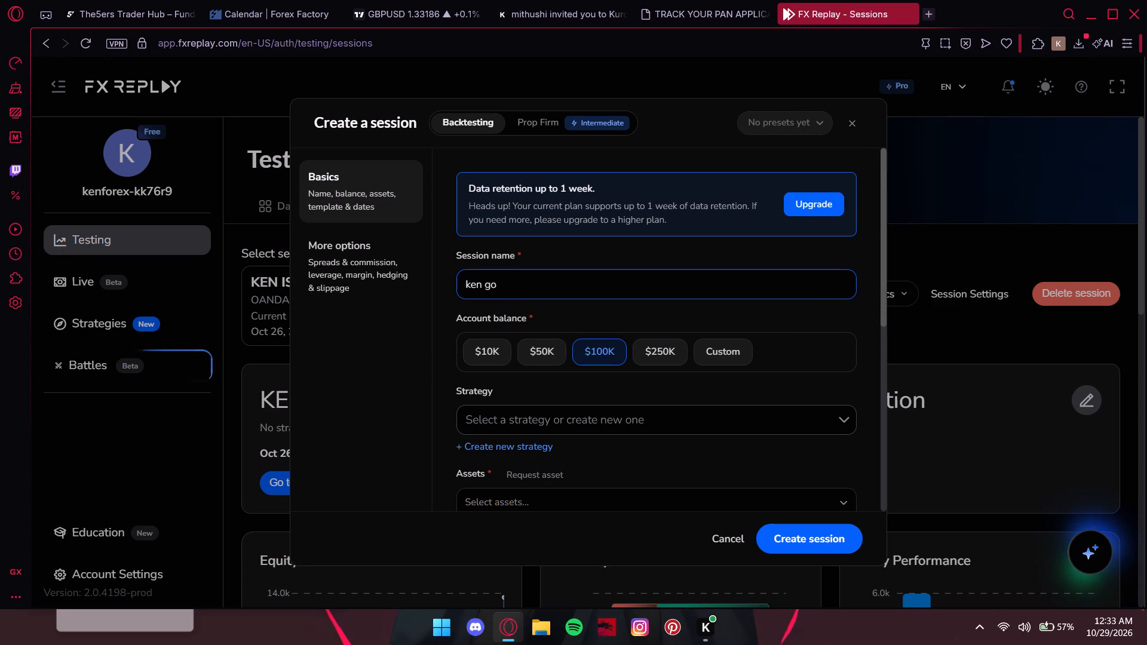
{"action": "type", "text": "ay"}
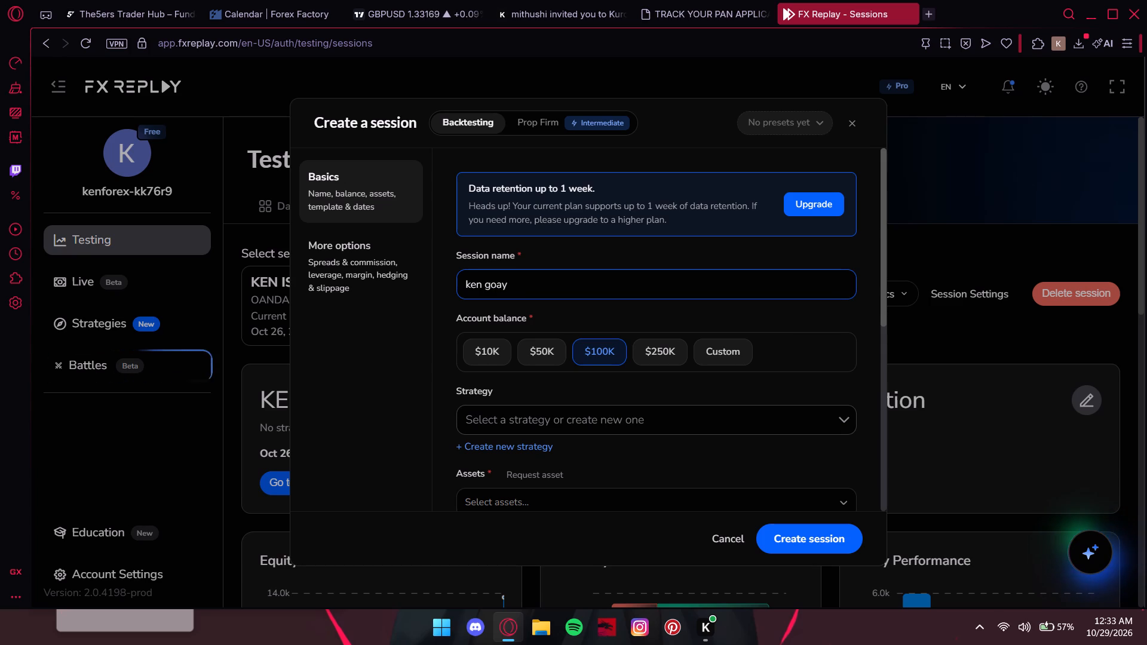
{"action": "key", "text": "BackSpace"}
{"action": "key", "text": "t"}
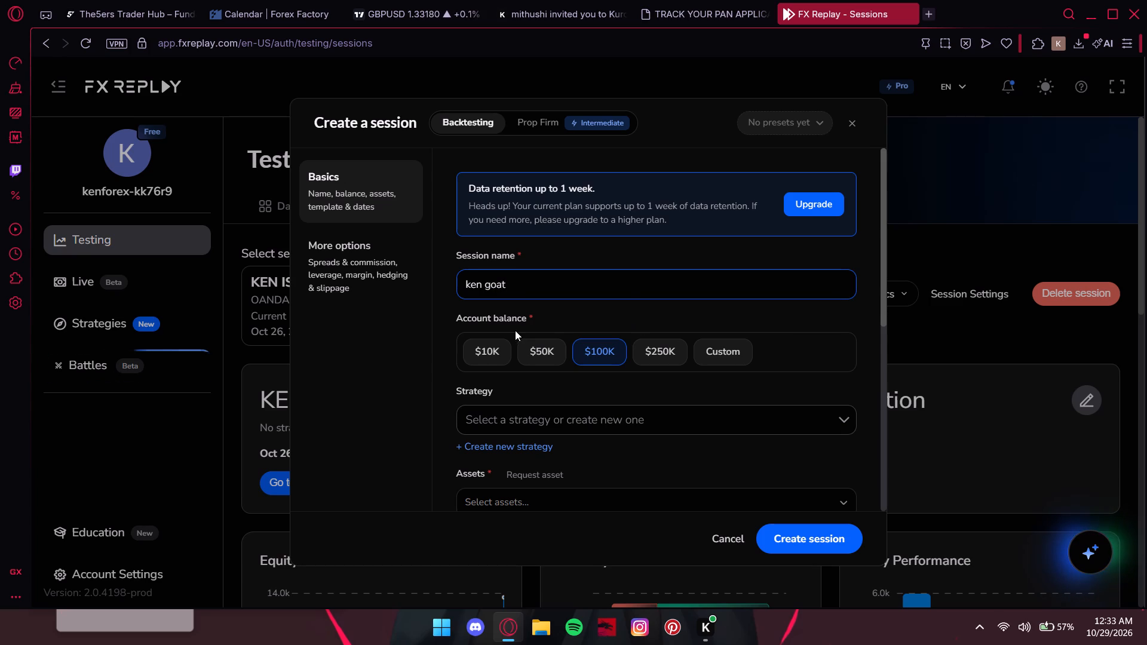
Add the forex pair GBPJPY to the new session's assets, leaving the strategy unset.
{"action": "left_click", "coordinate": [528, 425]}
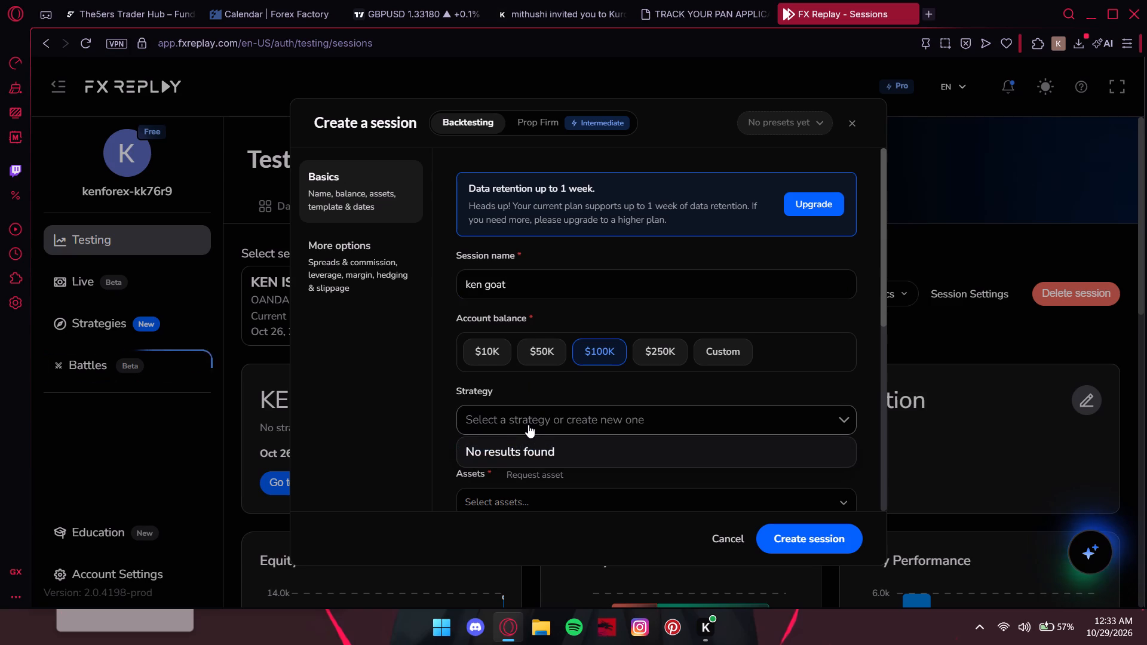
{"action": "left_click", "coordinate": [528, 425]}
{"action": "scroll", "coordinate": [528, 425], "scroll_direction": "down", "scroll_amount": 1}
{"action": "left_click", "coordinate": [469, 390]}
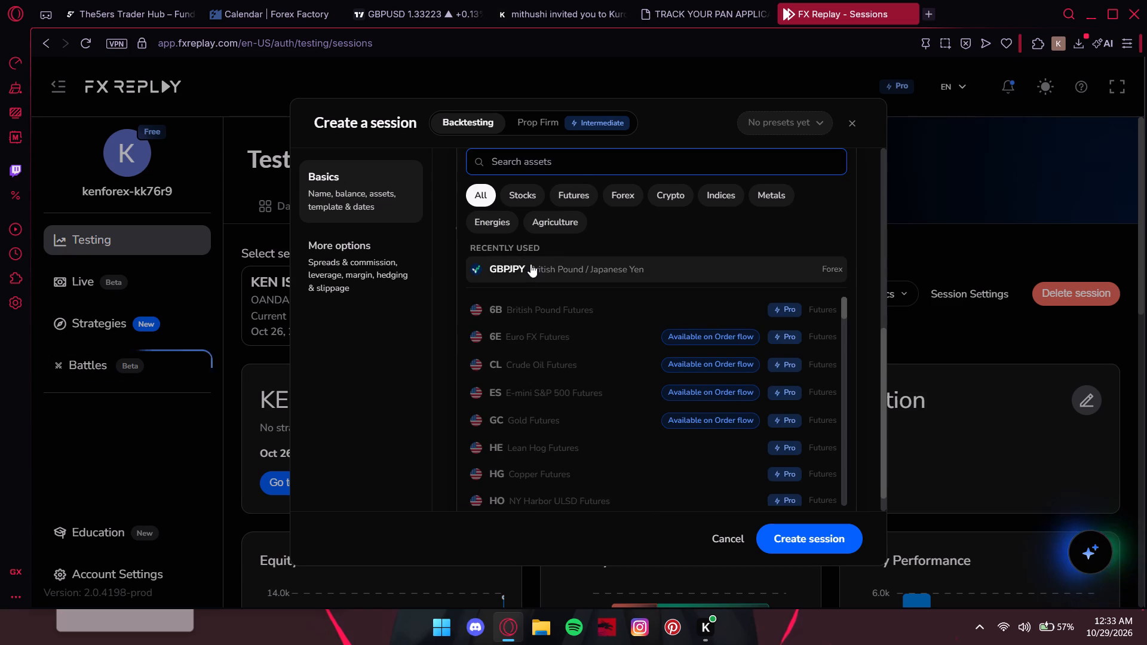
{"action": "type", "text": "gbp"}
{"action": "left_click", "coordinate": [547, 271]}
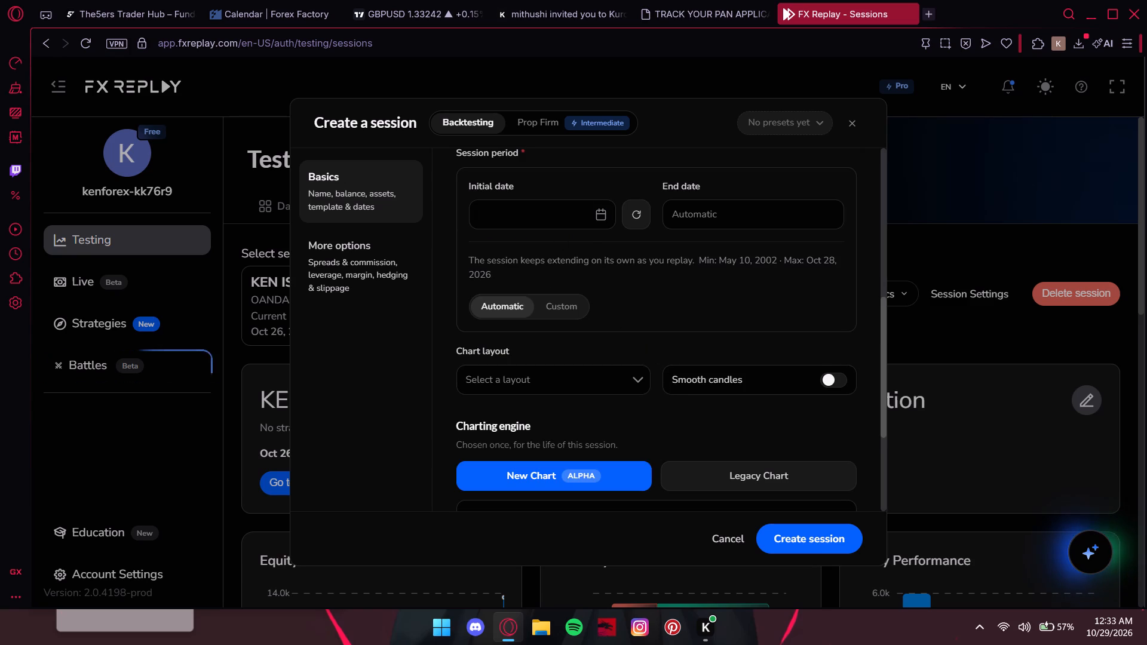
Search the forex assets for "gbpusd" and add the first GBPUSD pair as a second session asset.
{"action": "scroll", "coordinate": [675, 380], "scroll_direction": "down", "scroll_amount": 2}
{"action": "scroll", "coordinate": [584, 327], "scroll_direction": "up", "scroll_amount": 4}
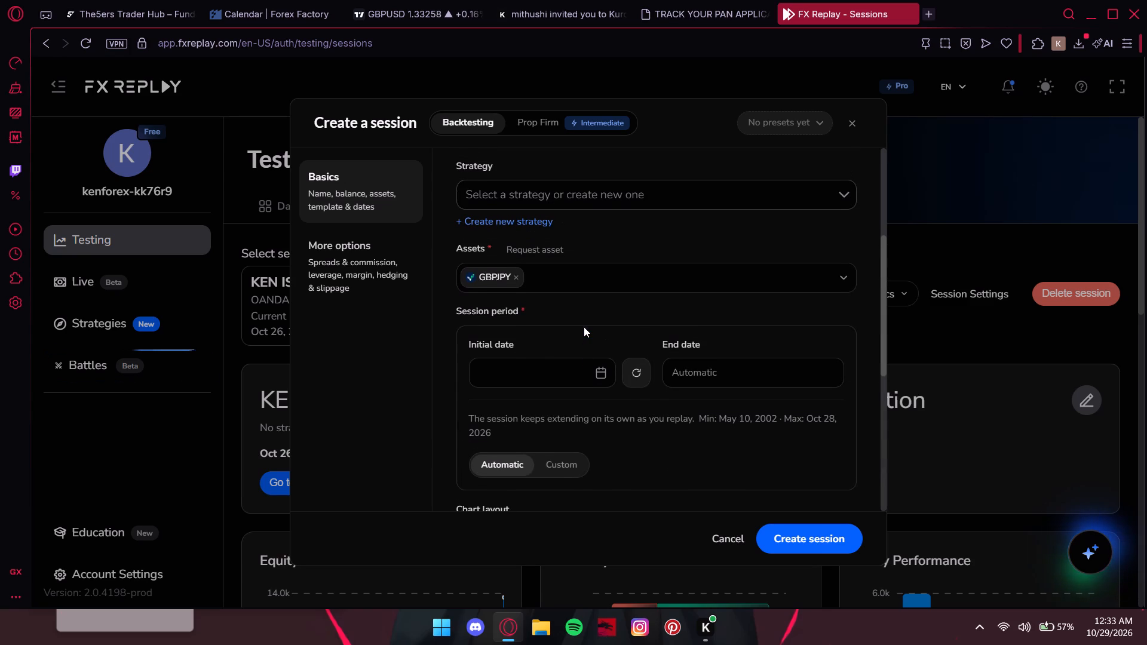
{"action": "left_click", "coordinate": [572, 286]}
{"action": "type", "text": "gbp usd"}
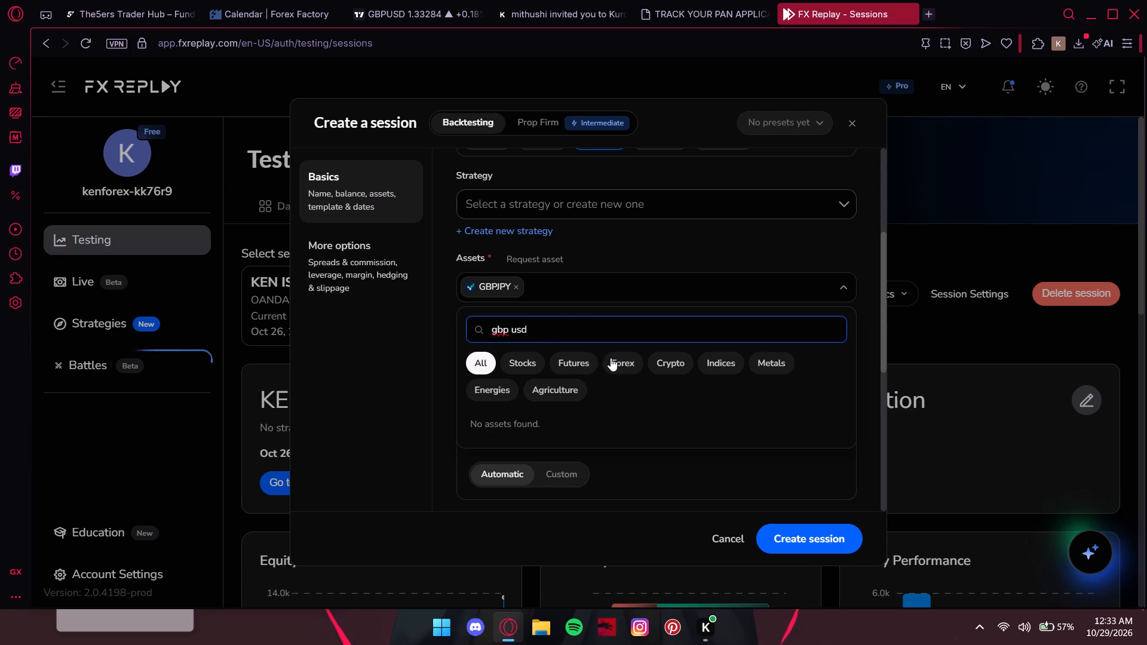
{"action": "left_click", "coordinate": [611, 358]}
{"action": "left_click", "coordinate": [562, 328]}
{"action": "key", "text": "backslash"}
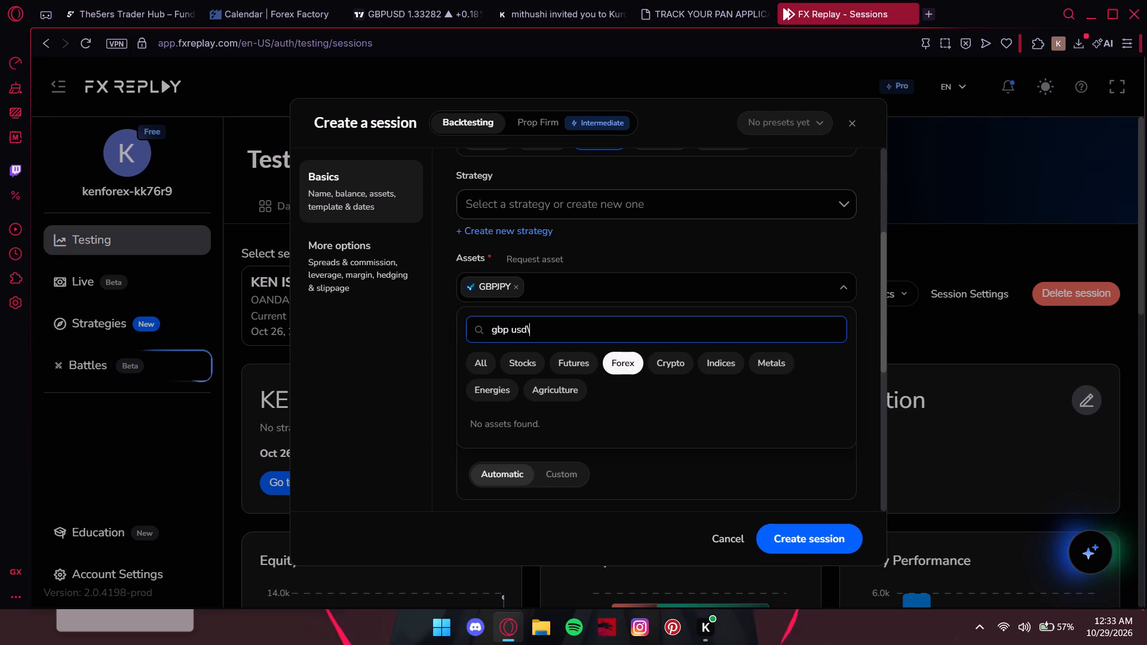
{"action": "key", "text": "BackSpace"}
{"action": "key", "text": "BackSpace"}
{"action": "key", "text": "BackSpace"}
{"action": "key", "text": "BackSpace"}
{"action": "key", "text": "BackSpace"}
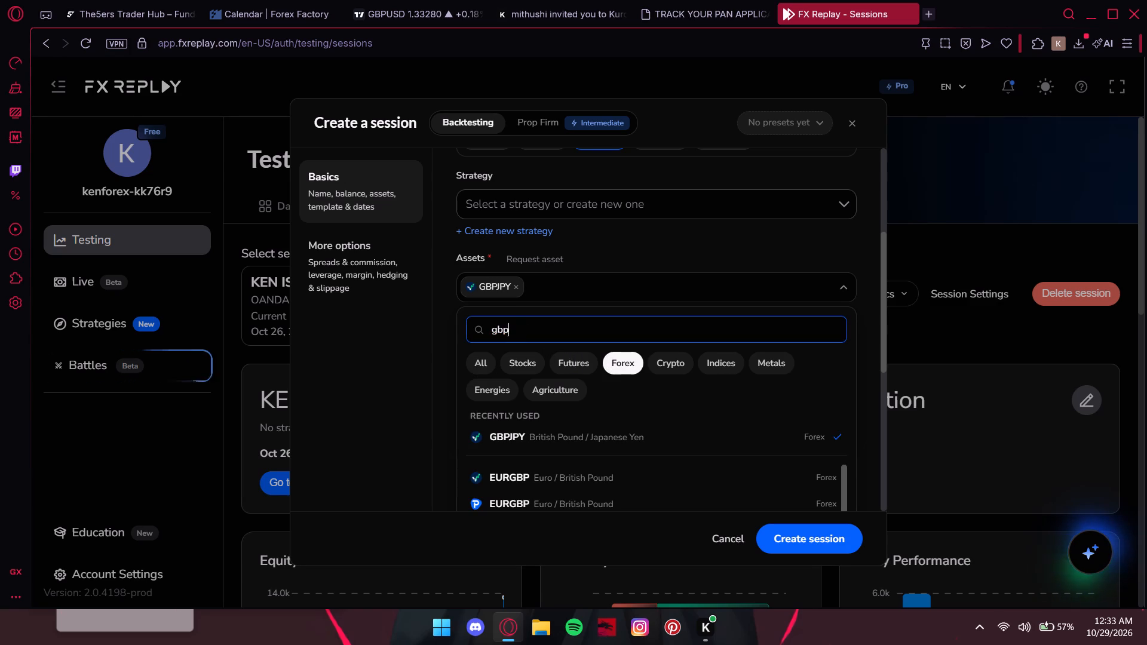
{"action": "type", "text": "usd"}
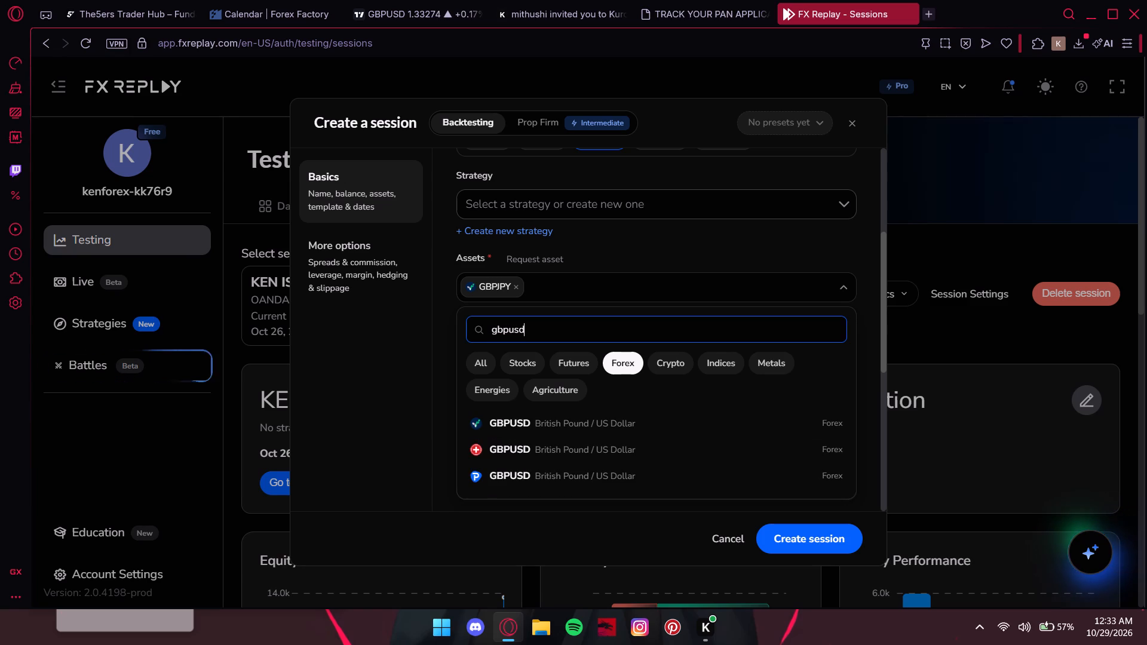
{"action": "left_click", "coordinate": [556, 423]}
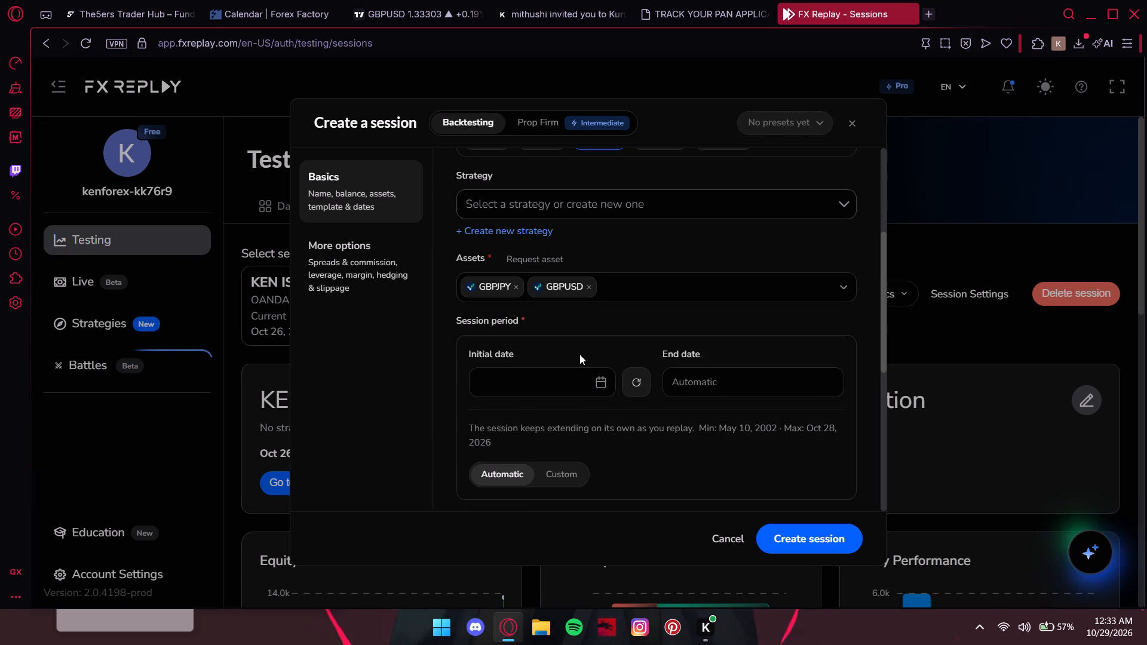
Set the session period's initial date to 04/01/2026 23:59.
{"action": "scroll", "coordinate": [622, 361], "scroll_direction": "down", "scroll_amount": 1}
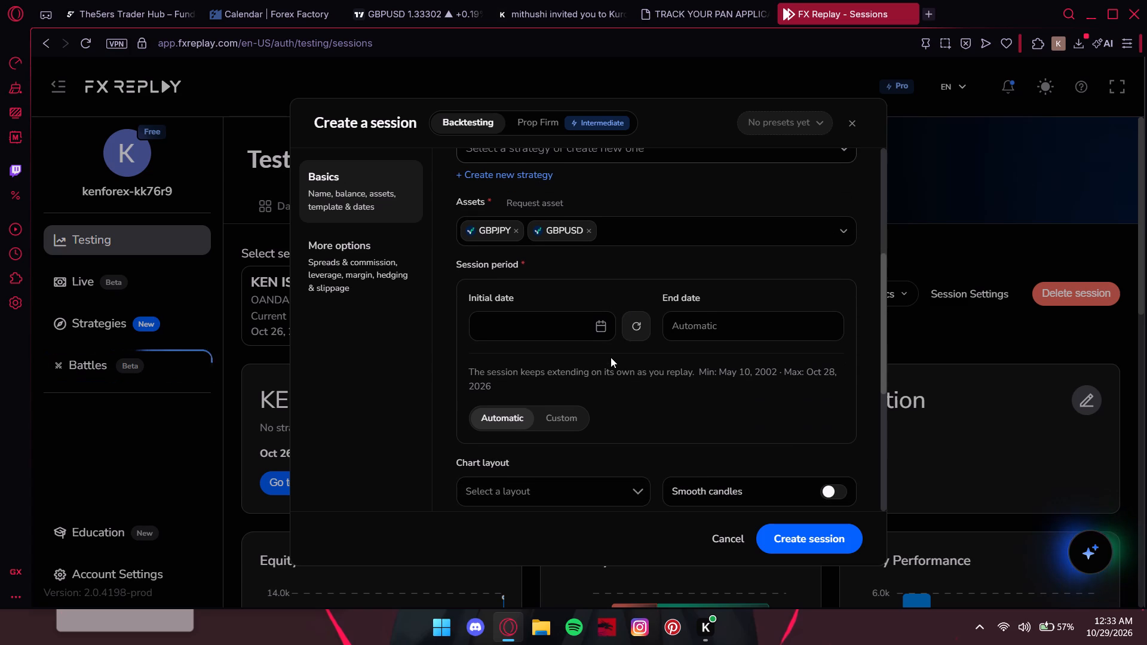
{"action": "left_click", "coordinate": [606, 332]}
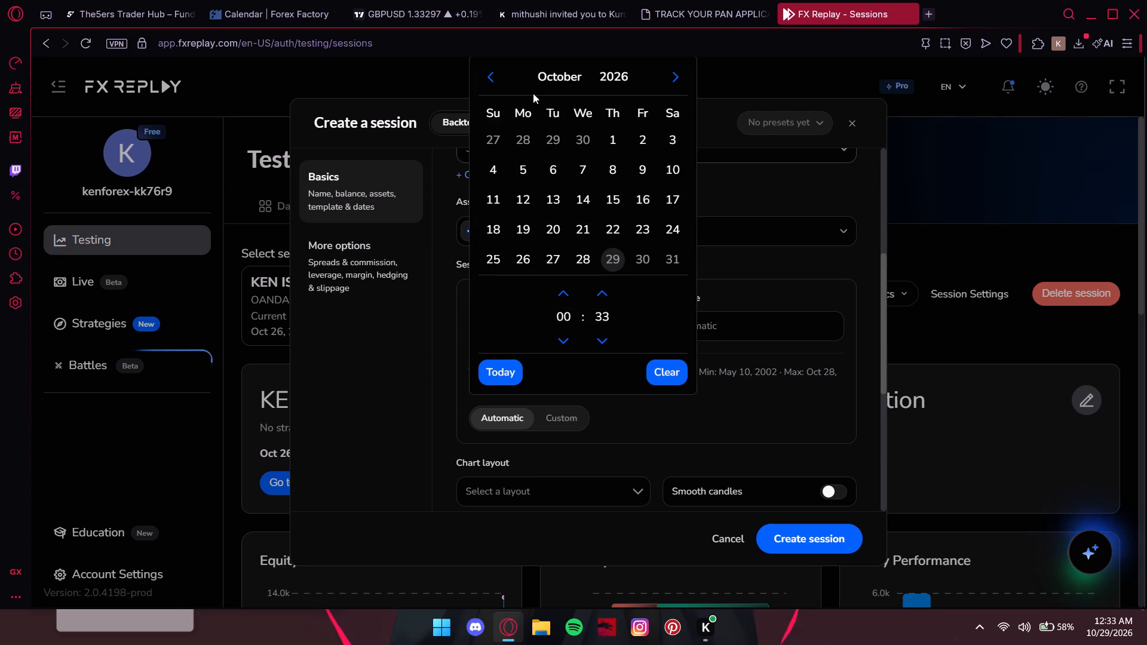
{"action": "left_click", "coordinate": [547, 79]}
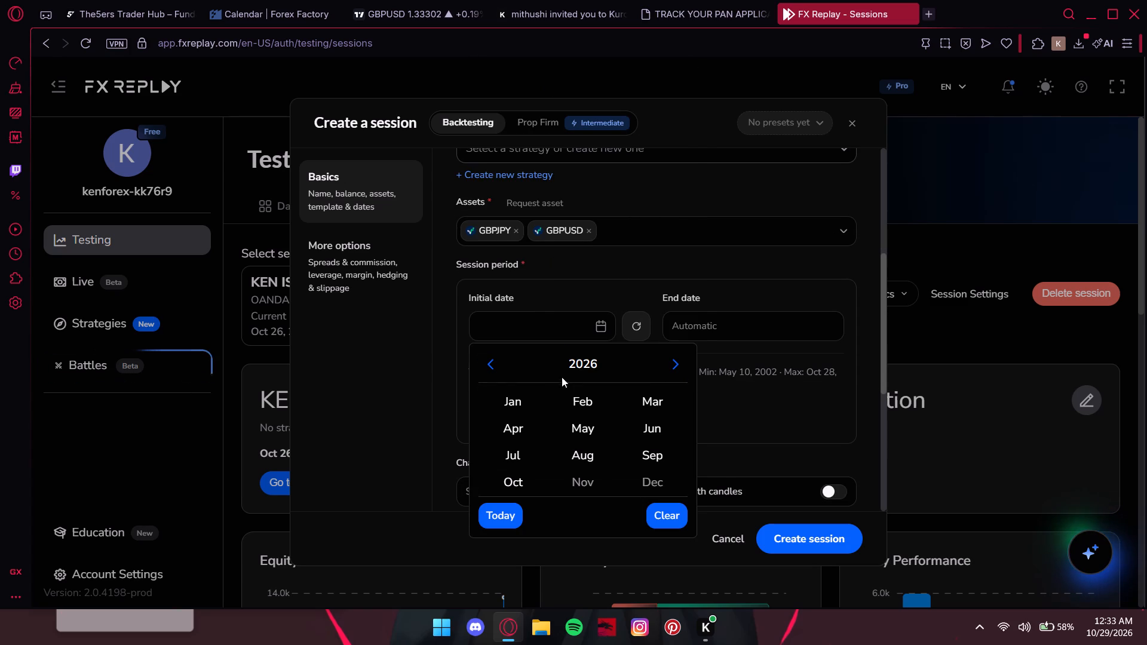
{"action": "left_click", "coordinate": [530, 396]}
{"action": "left_click", "coordinate": [569, 76]}
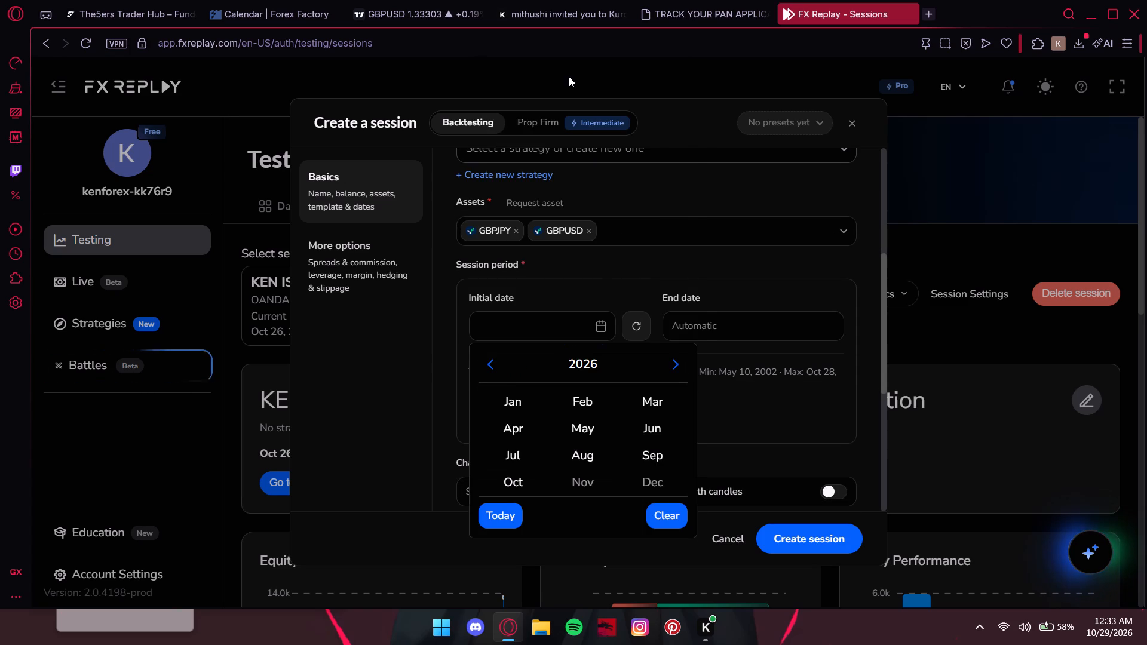
{"action": "left_click", "coordinate": [646, 398]}
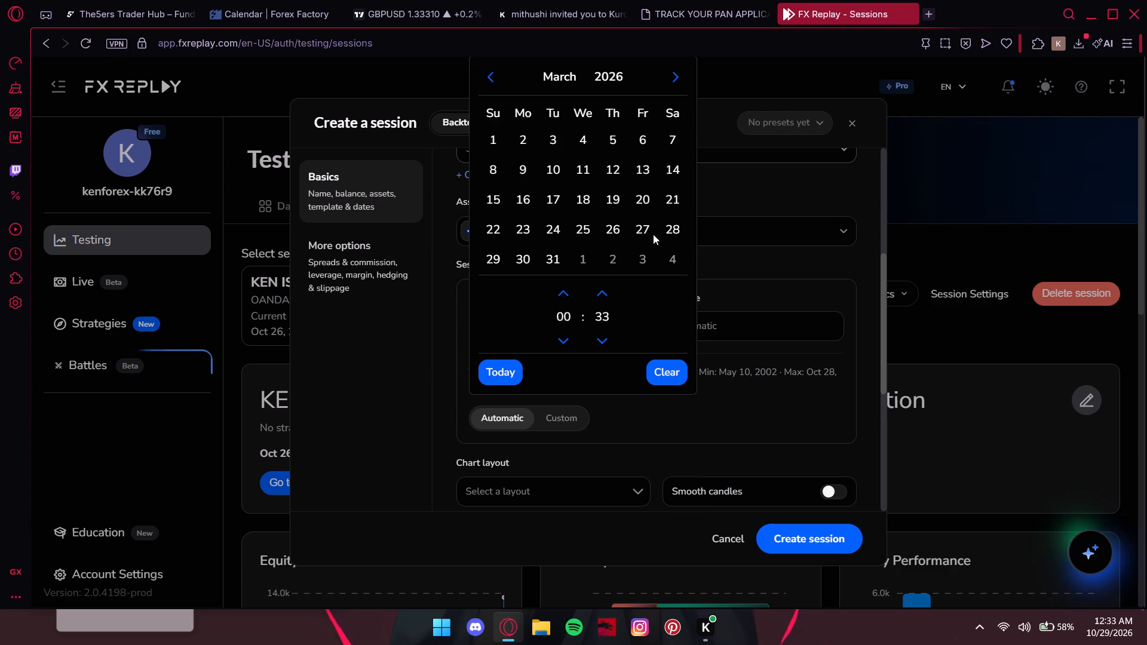
{"action": "left_click", "coordinate": [605, 79]}
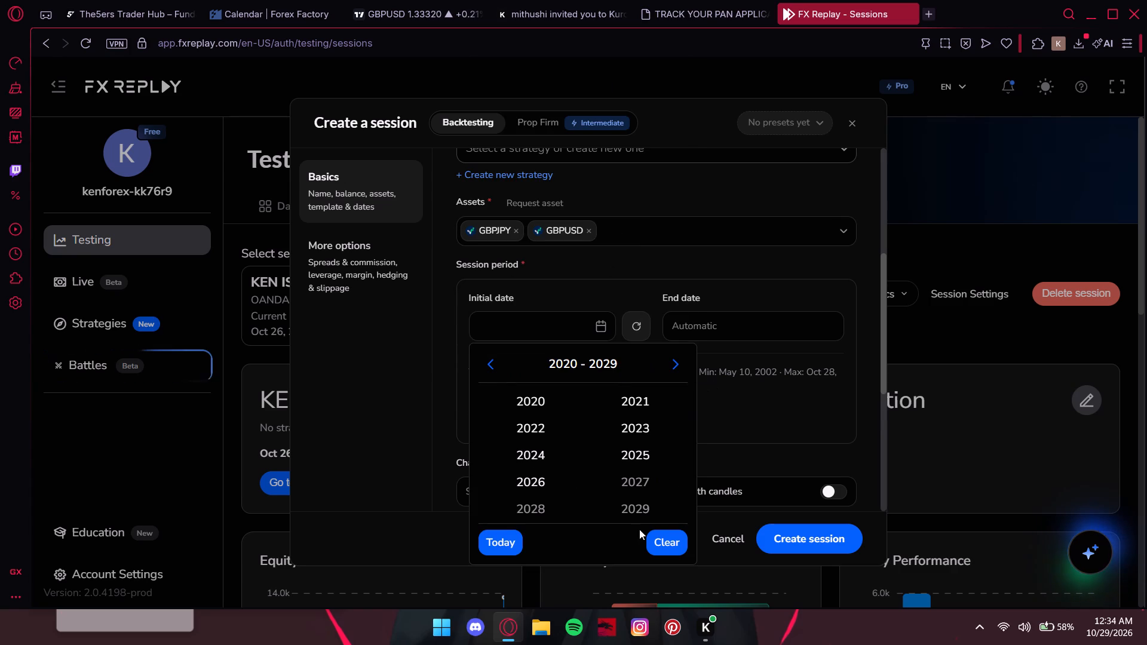
{"action": "left_click", "coordinate": [495, 365]}
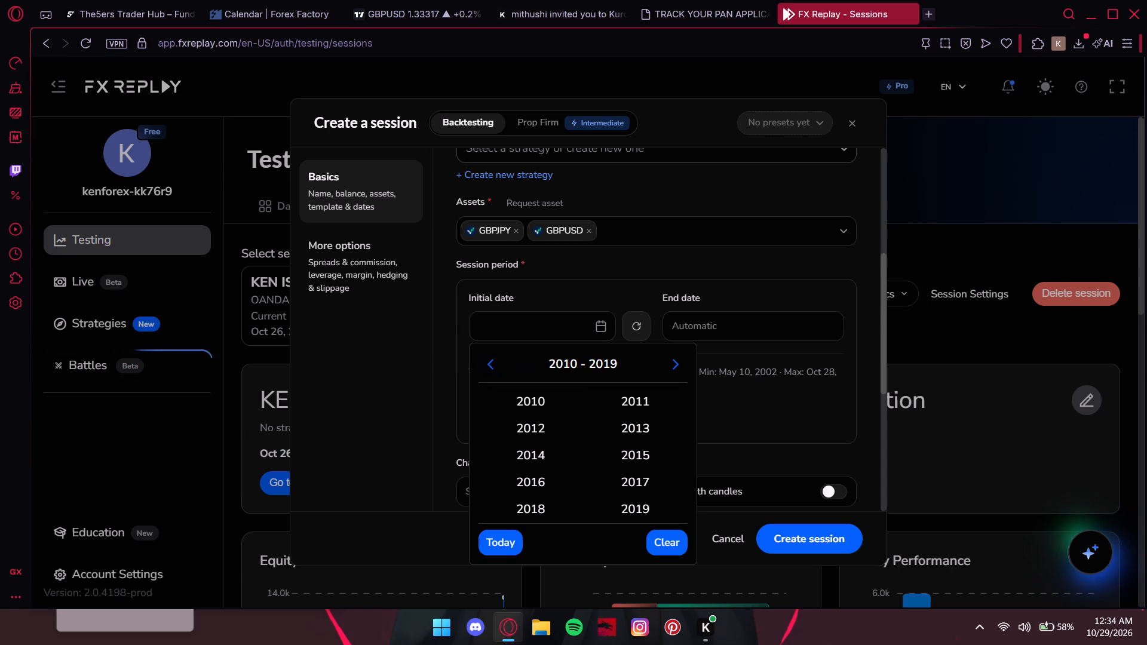
{"action": "left_click_drag", "start_coordinate": [658, 359], "coordinate": [548, 450]}
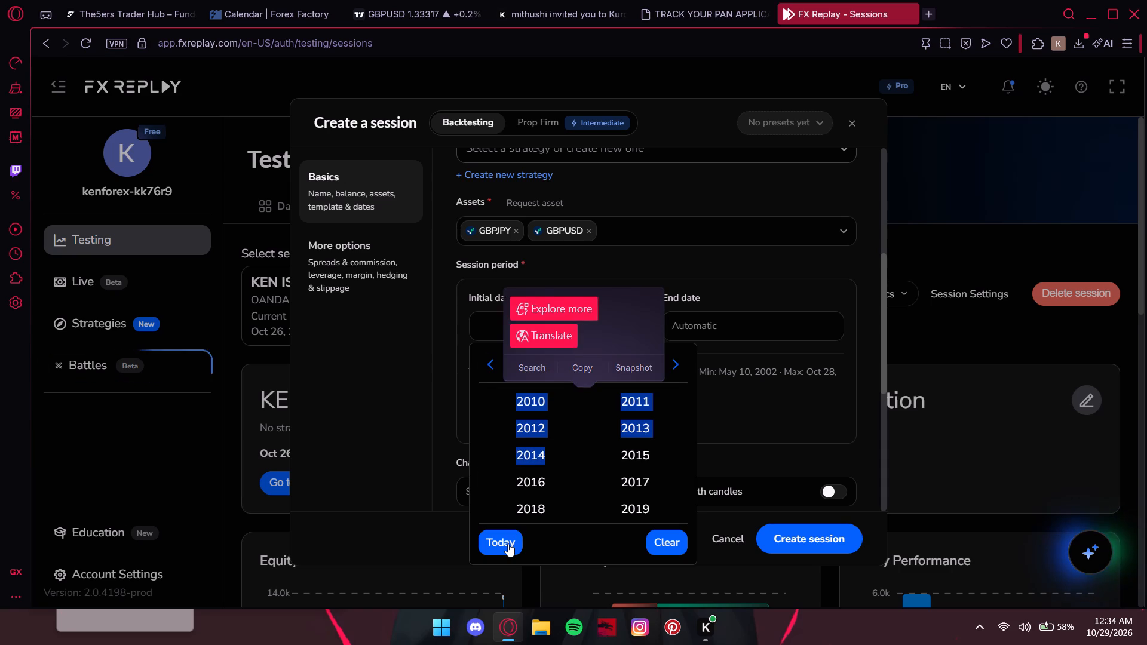
{"action": "left_click", "coordinate": [508, 543]}
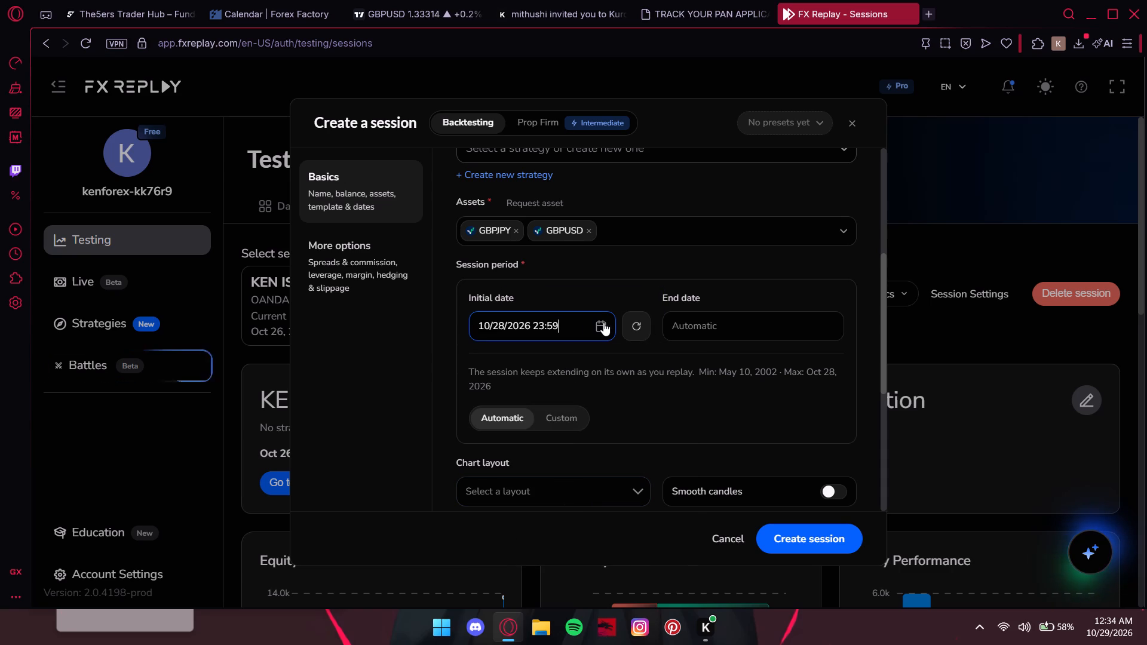
{"action": "left_click", "coordinate": [603, 322]}
{"action": "left_click", "coordinate": [569, 70]}
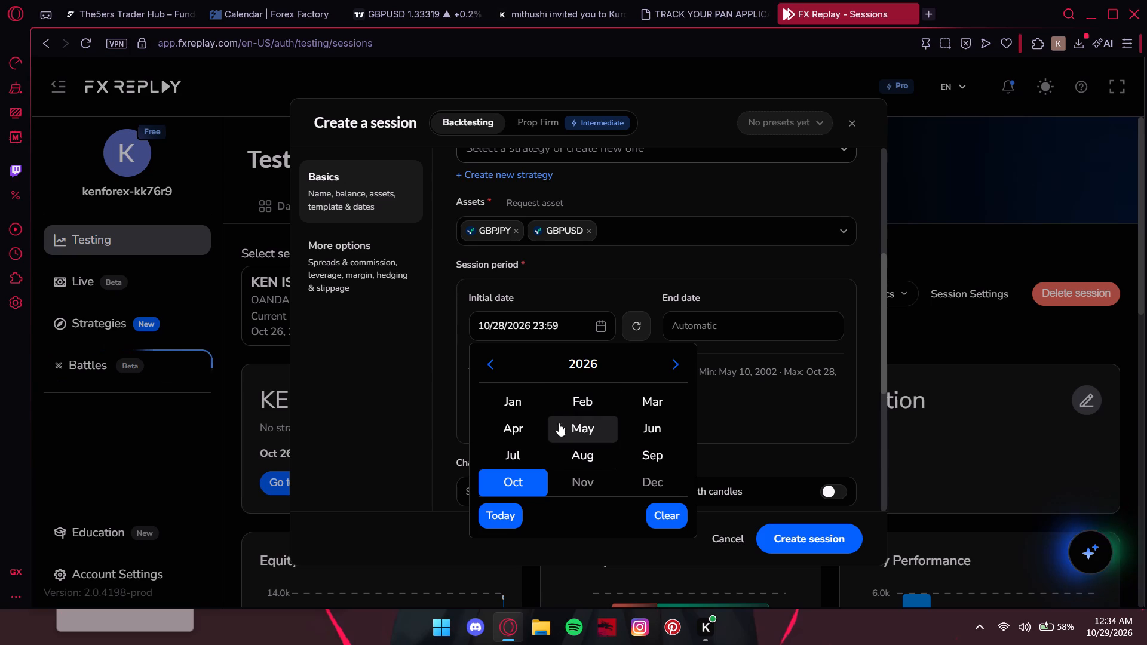
{"action": "left_click", "coordinate": [514, 427]}
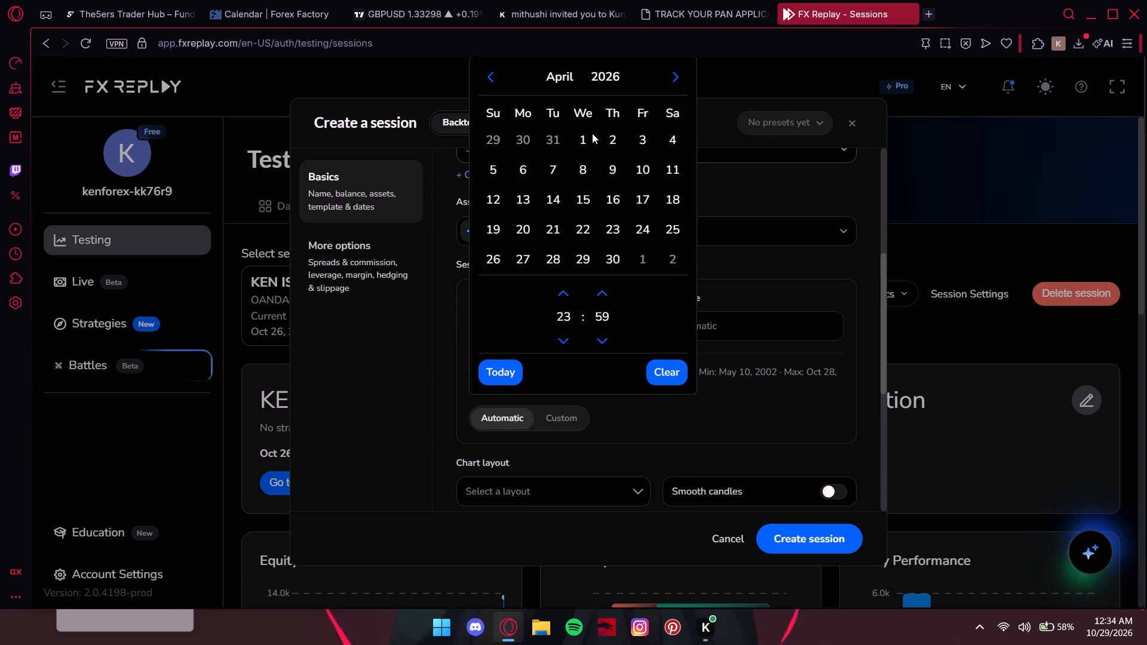
{"action": "left_click", "coordinate": [582, 136]}
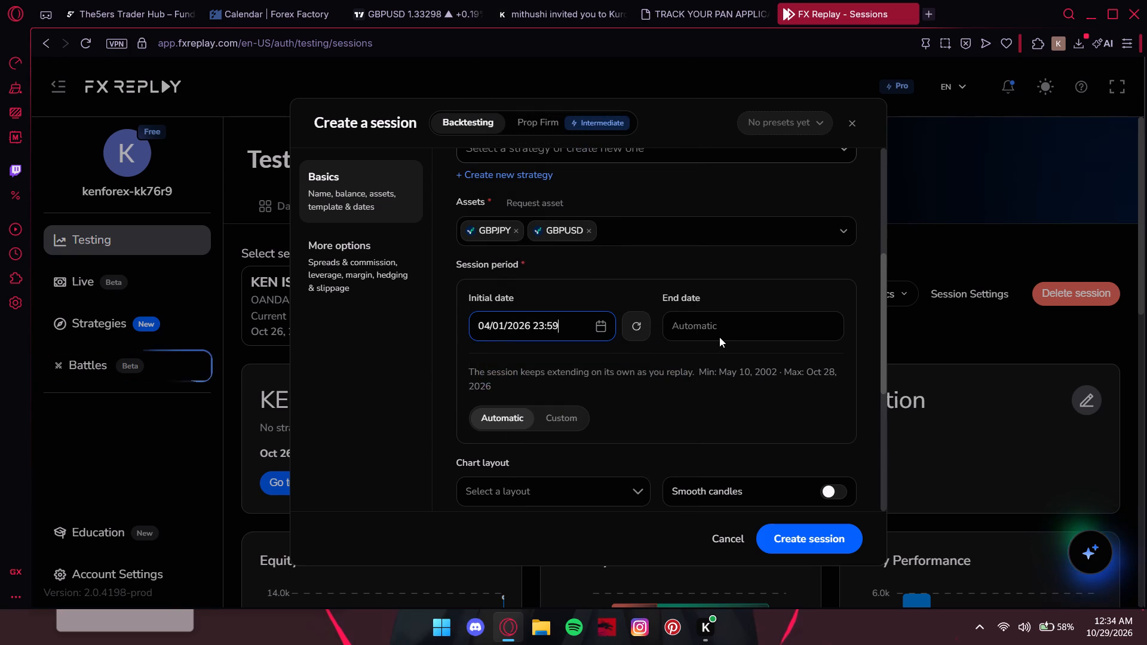
Create the ken goat session with the remaining settings left at their defaults.
{"action": "scroll", "coordinate": [665, 365], "scroll_direction": "down", "scroll_amount": 2}
{"action": "left_click", "coordinate": [777, 542]}
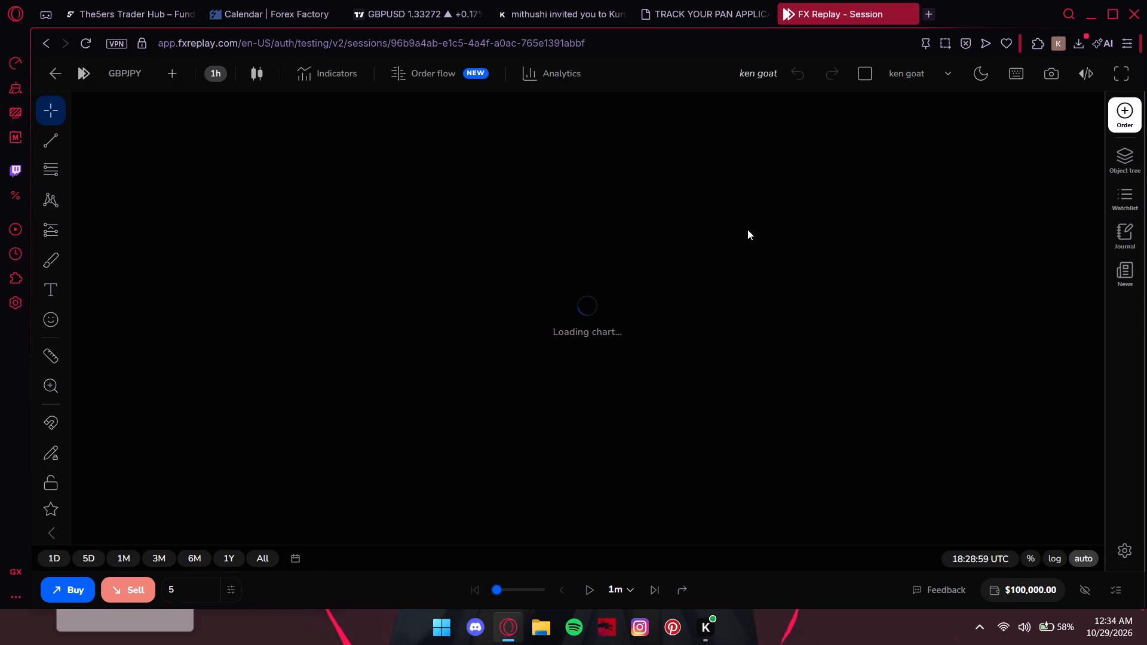
Examine the ken goat session's costs, account balance and assets settings without changing anything.
{"action": "left_click_drag", "start_coordinate": [1005, 569], "coordinate": [1005, 583]}
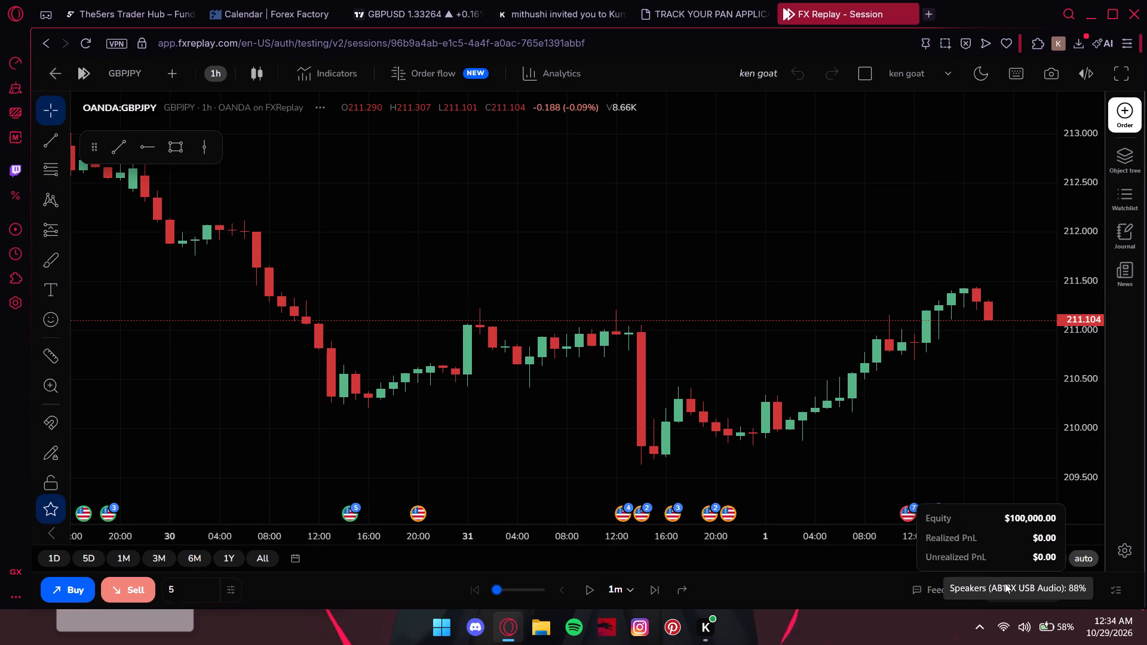
{"action": "left_click", "coordinate": [1005, 583]}
{"action": "left_click", "coordinate": [1005, 584]}
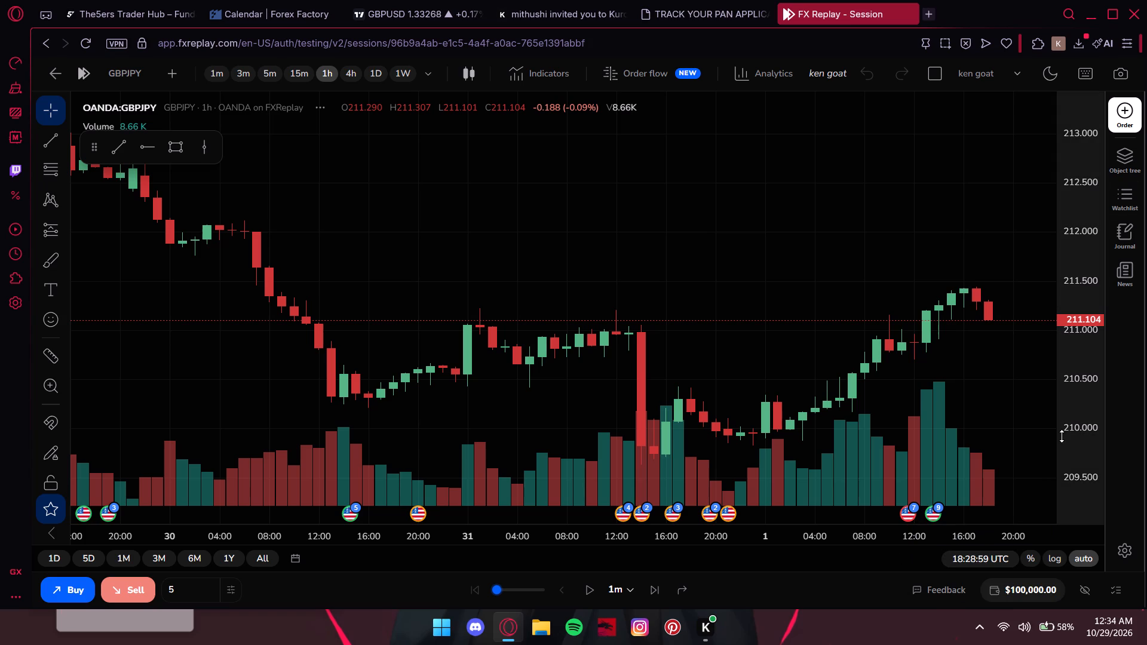
{"action": "left_click", "coordinate": [1000, 586]}
{"action": "left_click", "coordinate": [1132, 537]}
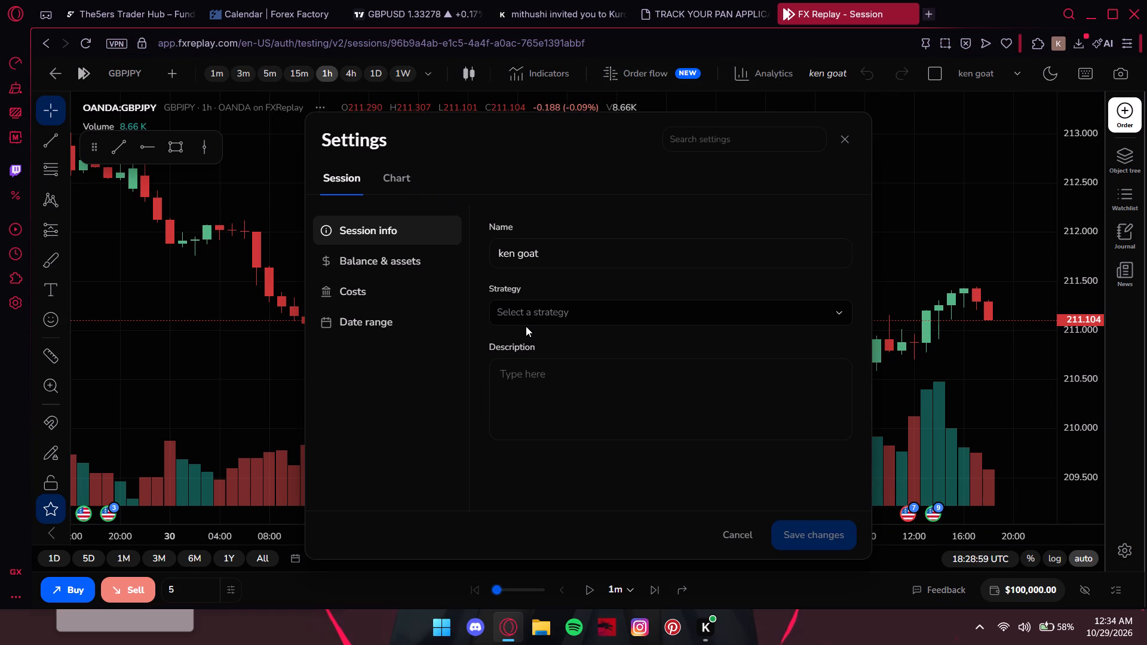
{"action": "left_click", "coordinate": [417, 302]}
{"action": "left_click", "coordinate": [406, 272]}
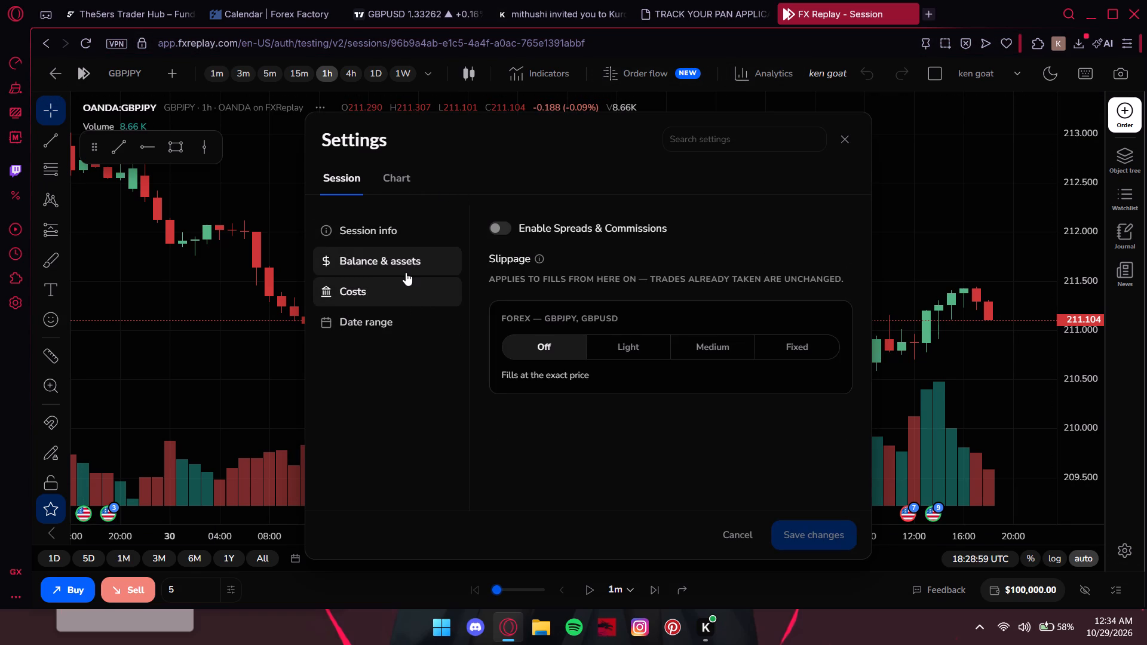
{"action": "left_click", "coordinate": [548, 253]}
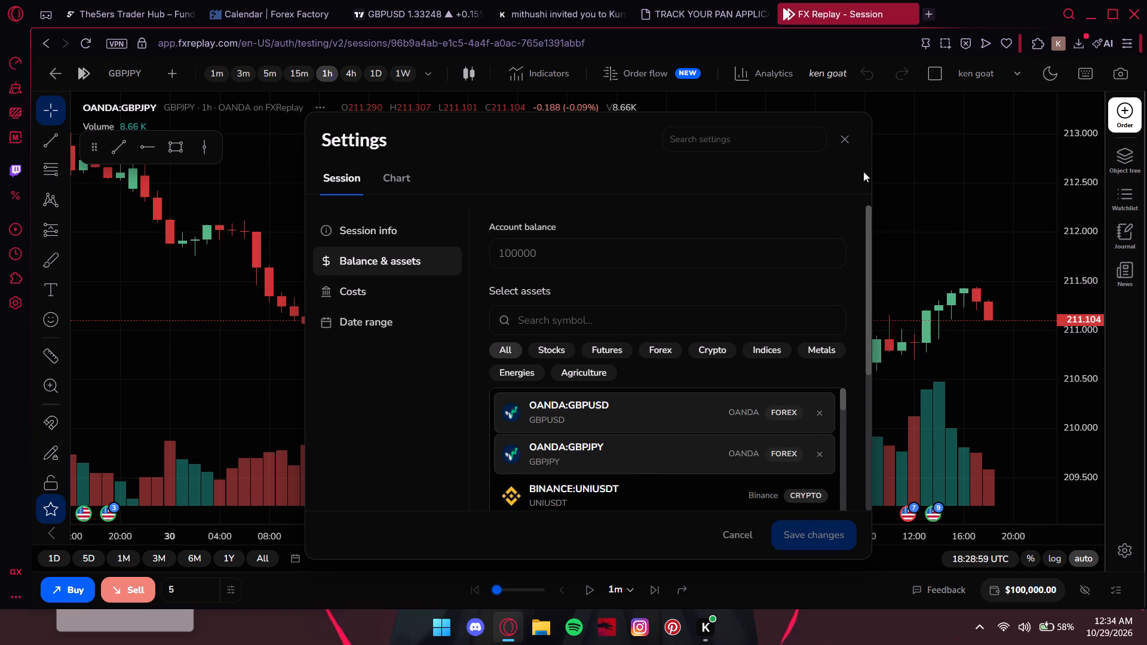
{"action": "left_click", "coordinate": [846, 146]}
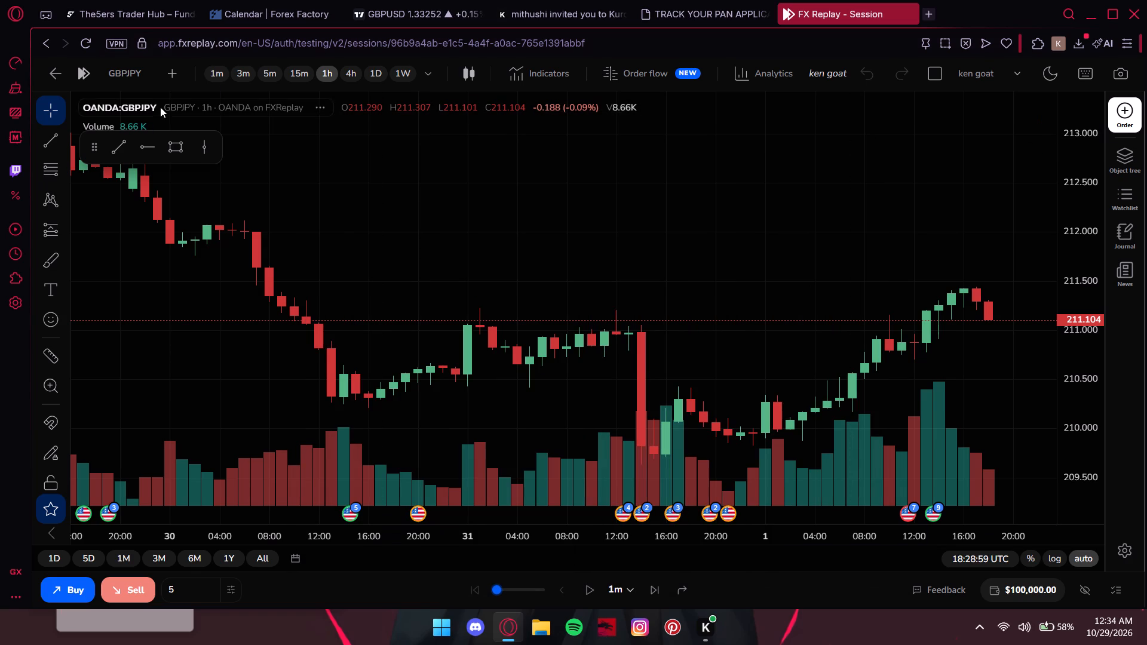
Leave the chart and delete the ken goat session from the Testing sessions list.
{"action": "left_click", "coordinate": [62, 82]}
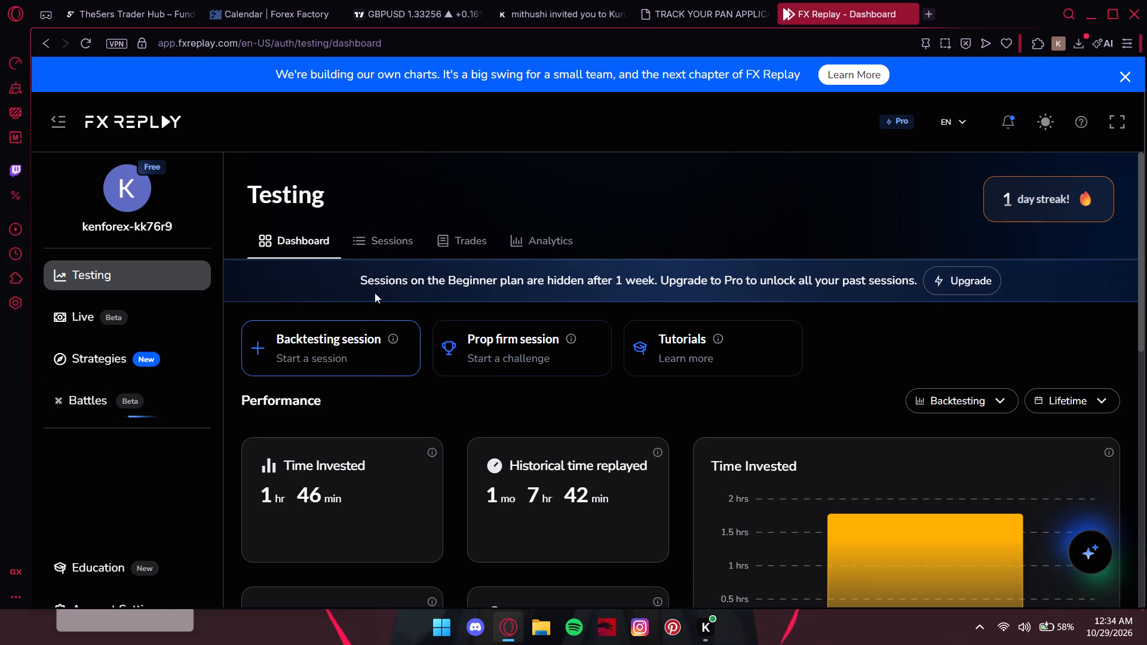
{"action": "left_click", "coordinate": [388, 238]}
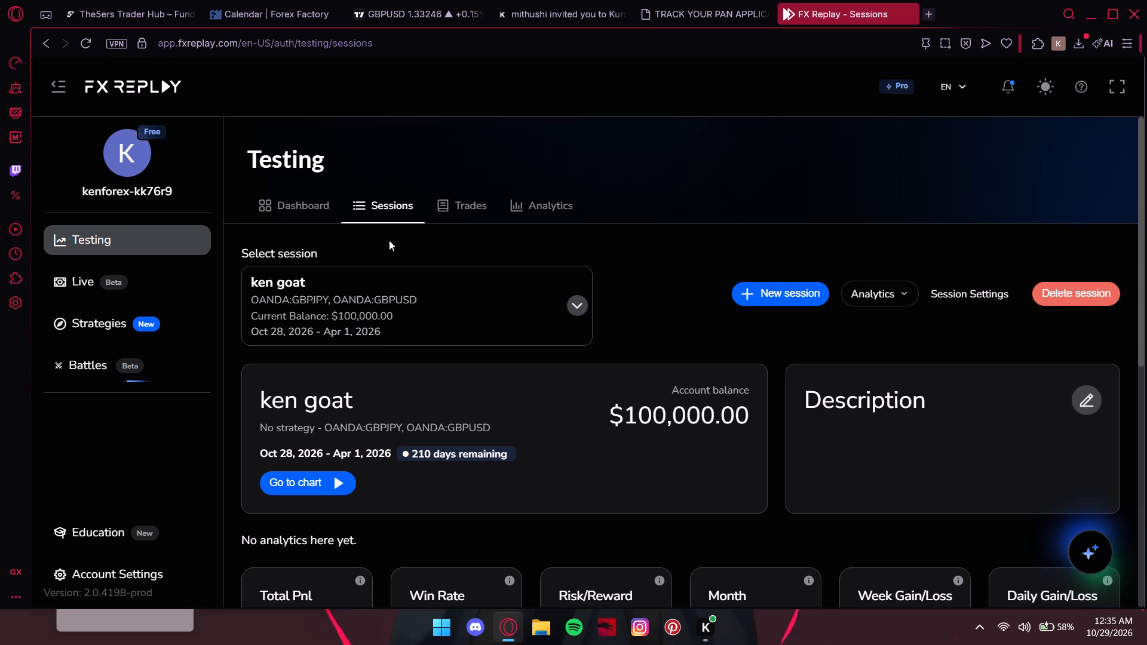
{"action": "left_click", "coordinate": [1053, 294]}
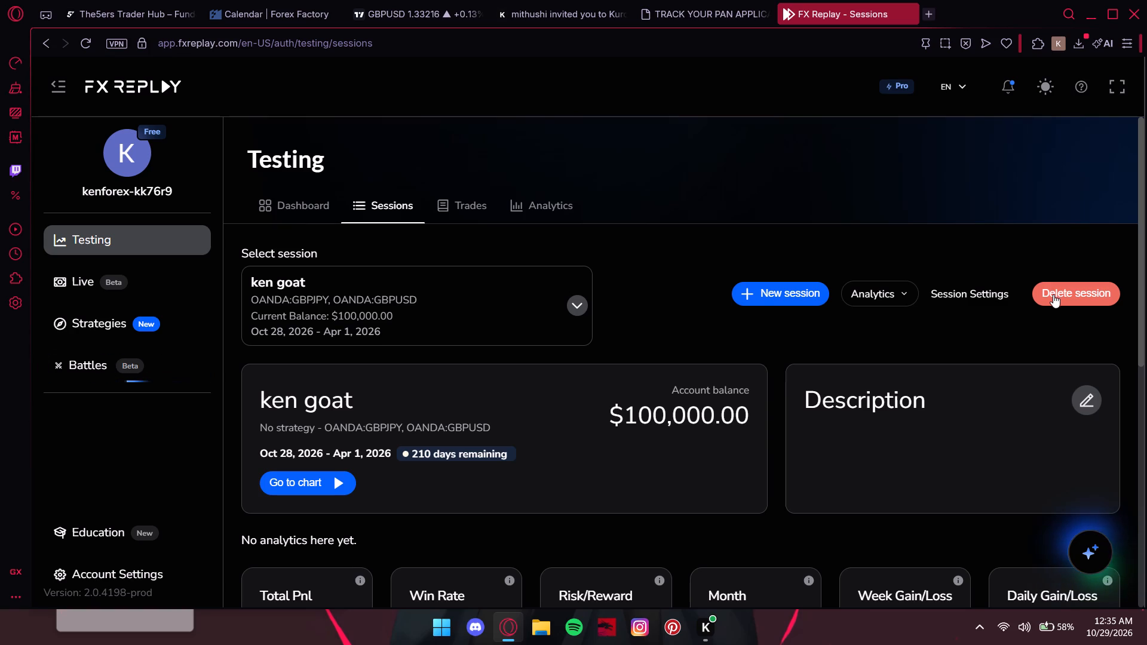
{"action": "left_click", "coordinate": [1053, 294]}
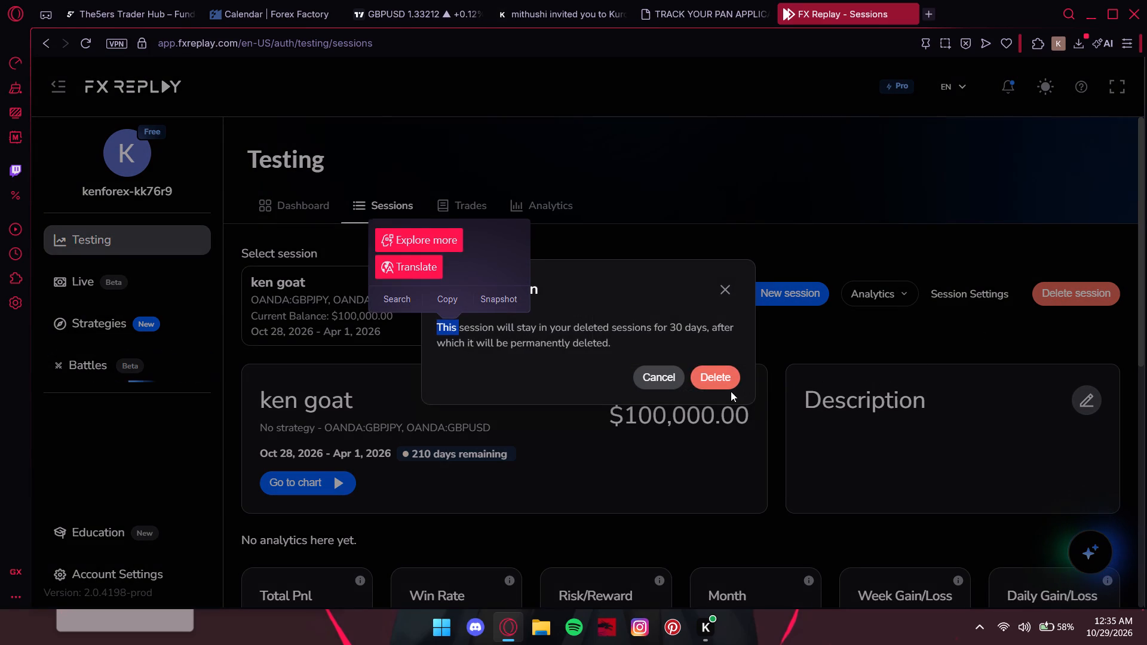
{"action": "left_click", "coordinate": [731, 391]}
{"action": "left_click_drag", "start_coordinate": [725, 382], "coordinate": [704, 364]}
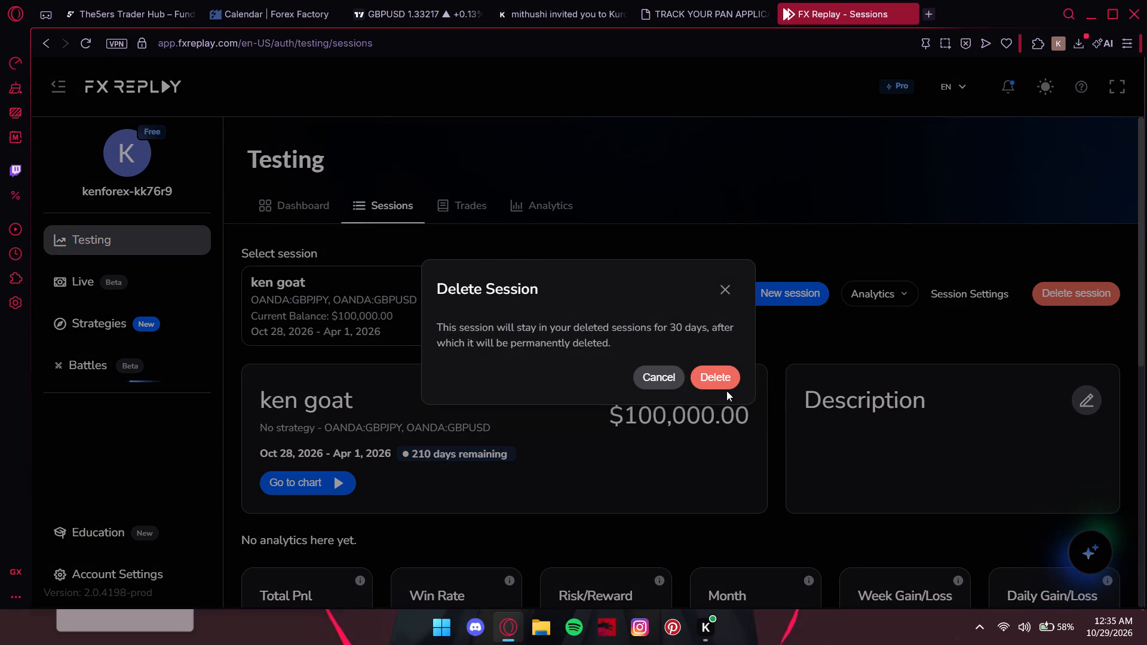
{"action": "left_click", "coordinate": [710, 382]}
{"action": "right_click", "coordinate": [710, 382]}
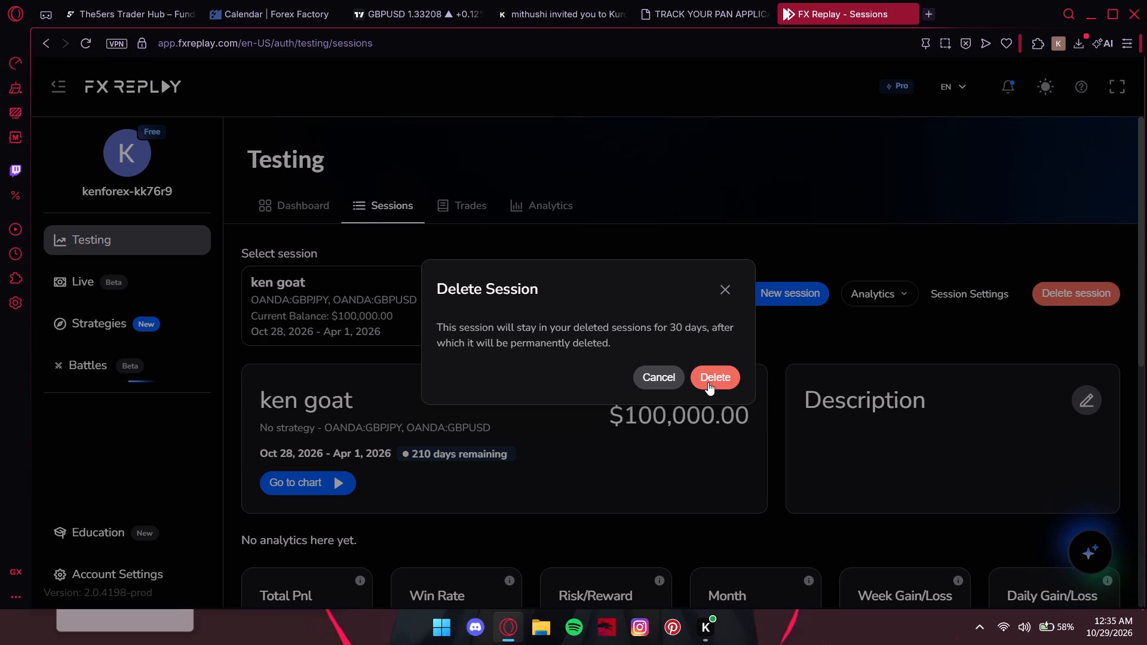
{"action": "double_click", "coordinate": [709, 383]}
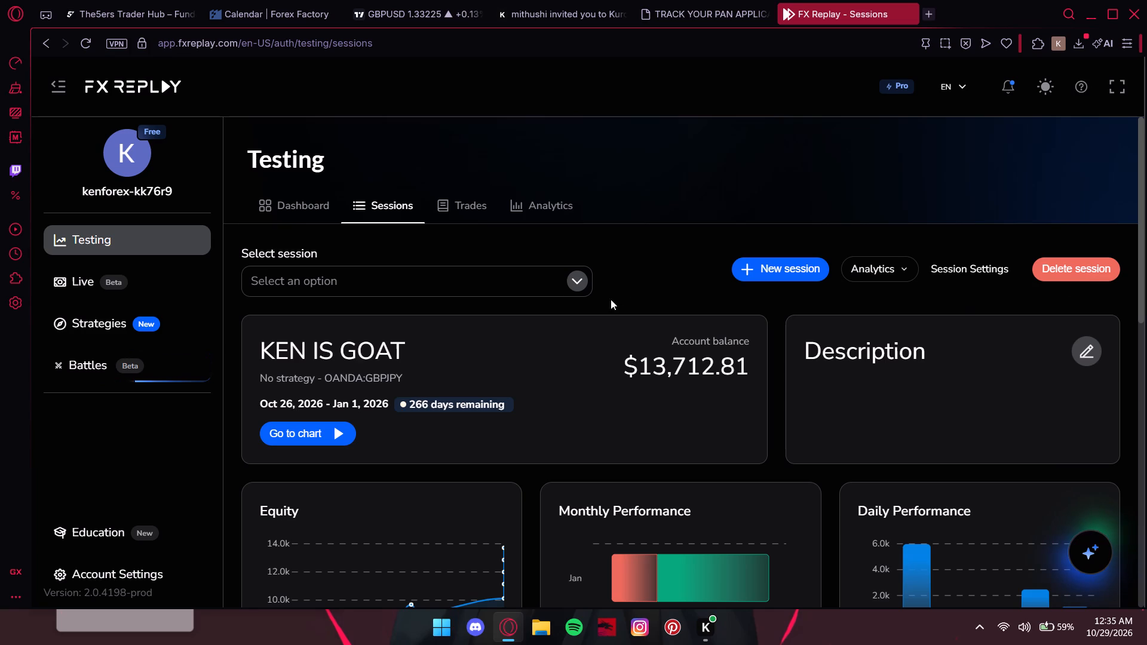
Start a new backtesting session named KEN IS GOAT with a custom account balance of $2500.
{"action": "left_click", "coordinate": [795, 268]}
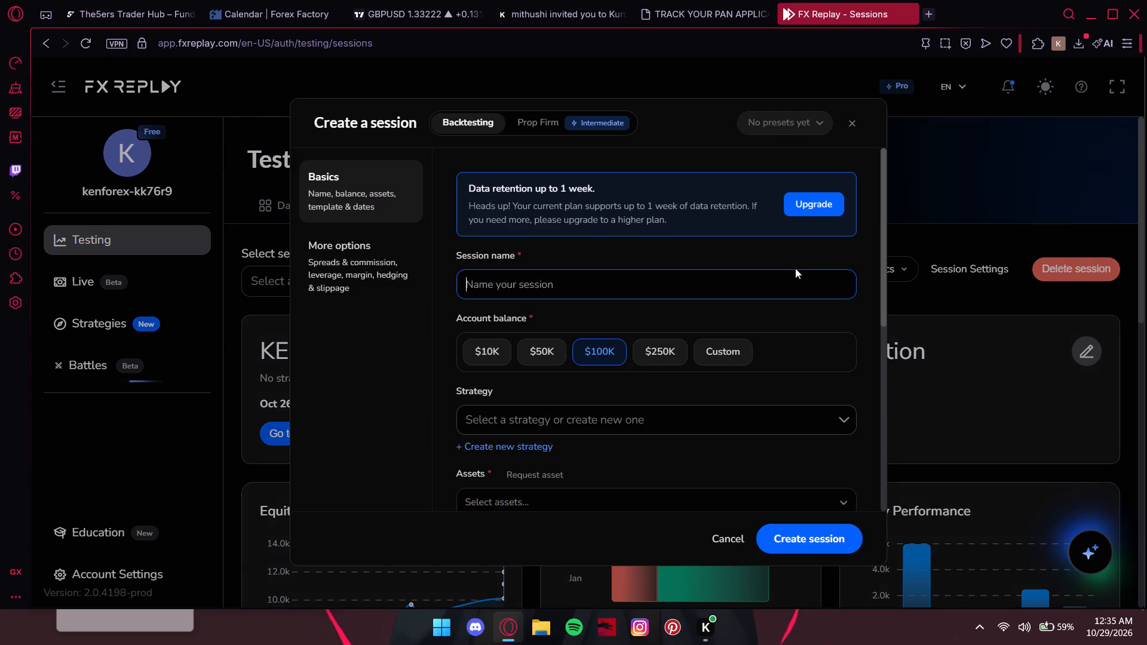
{"action": "type", "text": "KEN IS GOAT"}
{"action": "key", "text": "space"}
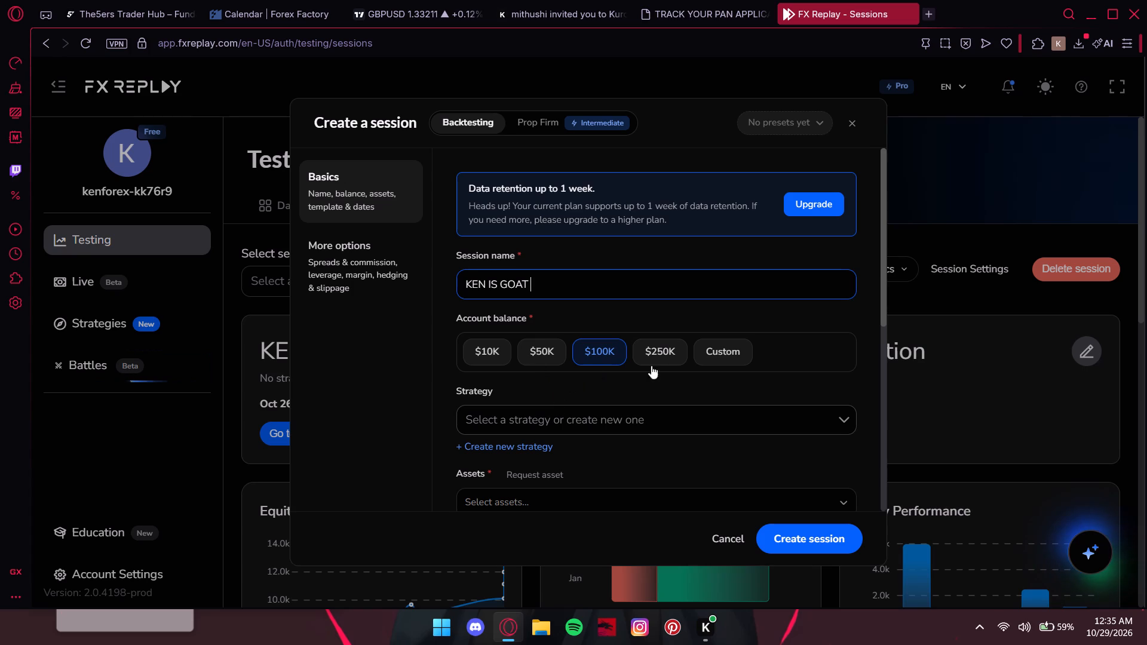
{"action": "left_click", "coordinate": [707, 358]}
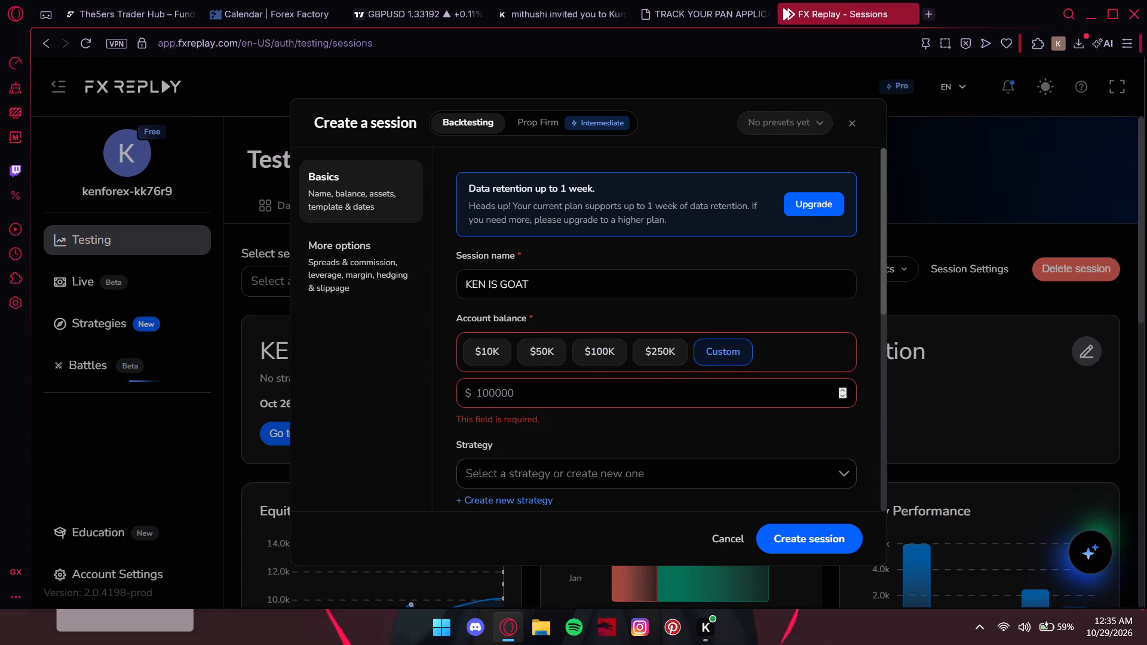
{"action": "left_click", "coordinate": [522, 388]}
{"action": "type", "text": "250"}
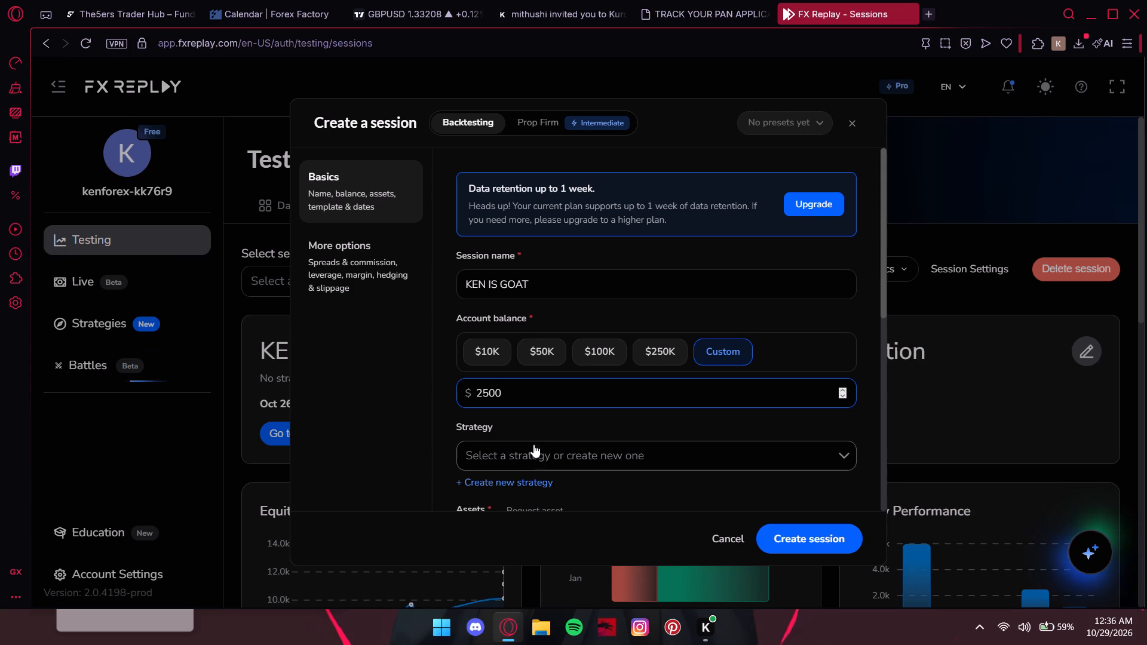
Search the forex assets for "GBPUSD" and add the first GBPUSD pair to the session, leaving the strategy unset.
{"action": "scroll", "coordinate": [529, 420], "scroll_direction": "down", "scroll_amount": 2}
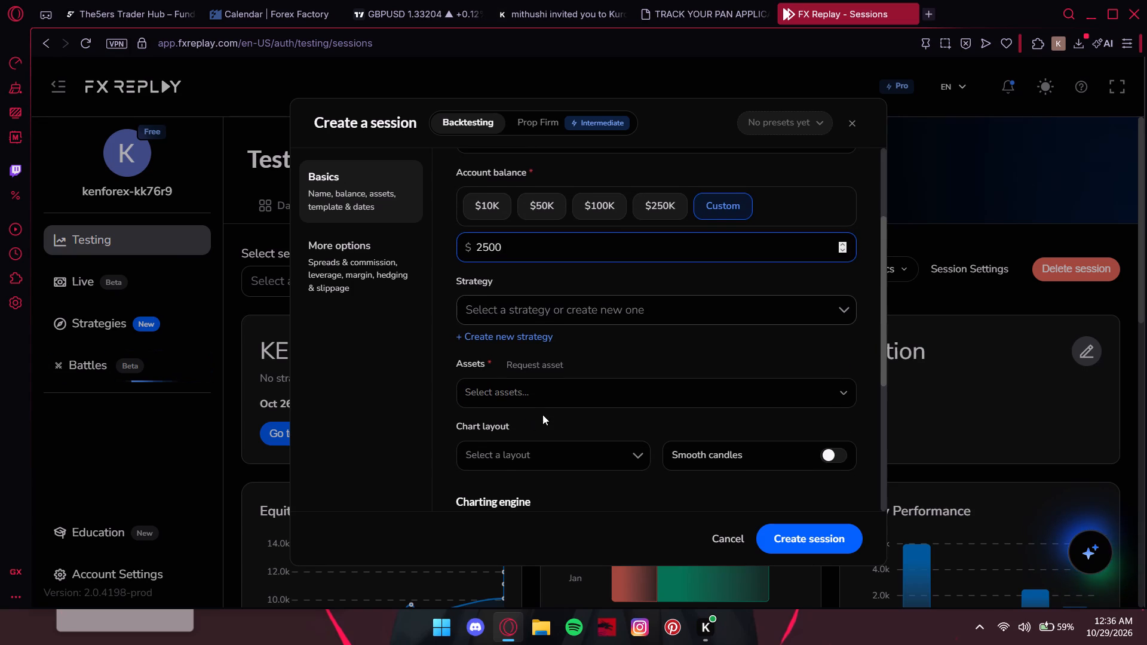
{"action": "left_click", "coordinate": [542, 383]}
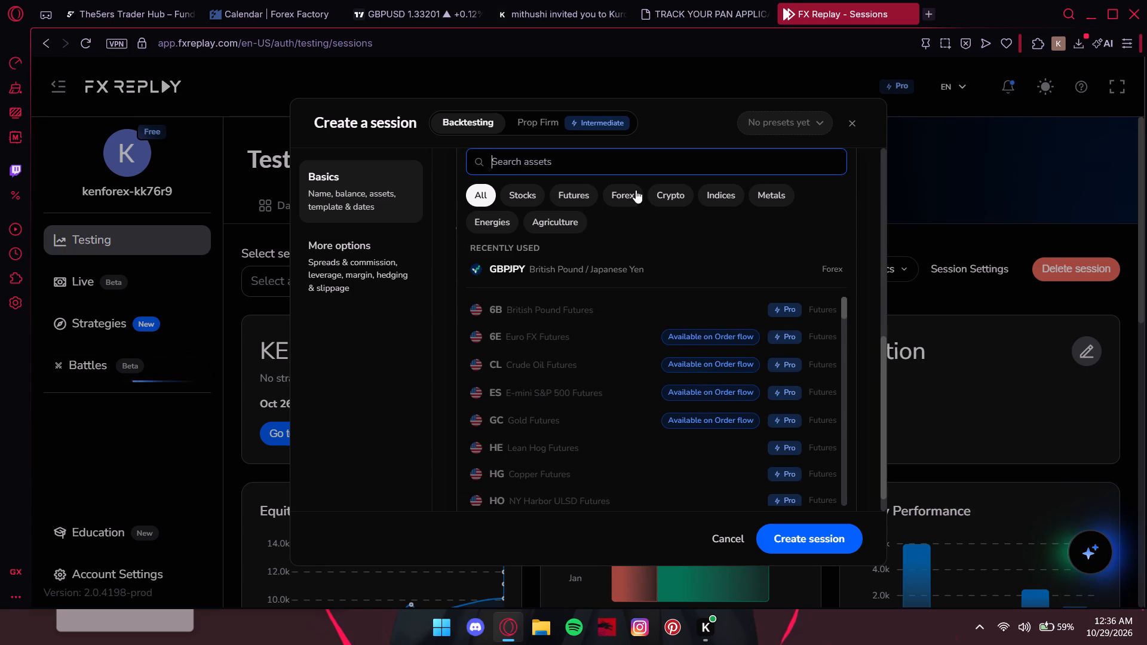
{"action": "left_click", "coordinate": [636, 190]}
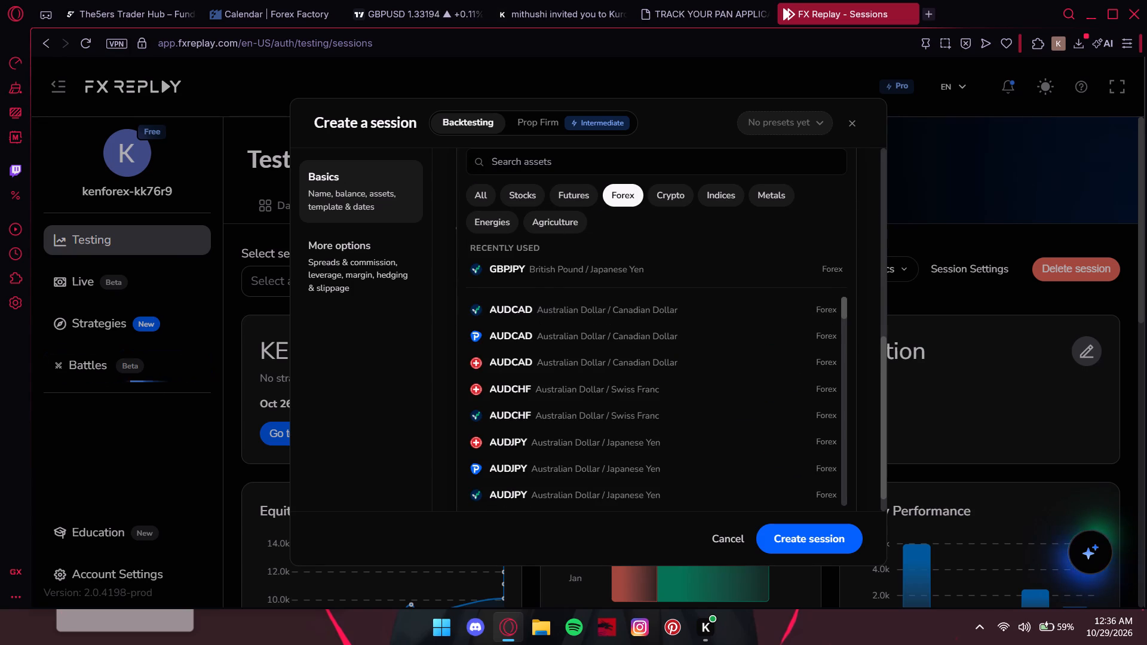
{"action": "key", "text": "u"}
{"action": "key", "text": "BackSpace"}
{"action": "key", "text": "BackSpace"}
{"action": "key", "text": "BackSpace"}
{"action": "double_click", "coordinate": [538, 173]}
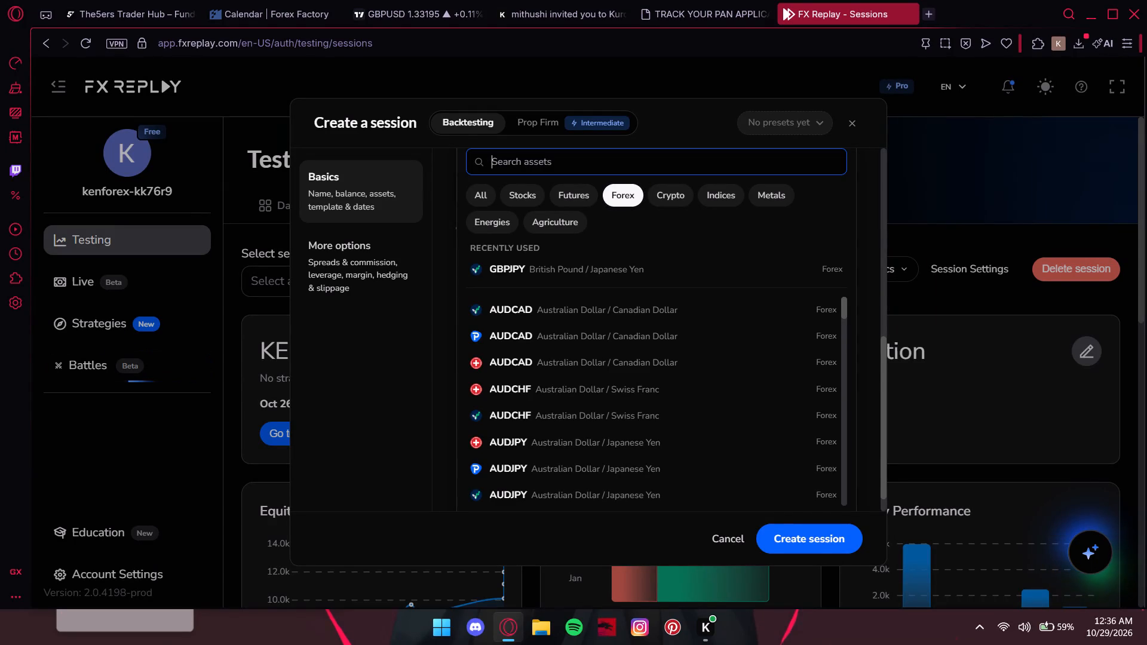
{"action": "type", "text": "GBPUSD"}
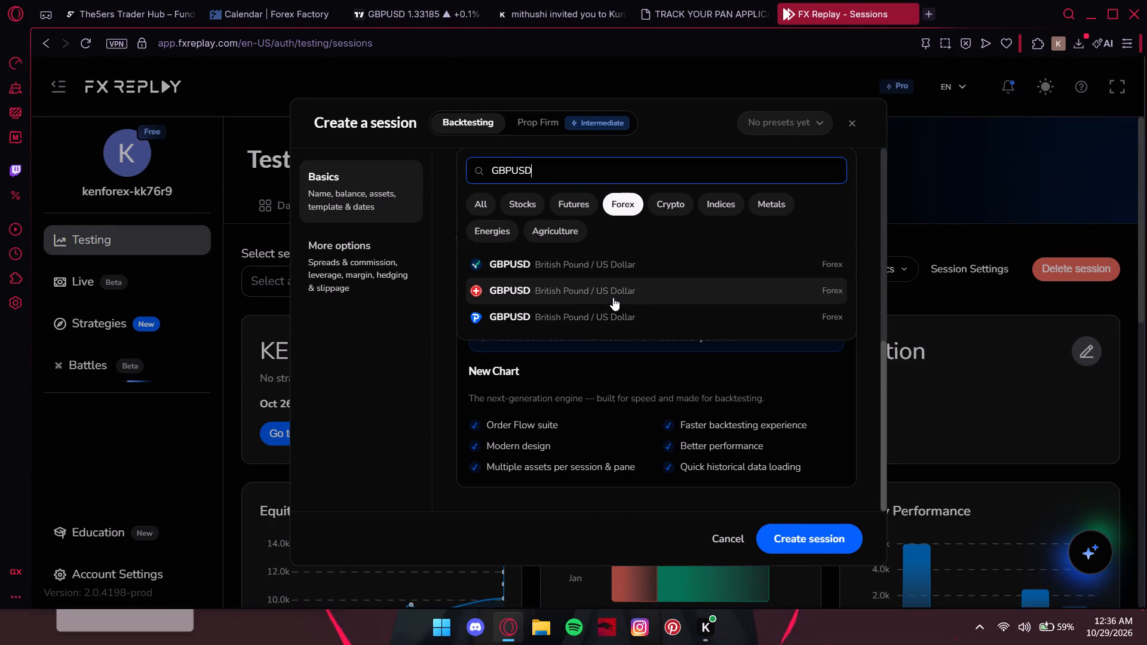
{"action": "left_click", "coordinate": [584, 270]}
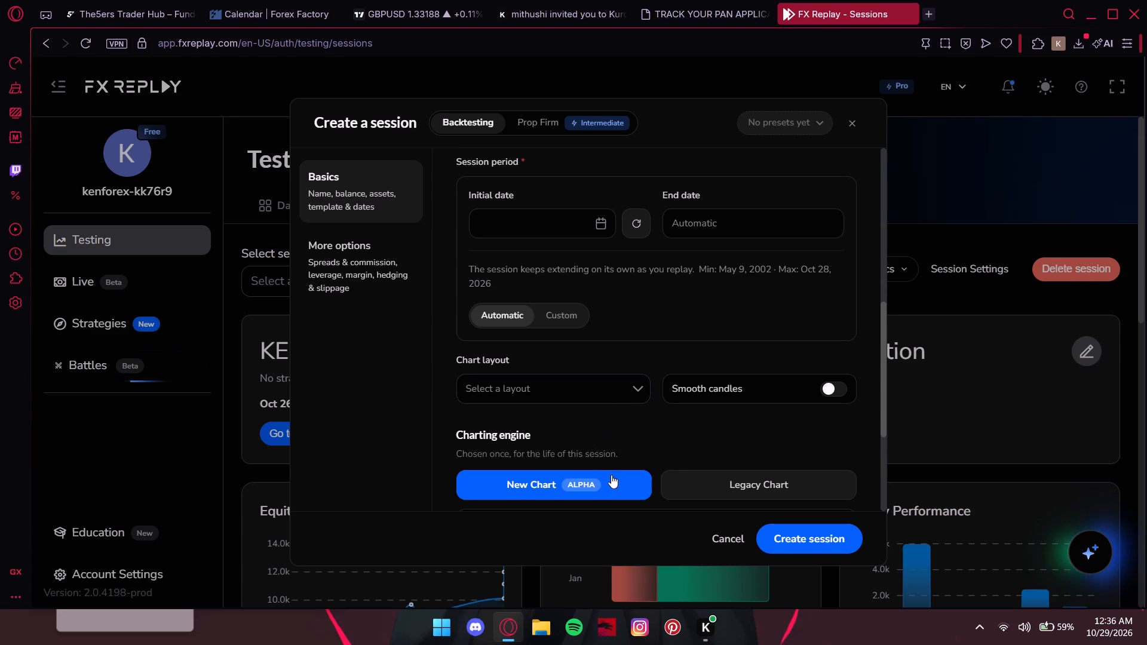
Set the session period's initial date to 04/01/2026 00:36.
{"action": "scroll", "coordinate": [752, 443], "scroll_direction": "down", "scroll_amount": 2}
{"action": "scroll", "coordinate": [548, 210], "scroll_direction": "up", "scroll_amount": 1}
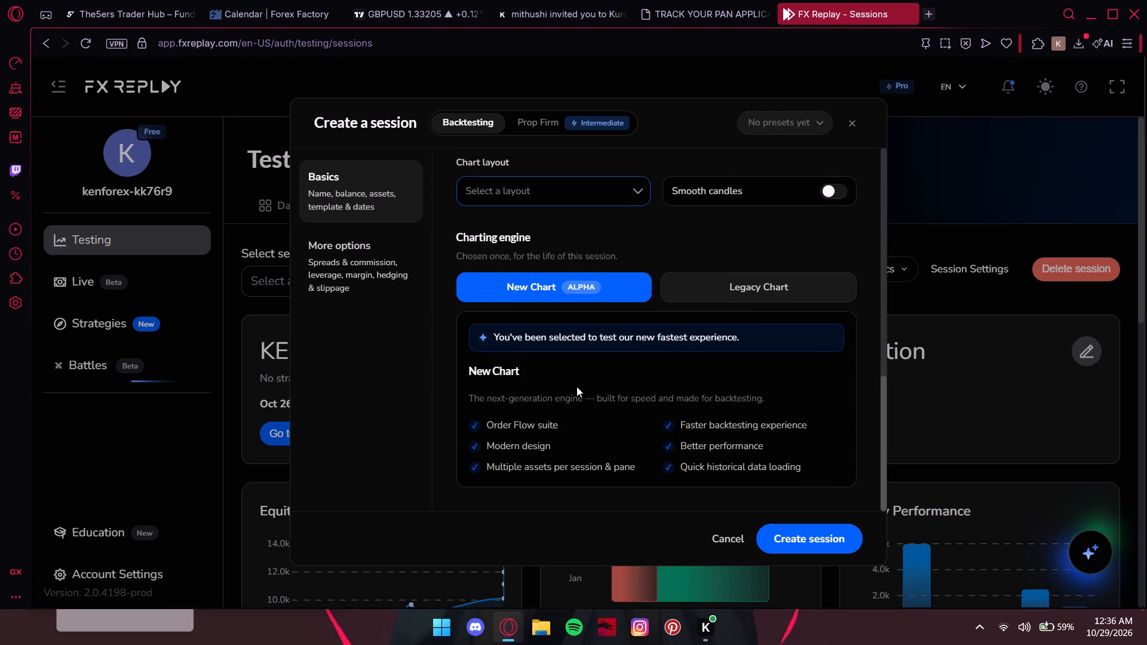
{"action": "scroll", "coordinate": [576, 386], "scroll_direction": "up", "scroll_amount": 1}
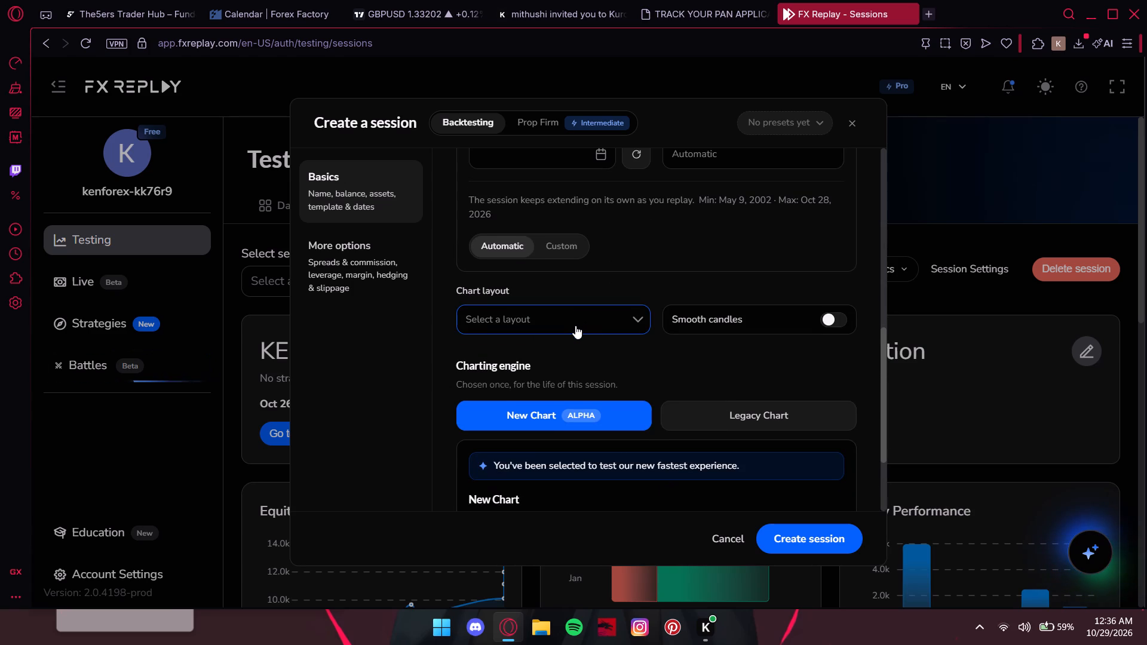
{"action": "scroll", "coordinate": [575, 325], "scroll_direction": "up", "scroll_amount": 1}
{"action": "left_click", "coordinate": [602, 245]}
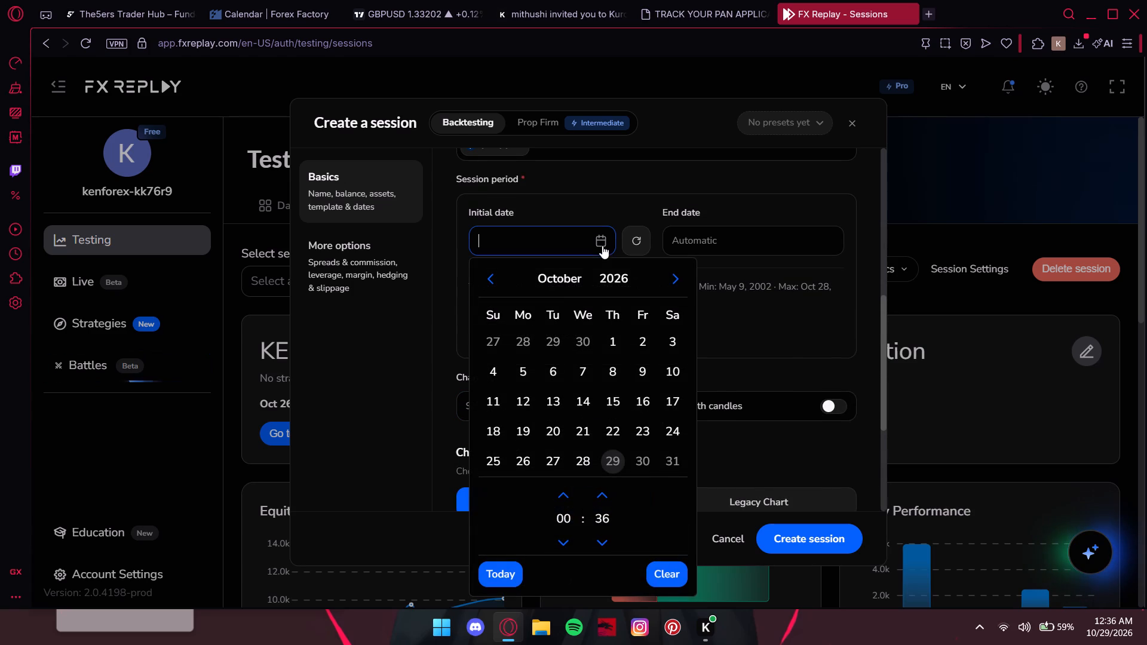
{"action": "left_click", "coordinate": [560, 277]}
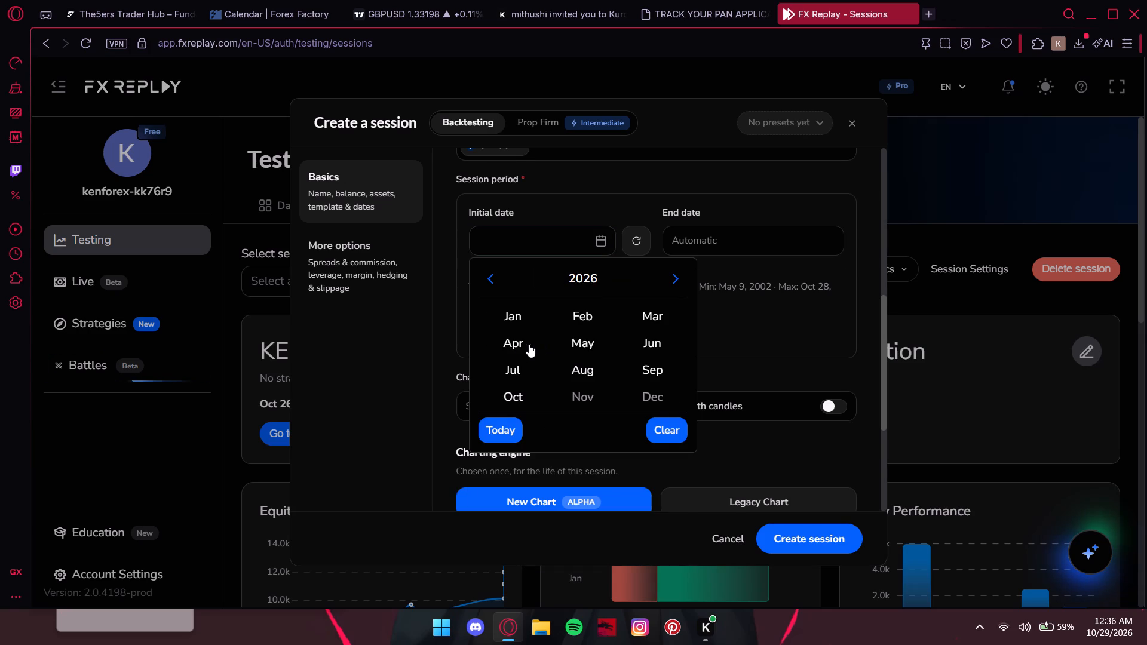
{"action": "left_click", "coordinate": [519, 346]}
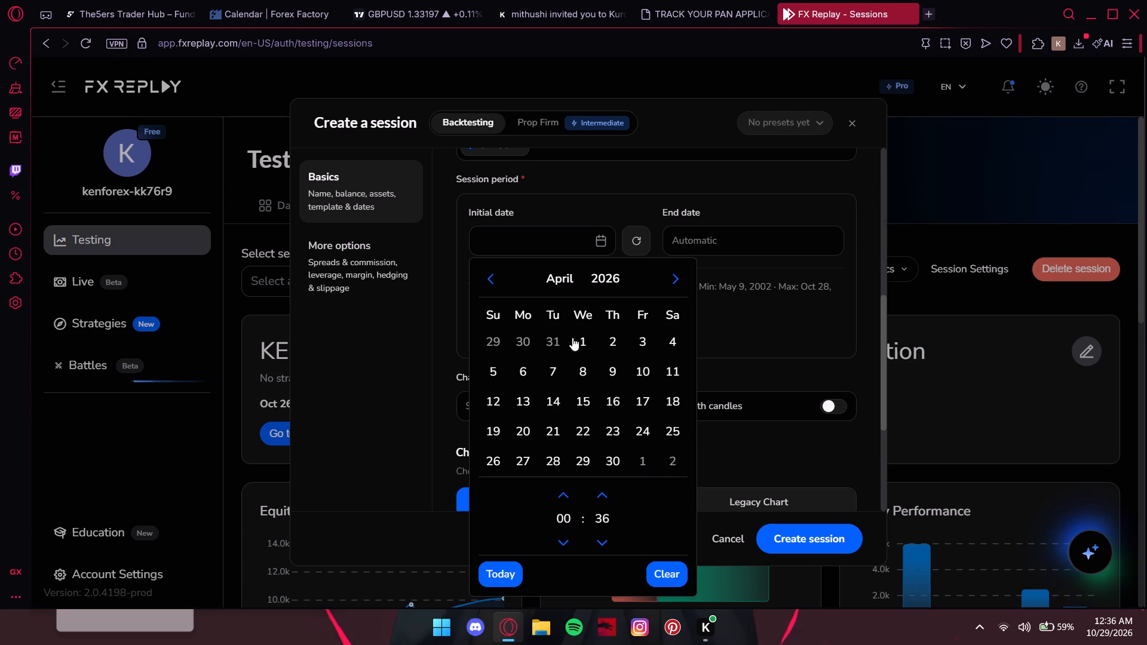
{"action": "left_click", "coordinate": [582, 336]}
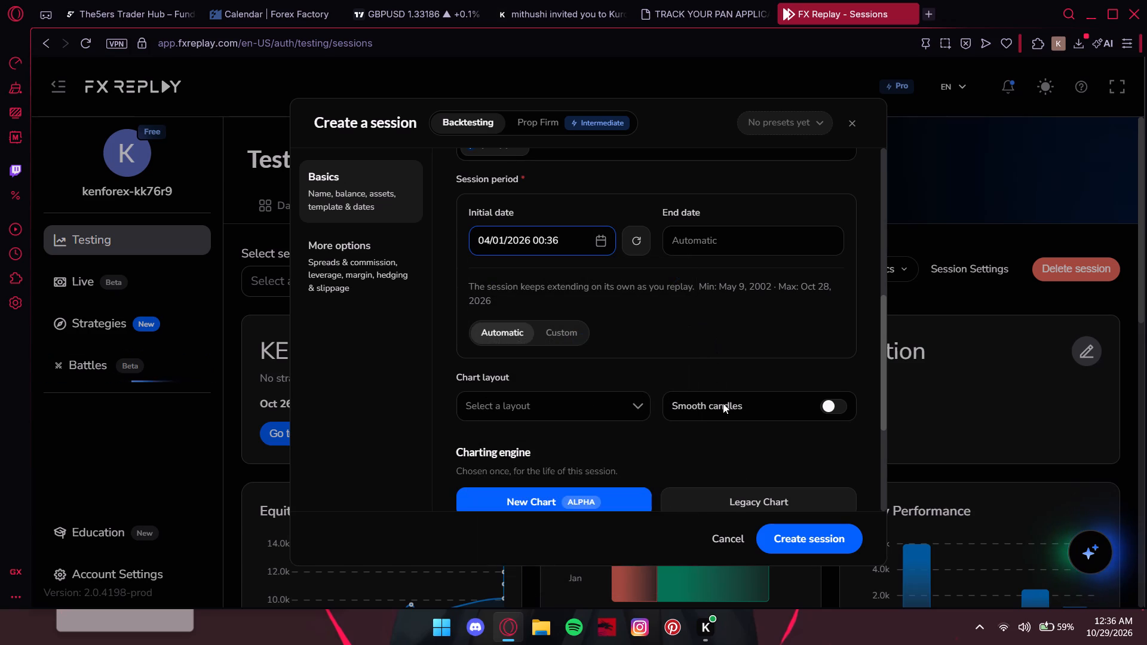
Create the KEN IS GOAT session with the remaining settings left at their defaults.
{"action": "left_click", "coordinate": [787, 532]}
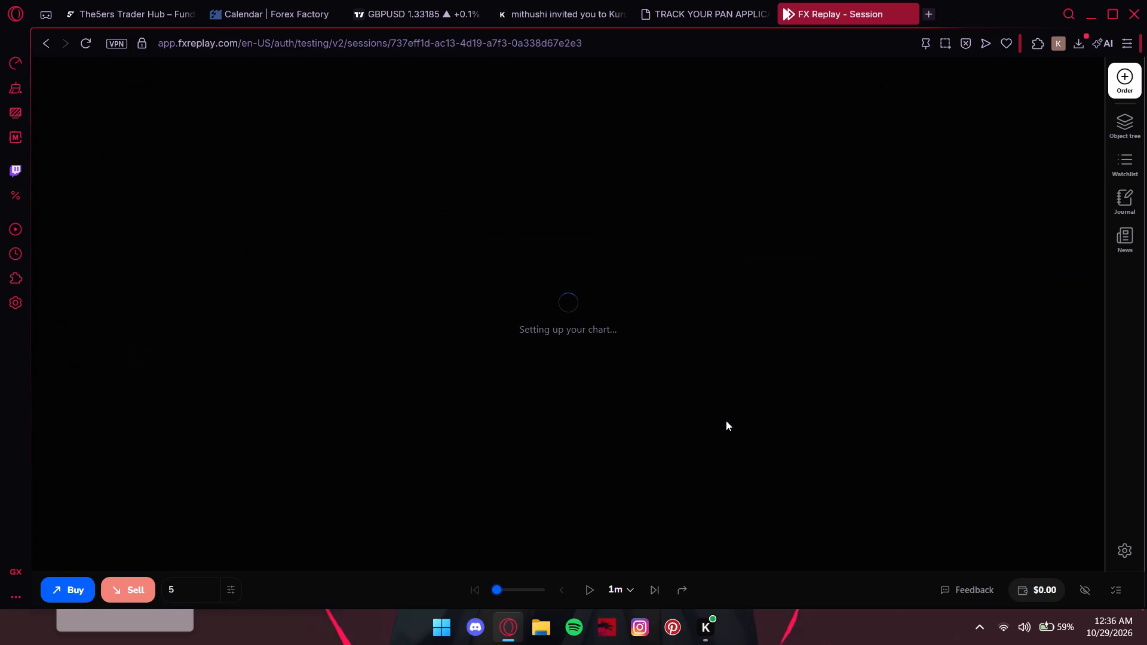
{"action": "scroll", "coordinate": [642, 334], "scroll_direction": "down", "scroll_amount": 6}
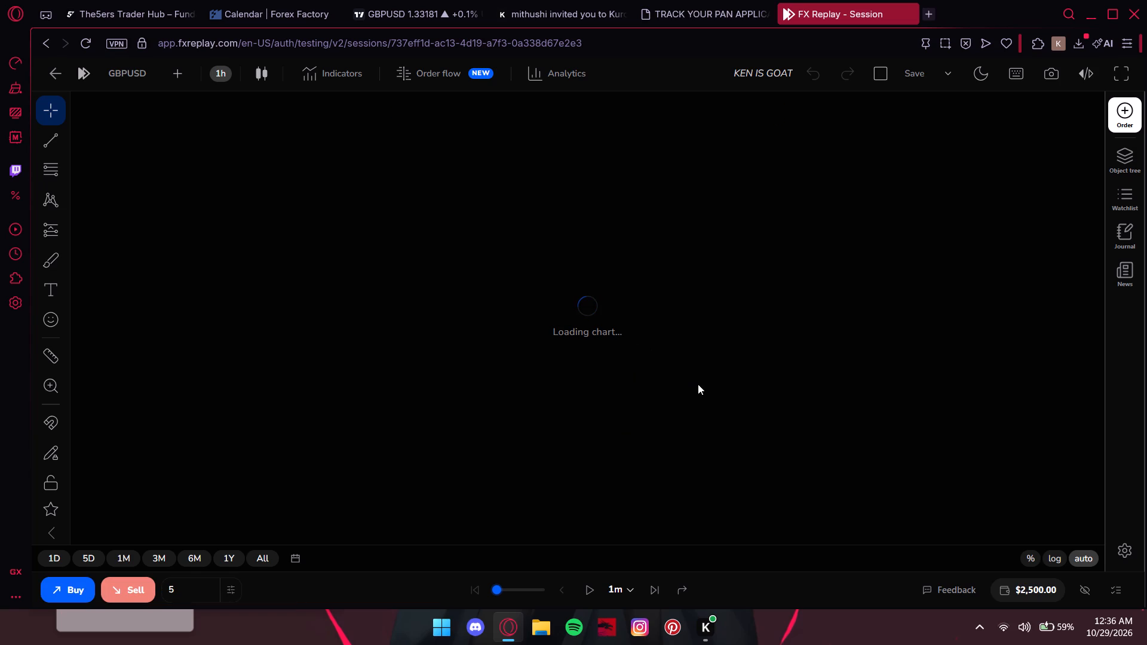
{"action": "scroll", "coordinate": [419, 642], "scroll_direction": "up", "scroll_amount": 5}
{"action": "scroll", "coordinate": [480, 357], "scroll_direction": "down", "scroll_amount": 6}
{"action": "scroll", "coordinate": [515, 339], "scroll_direction": "up", "scroll_amount": 4}
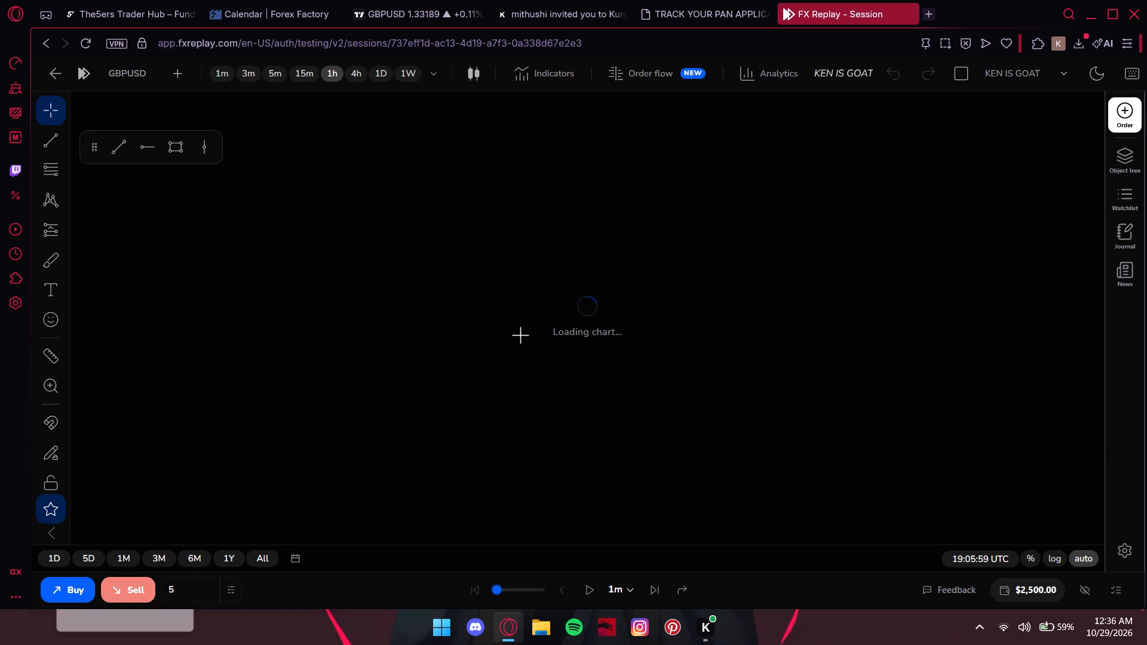
Switch the session to full screen and remove the Volume indicator from the GBPUSD chart.
{"action": "key", "text": "F11"}
{"action": "scroll", "coordinate": [449, 272], "scroll_direction": "down", "scroll_amount": 8}
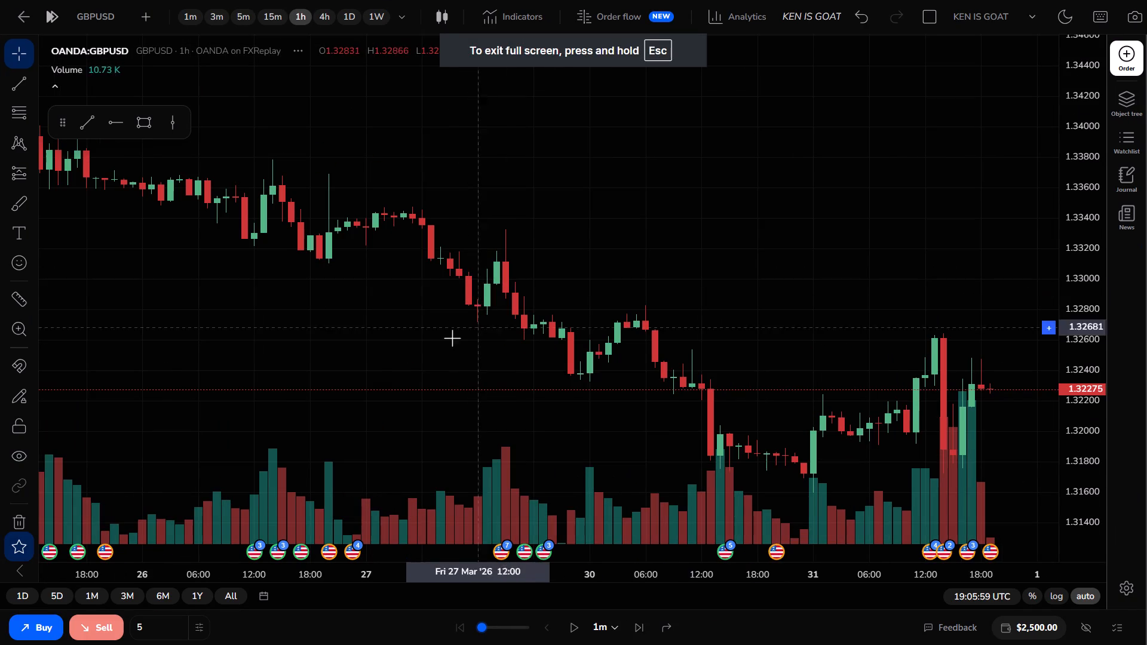
{"action": "left_click_drag", "start_coordinate": [109, 311], "coordinate": [593, 333]}
{"action": "left_click", "coordinate": [315, 328]}
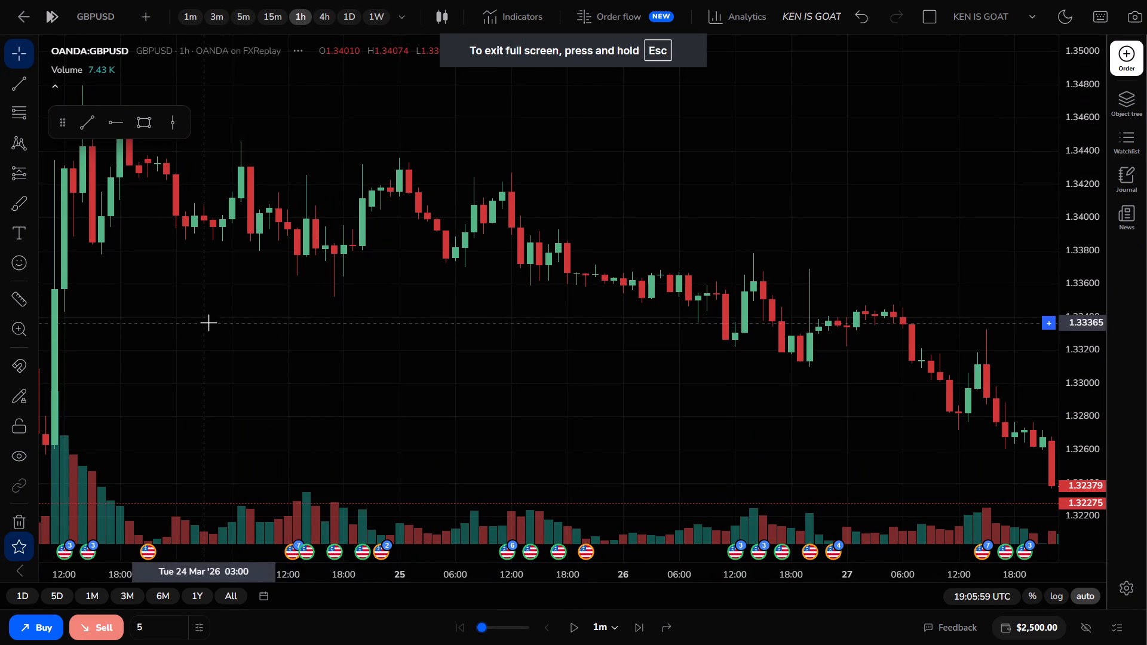
{"action": "left_click_drag", "start_coordinate": [209, 322], "coordinate": [263, 310]}
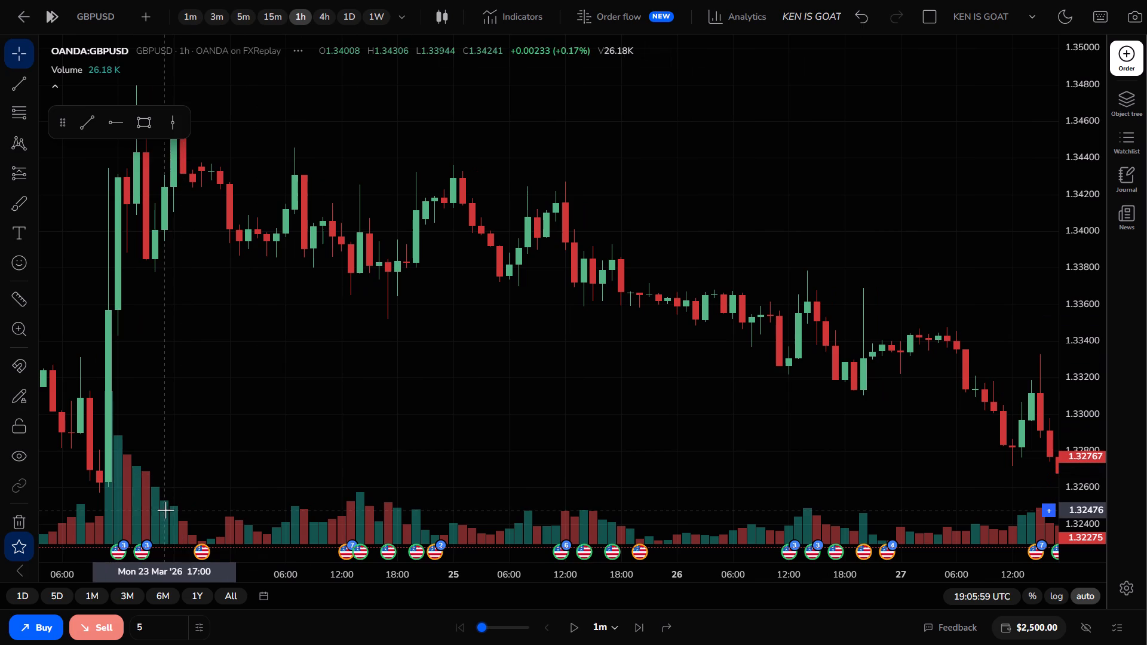
{"action": "left_click", "coordinate": [124, 67]}
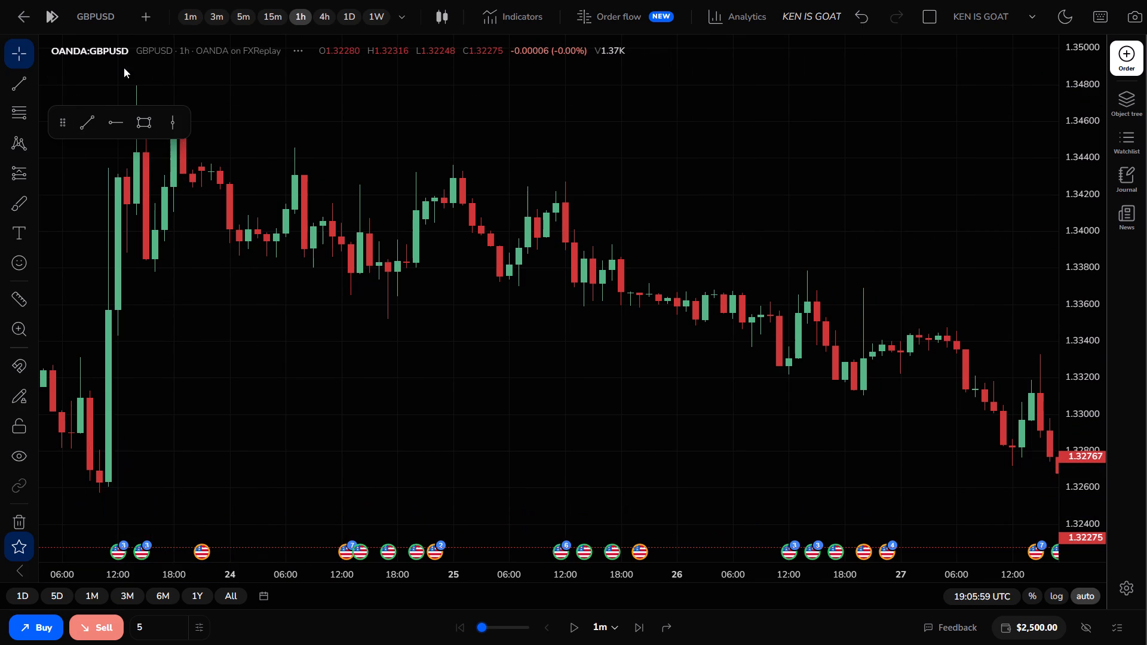
Examine the hourly GBPUSD price action from about 19 March to 1 April 2026.
{"action": "left_click_drag", "start_coordinate": [269, 344], "coordinate": [231, 337]}
{"action": "left_click_drag", "start_coordinate": [118, 317], "coordinate": [0, 301]}
{"action": "left_click_drag", "start_coordinate": [578, 305], "coordinate": [471, 308]}
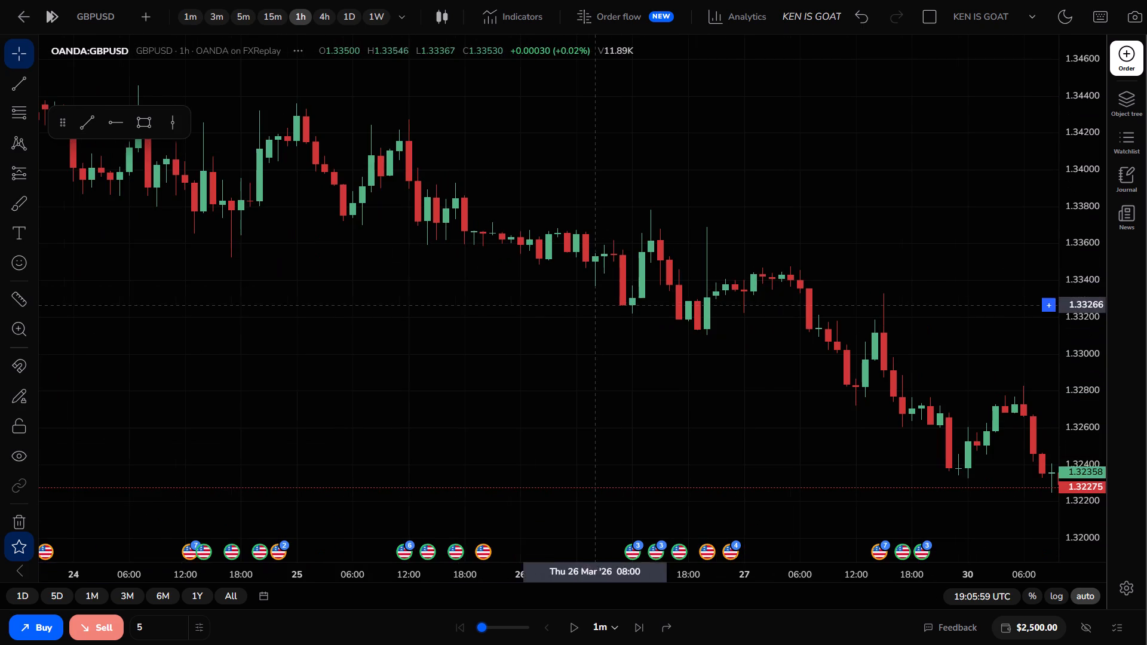
{"action": "left_click_drag", "start_coordinate": [471, 308], "coordinate": [365, 303]}
{"action": "left_click_drag", "start_coordinate": [194, 277], "coordinate": [154, 274]}
{"action": "scroll", "coordinate": [476, 305], "scroll_direction": "down", "scroll_amount": 13}
{"action": "left_click_drag", "start_coordinate": [756, 382], "coordinate": [603, 357]}
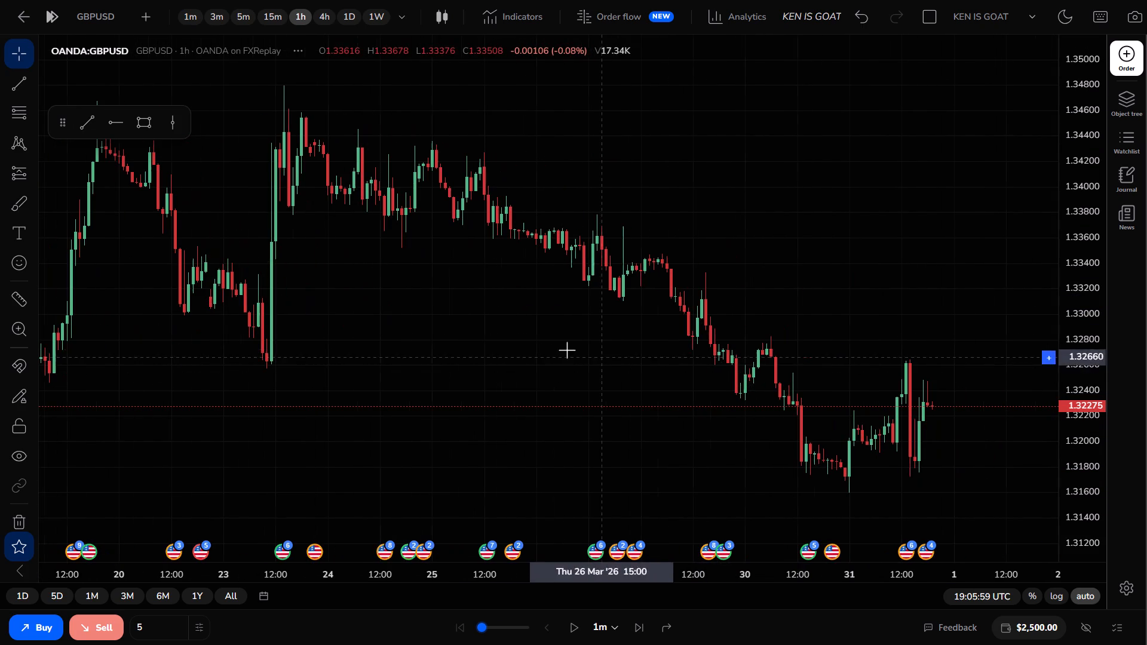
{"action": "left_click", "coordinate": [279, 321]}
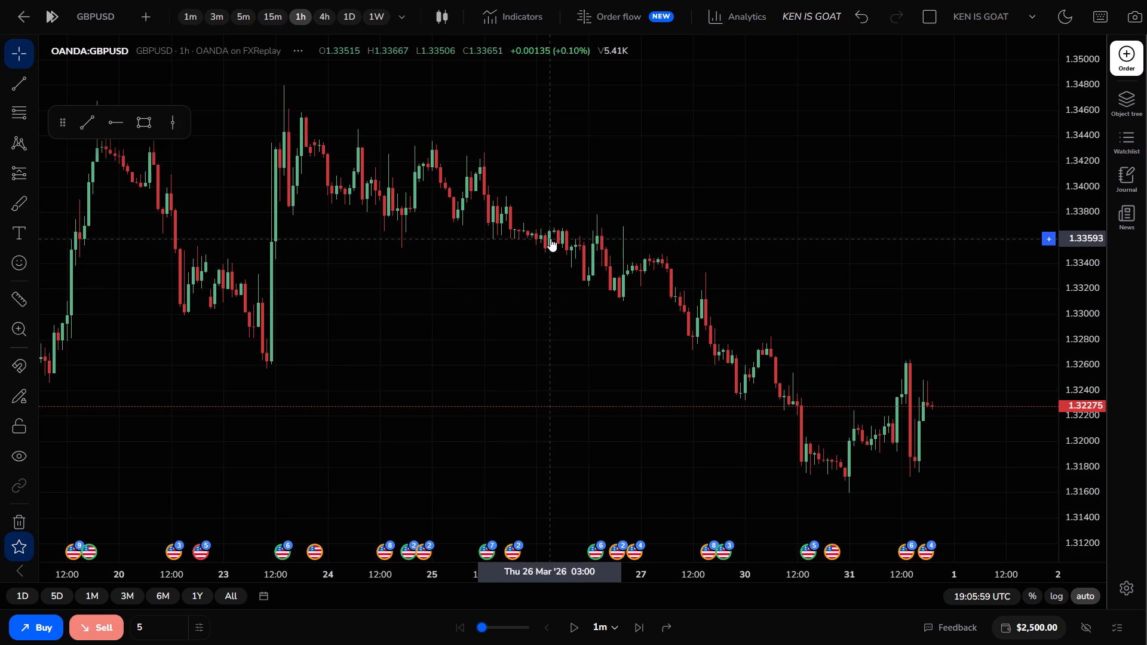
Open the candle style settings for the GBPUSD chart.
{"action": "right_click", "coordinate": [550, 238]}
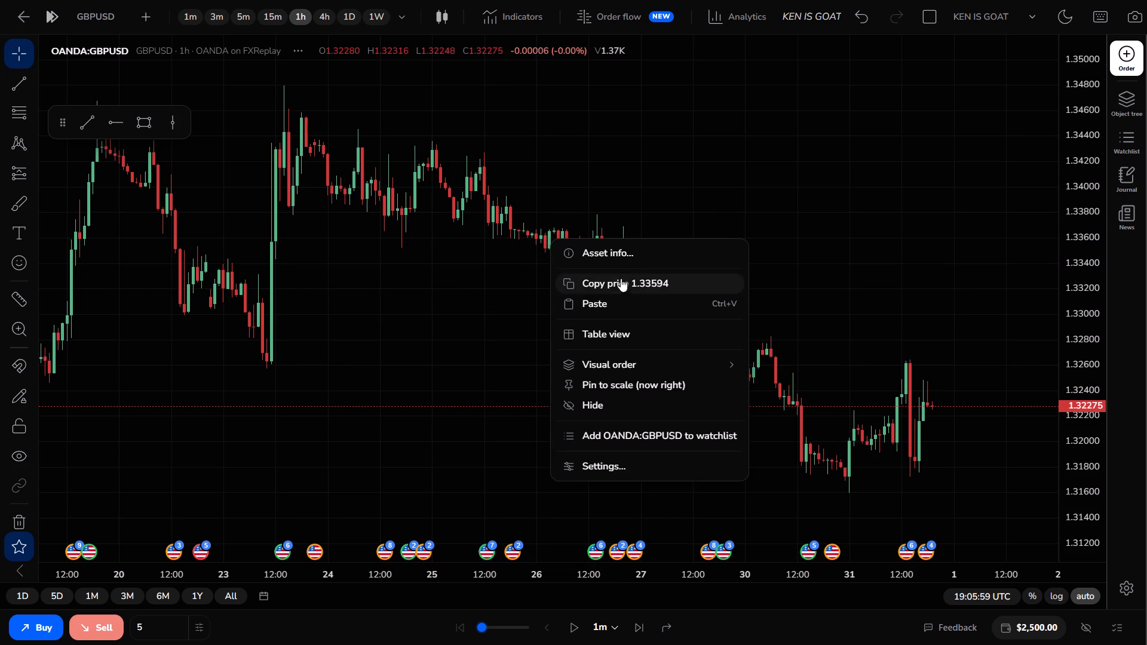
{"action": "left_click", "coordinate": [622, 223]}
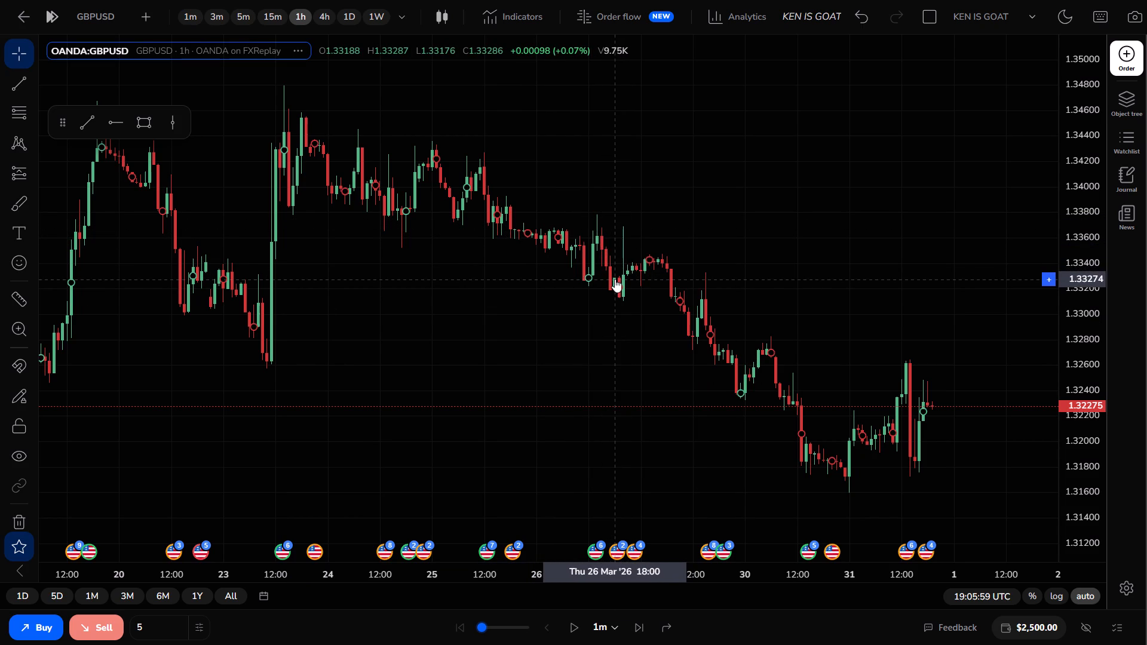
{"action": "double_click", "coordinate": [615, 279]}
{"action": "left_click", "coordinate": [615, 279]}
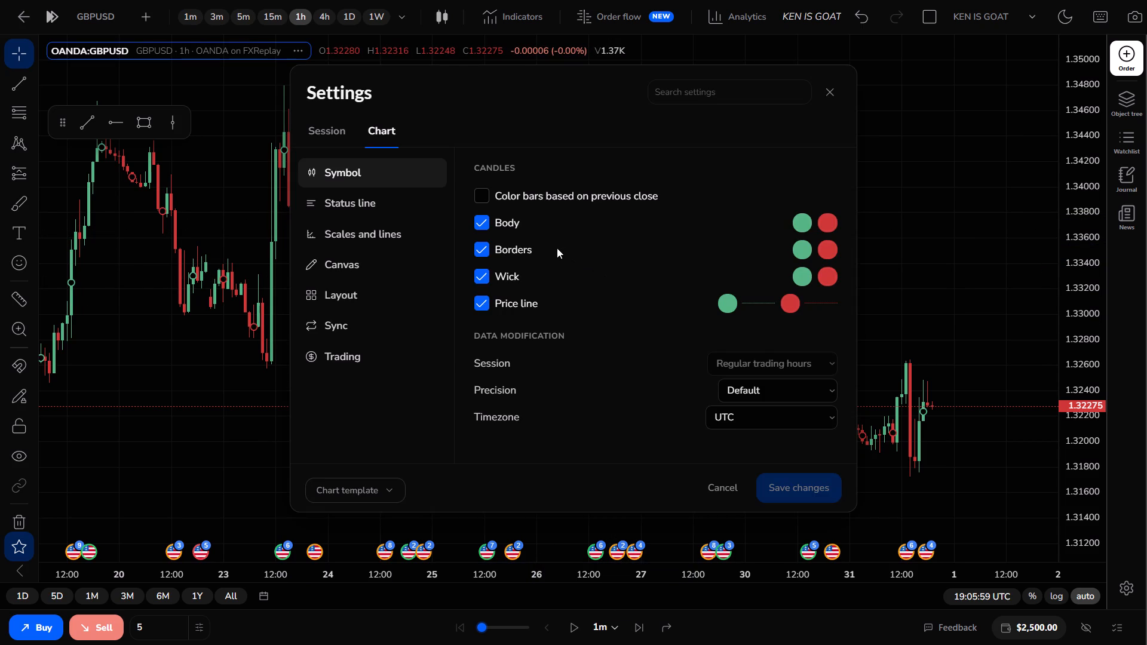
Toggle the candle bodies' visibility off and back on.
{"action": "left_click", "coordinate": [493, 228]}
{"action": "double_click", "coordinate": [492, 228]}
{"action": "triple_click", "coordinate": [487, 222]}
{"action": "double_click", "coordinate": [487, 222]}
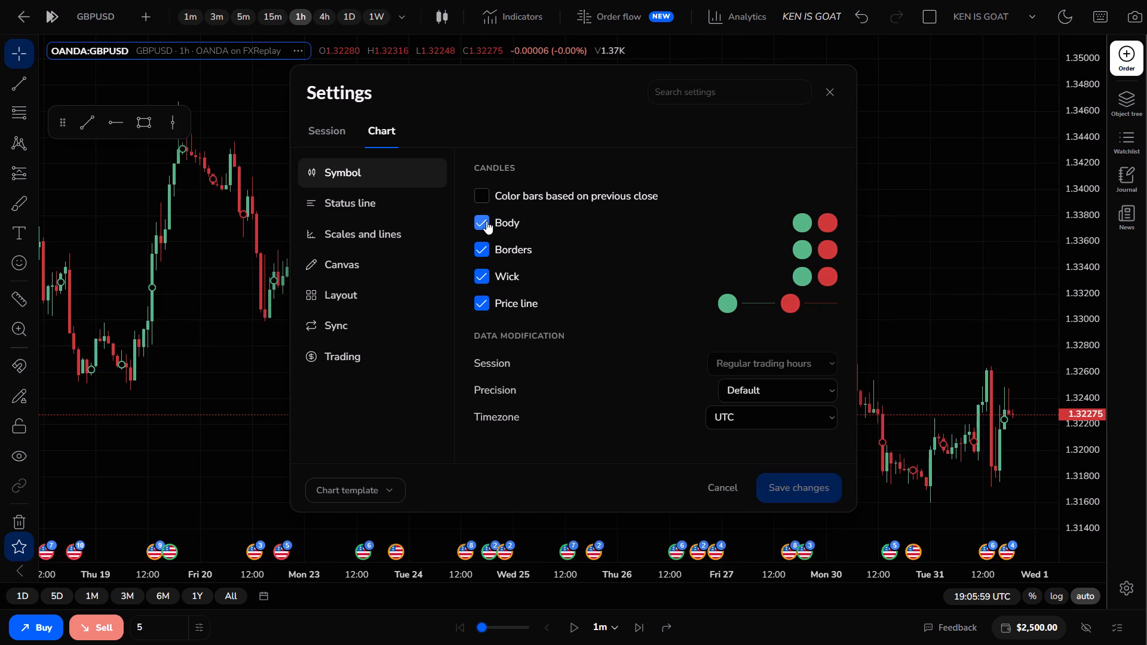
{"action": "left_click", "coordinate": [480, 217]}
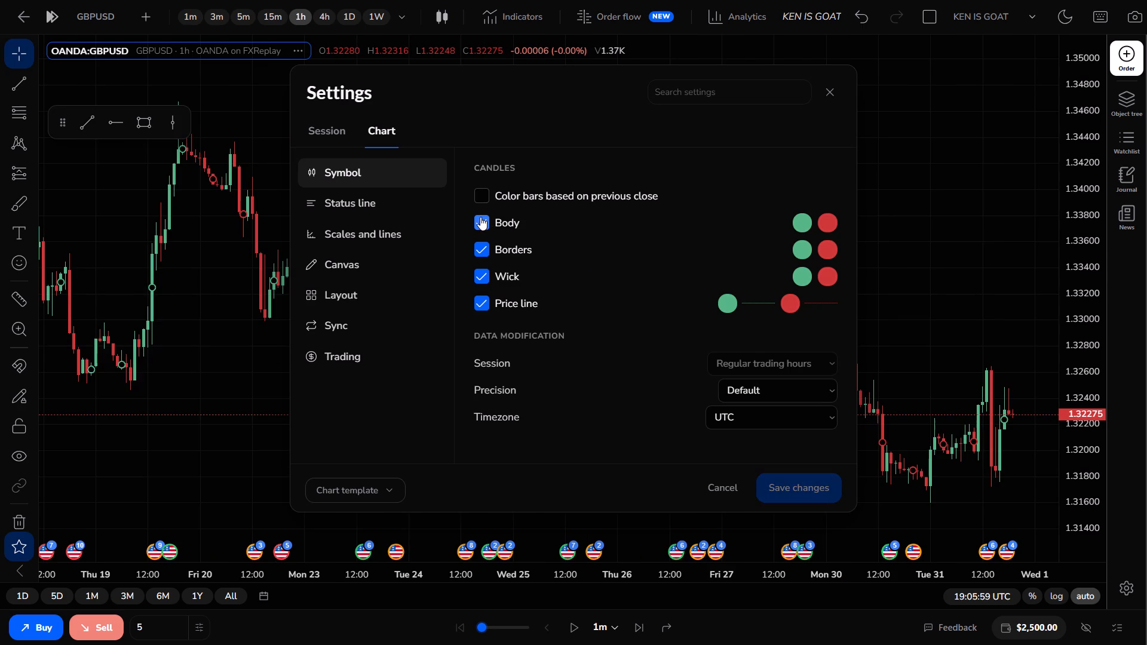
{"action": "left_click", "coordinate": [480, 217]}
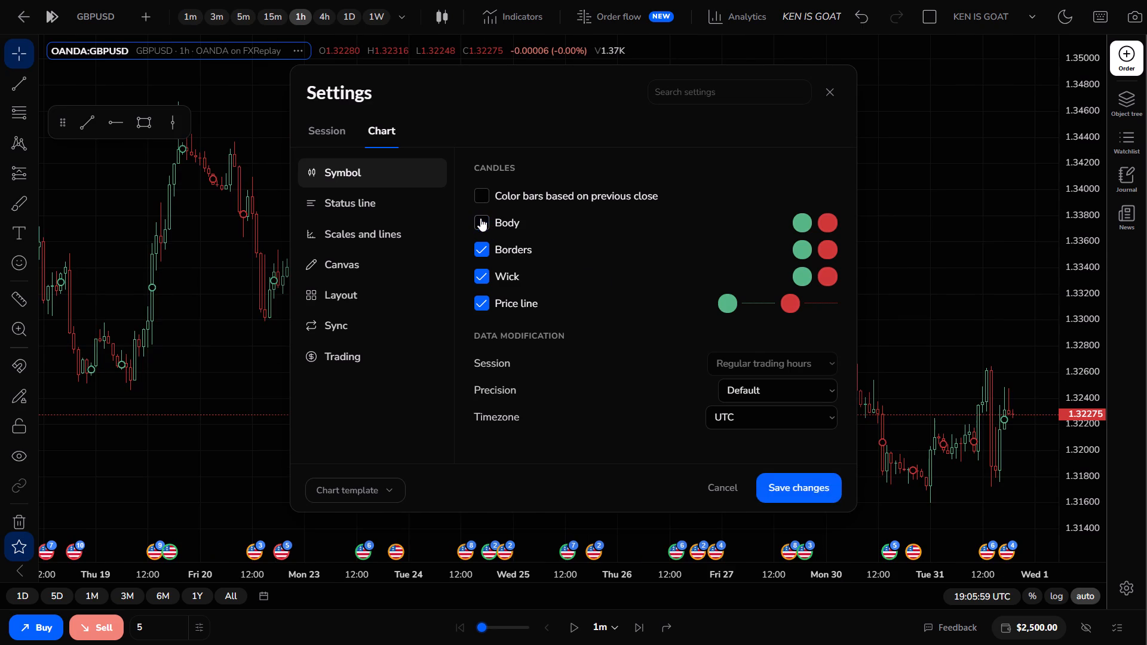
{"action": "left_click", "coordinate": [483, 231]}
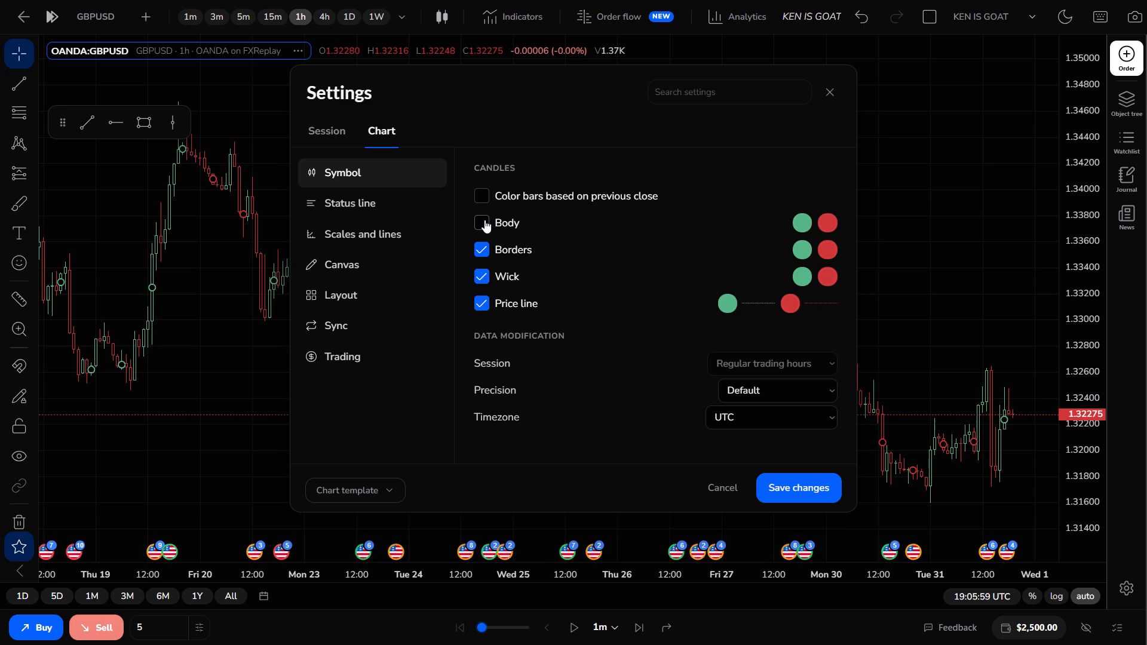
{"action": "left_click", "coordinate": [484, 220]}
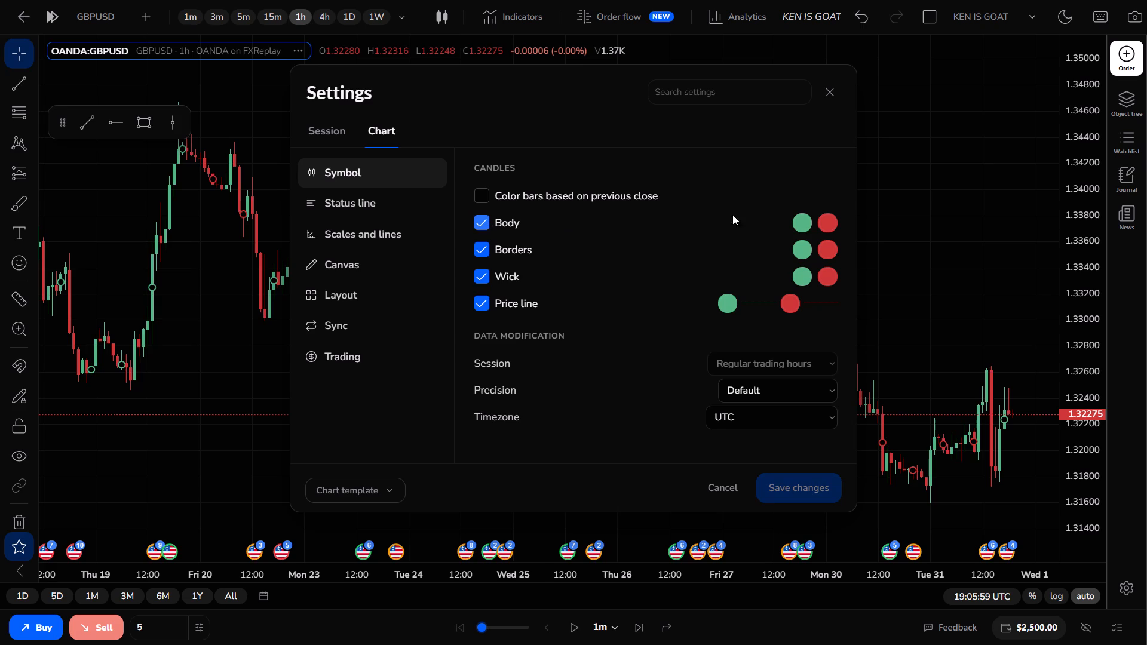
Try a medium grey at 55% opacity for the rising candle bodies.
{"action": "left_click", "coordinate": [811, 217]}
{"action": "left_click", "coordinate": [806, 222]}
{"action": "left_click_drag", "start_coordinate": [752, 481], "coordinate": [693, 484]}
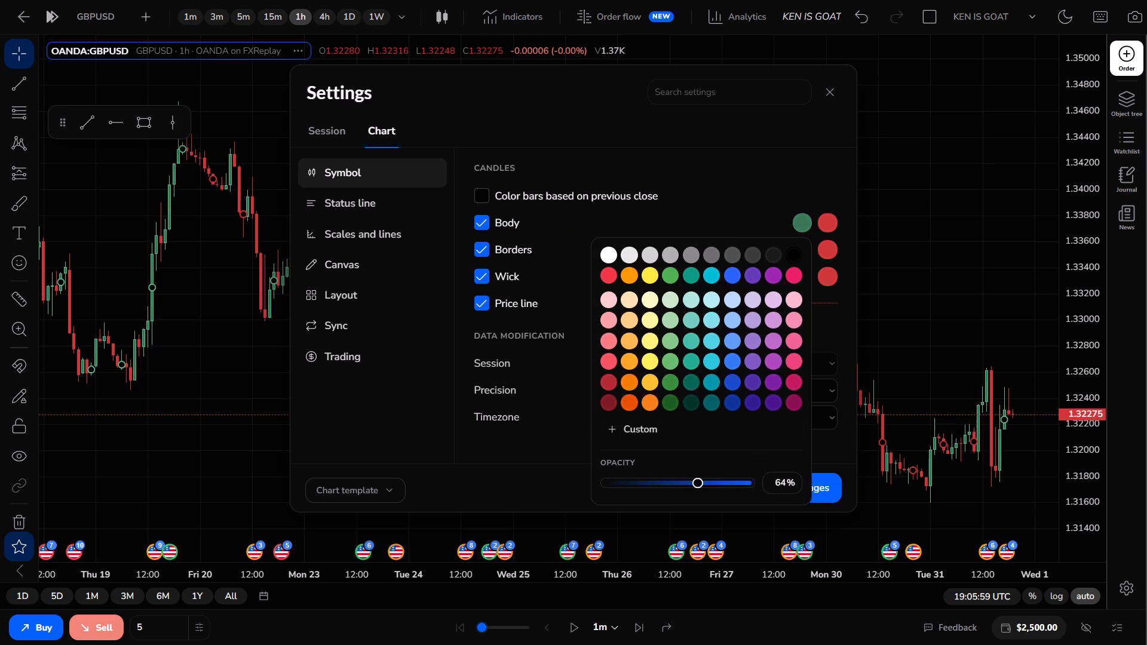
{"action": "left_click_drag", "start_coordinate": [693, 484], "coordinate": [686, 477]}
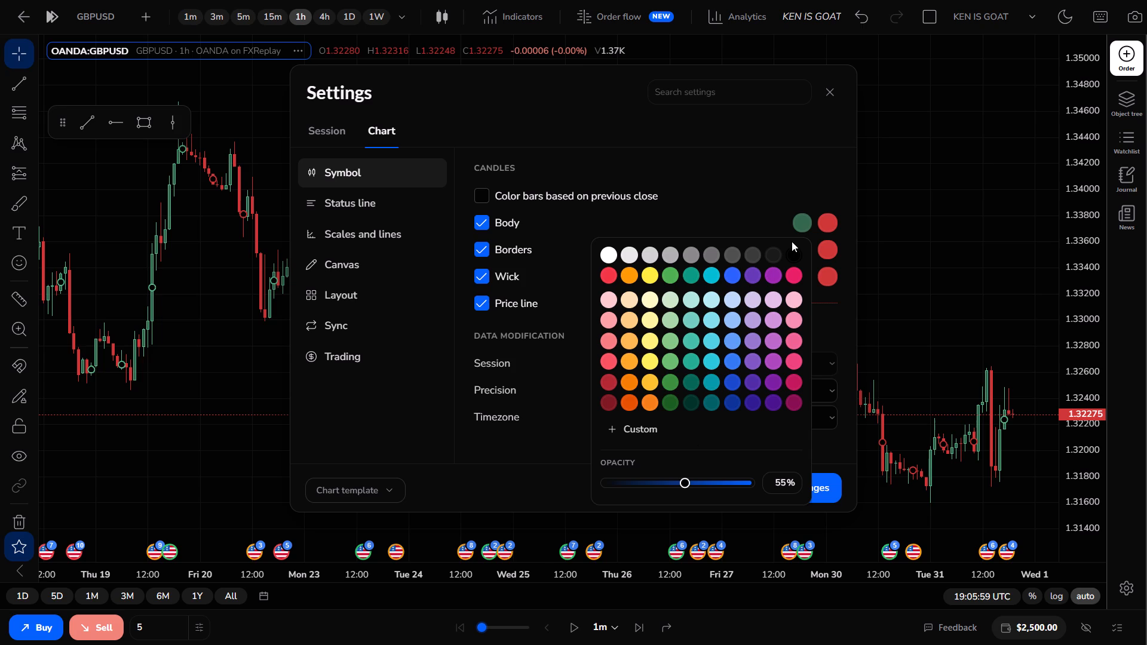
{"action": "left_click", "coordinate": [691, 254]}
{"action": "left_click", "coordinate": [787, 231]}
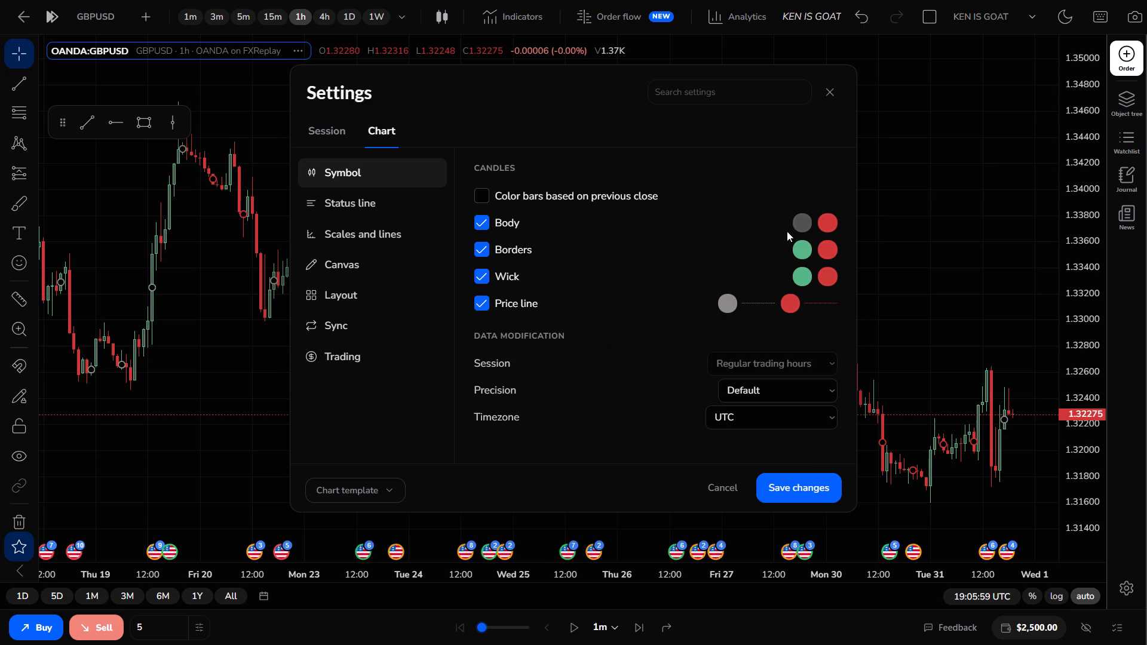
Set the rising candle bodies to white at full opacity.
{"action": "left_click", "coordinate": [799, 225]}
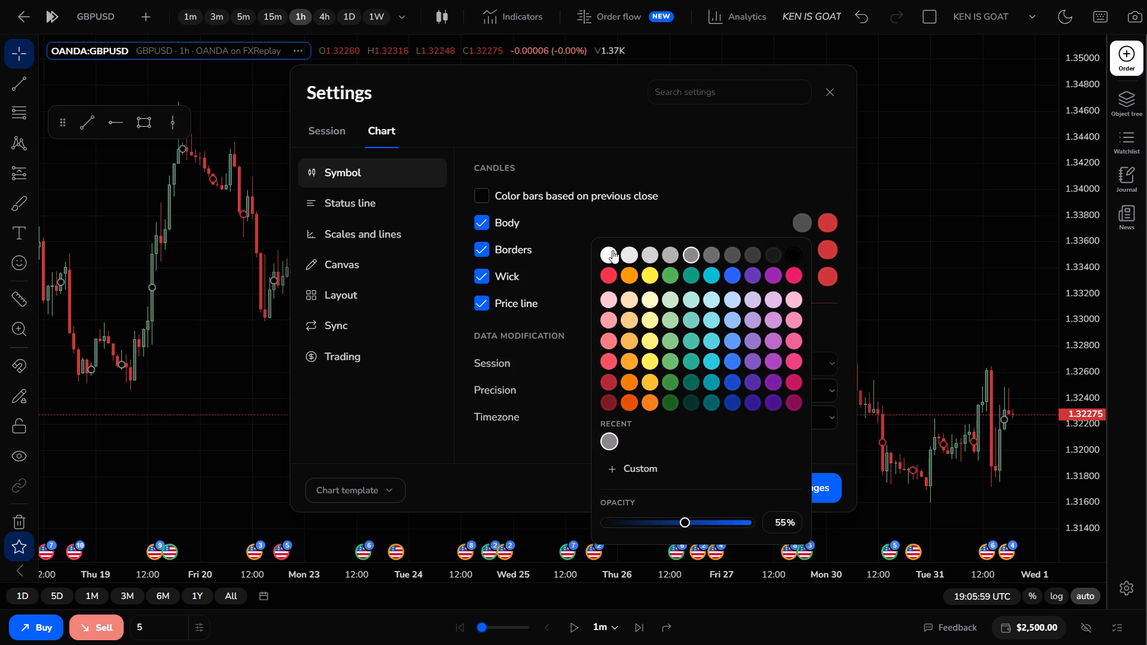
{"action": "left_click", "coordinate": [612, 250]}
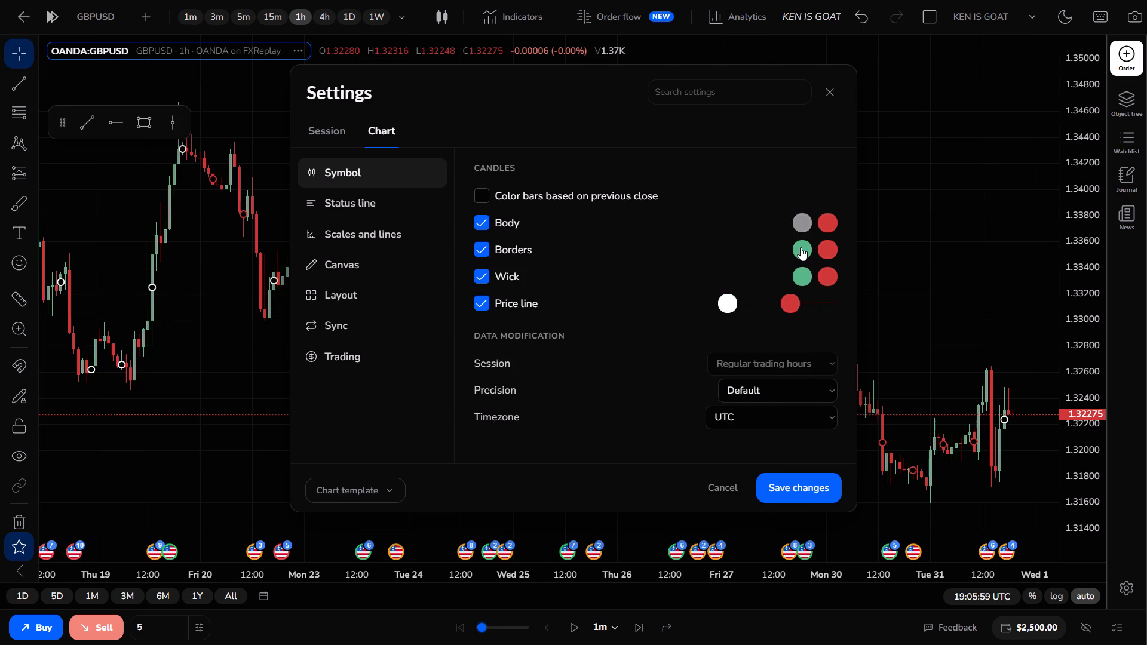
{"action": "left_click", "coordinate": [801, 233]}
{"action": "left_click", "coordinate": [801, 226]}
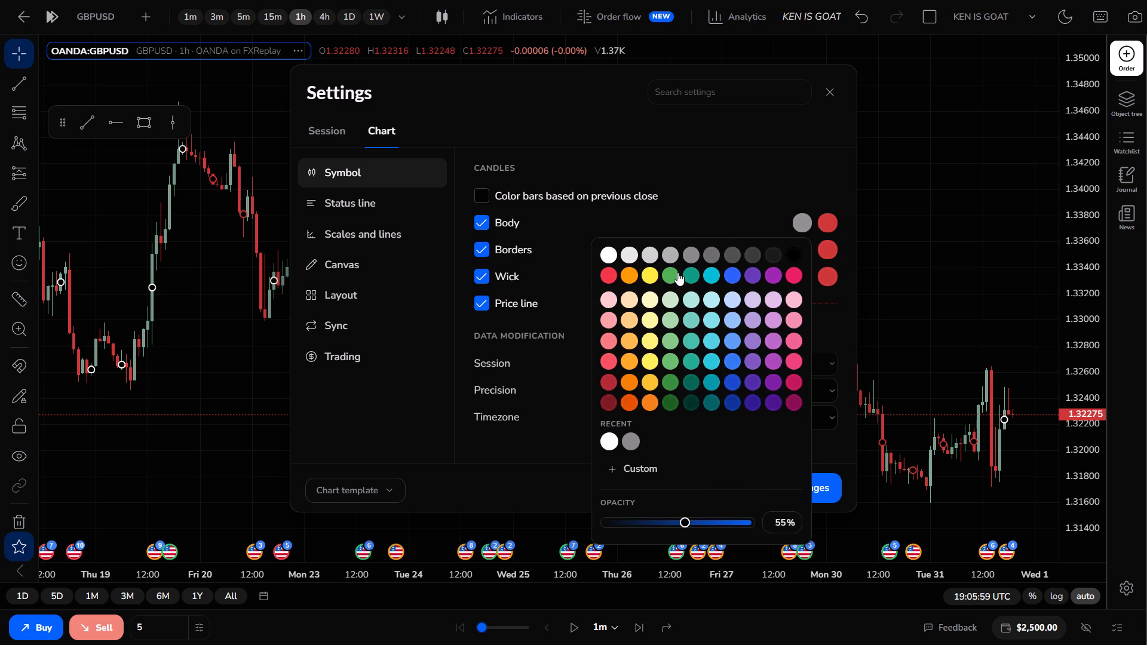
{"action": "left_click", "coordinate": [608, 256]}
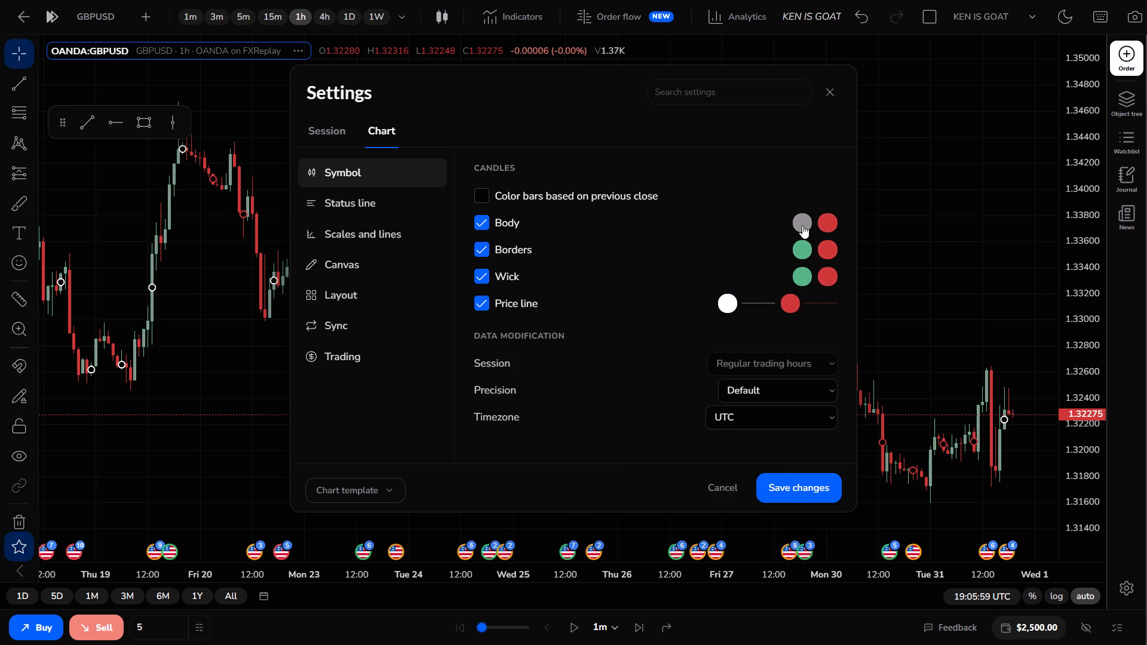
{"action": "left_click", "coordinate": [802, 225]}
{"action": "left_click_drag", "start_coordinate": [686, 524], "coordinate": [695, 526]}
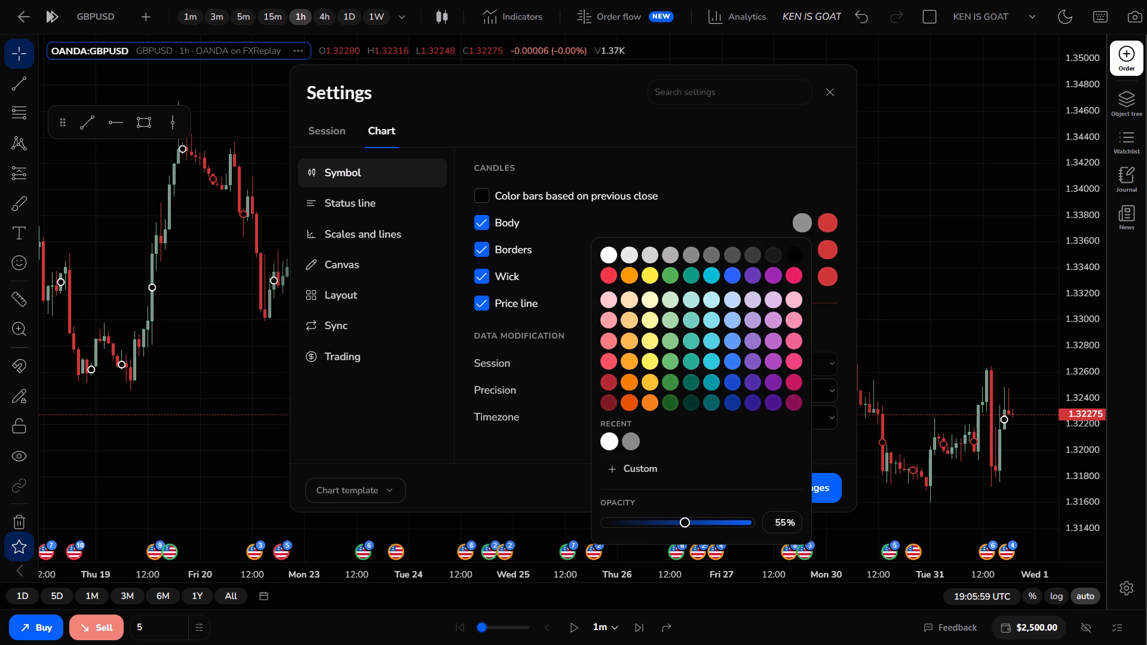
{"action": "left_click_drag", "start_coordinate": [695, 526], "coordinate": [781, 518]}
{"action": "left_click", "coordinate": [744, 183]}
Set the rising candles' borders and wicks to white.
{"action": "left_click", "coordinate": [794, 251]}
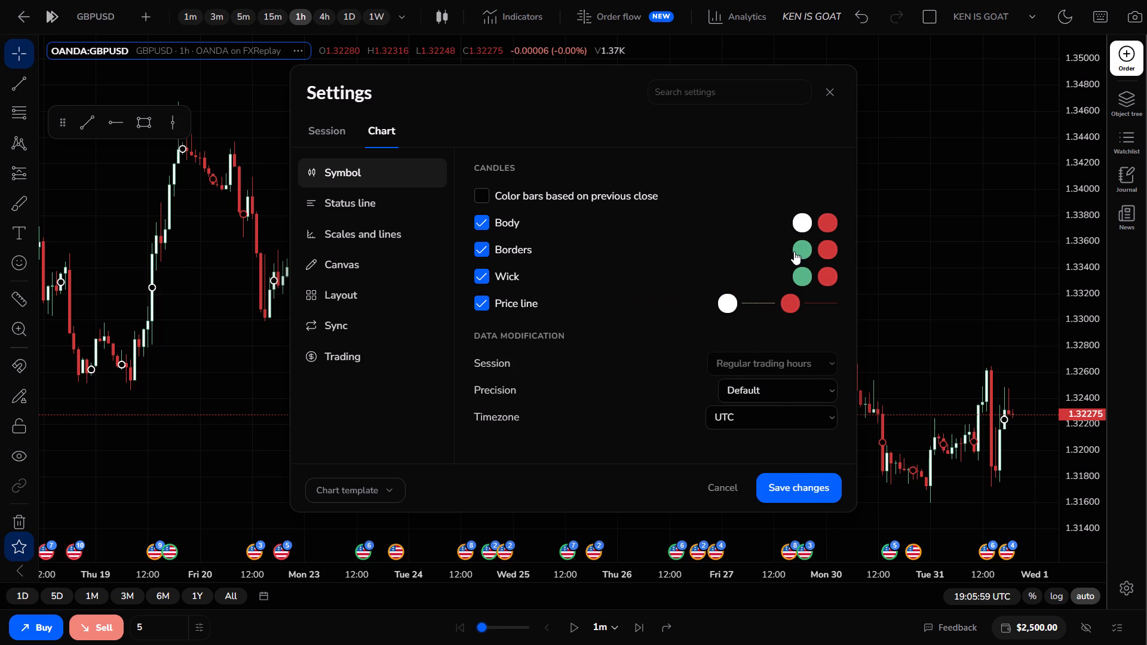
{"action": "left_click", "coordinate": [615, 275]}
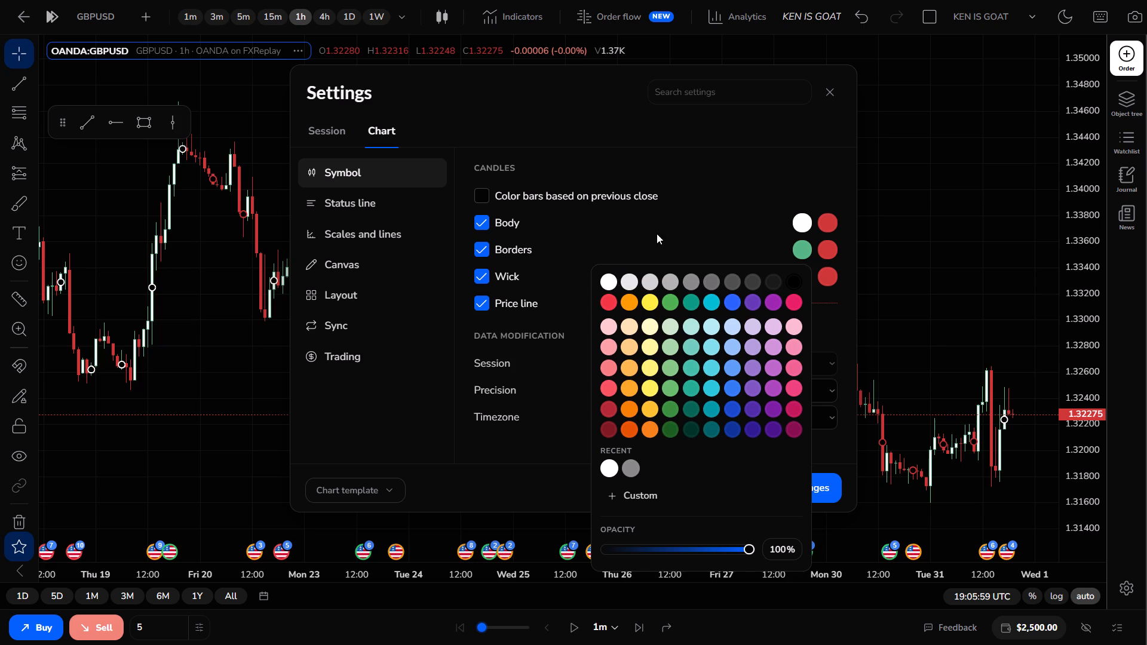
{"action": "left_click", "coordinate": [609, 284]}
{"action": "left_click_drag", "start_coordinate": [657, 240], "coordinate": [775, 271]}
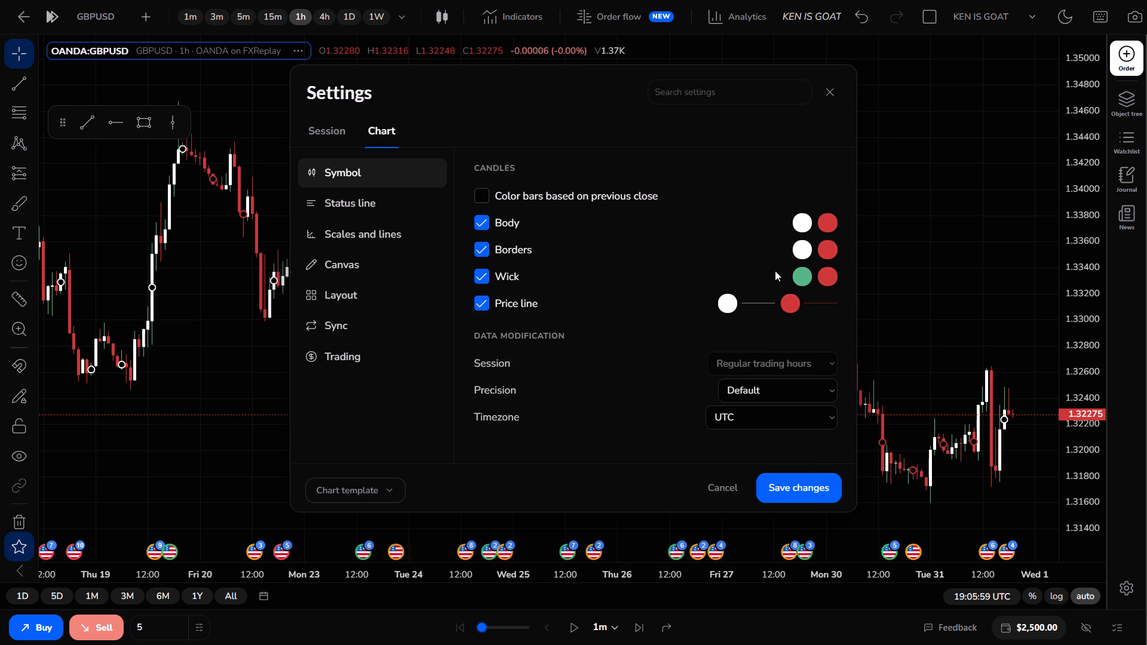
{"action": "left_click_drag", "start_coordinate": [775, 271], "coordinate": [798, 271]}
{"action": "left_click", "coordinate": [798, 271]}
{"action": "double_click", "coordinate": [609, 312]}
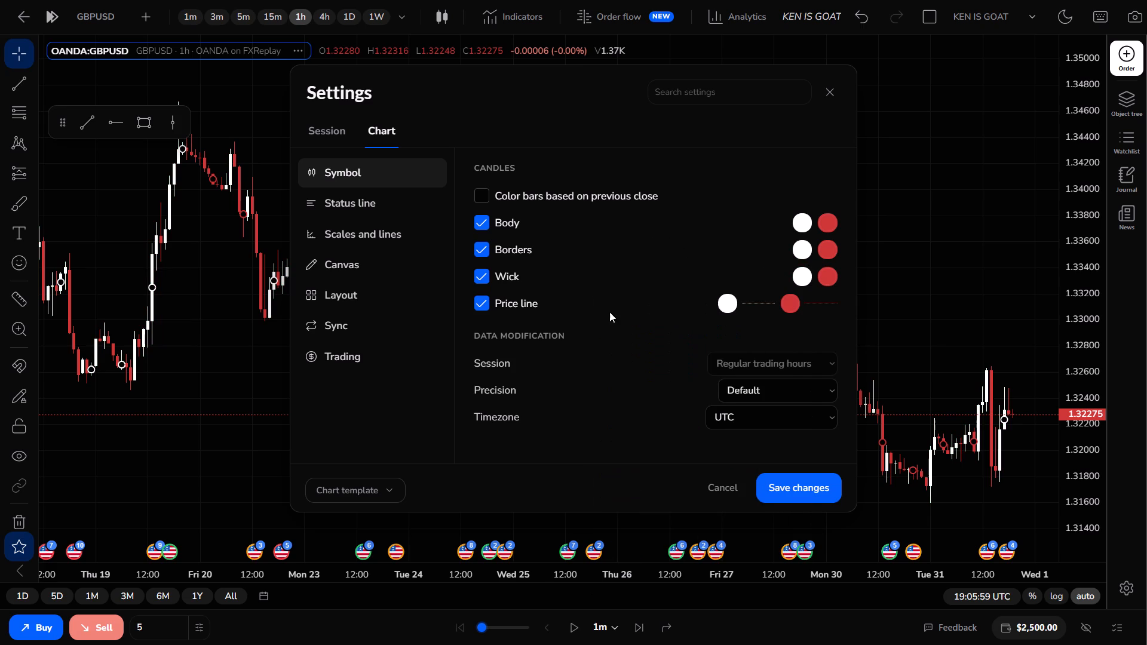
Set the falling candles' bodies, borders and wicks to dark grey and save the chart settings.
{"action": "left_click", "coordinate": [822, 231]}
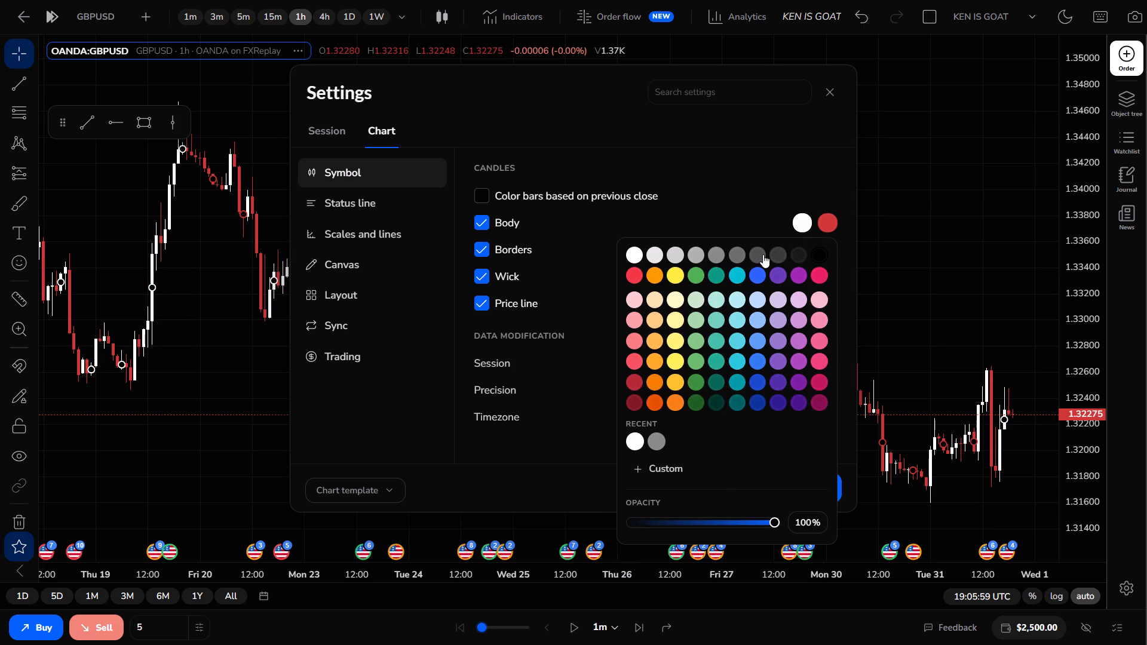
{"action": "left_click", "coordinate": [763, 254]}
{"action": "left_click", "coordinate": [839, 246]}
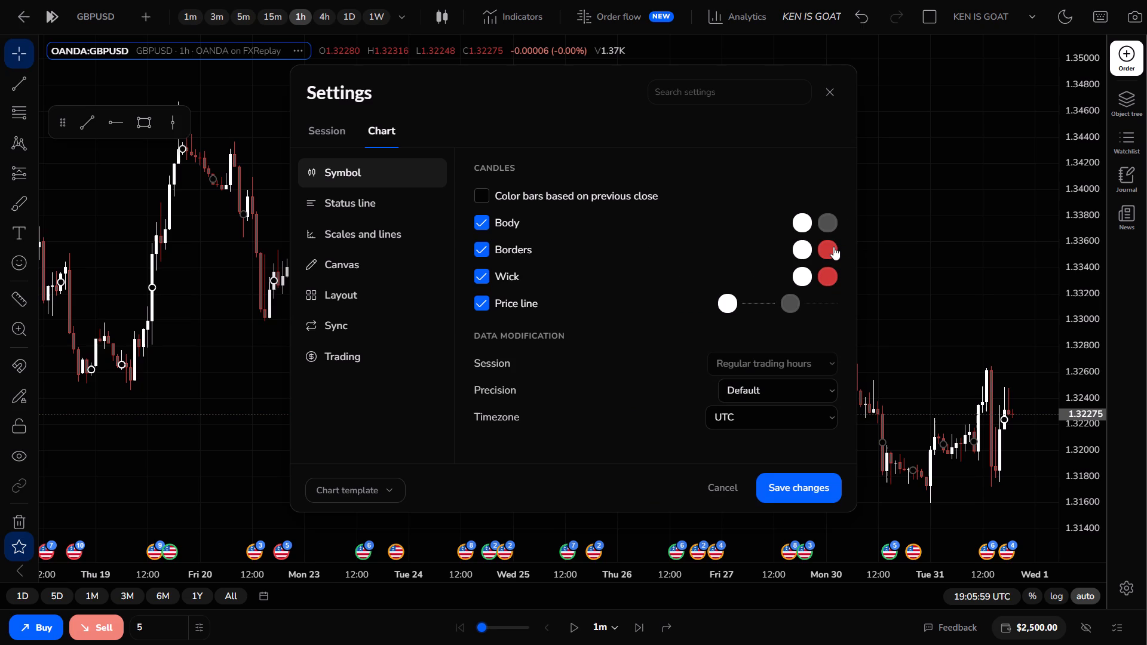
{"action": "left_click", "coordinate": [833, 247]}
{"action": "left_click", "coordinate": [763, 280]}
{"action": "left_click_drag", "start_coordinate": [774, 229], "coordinate": [836, 270]}
{"action": "left_click", "coordinate": [830, 270]}
{"action": "left_click", "coordinate": [752, 311]}
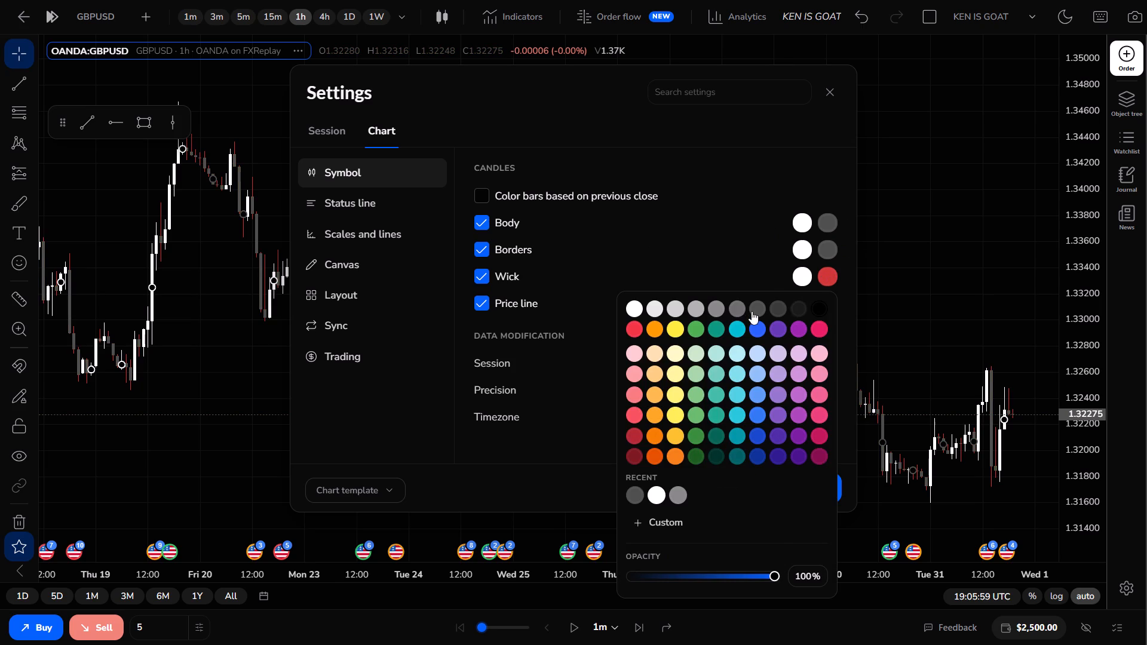
{"action": "left_click", "coordinate": [815, 486]}
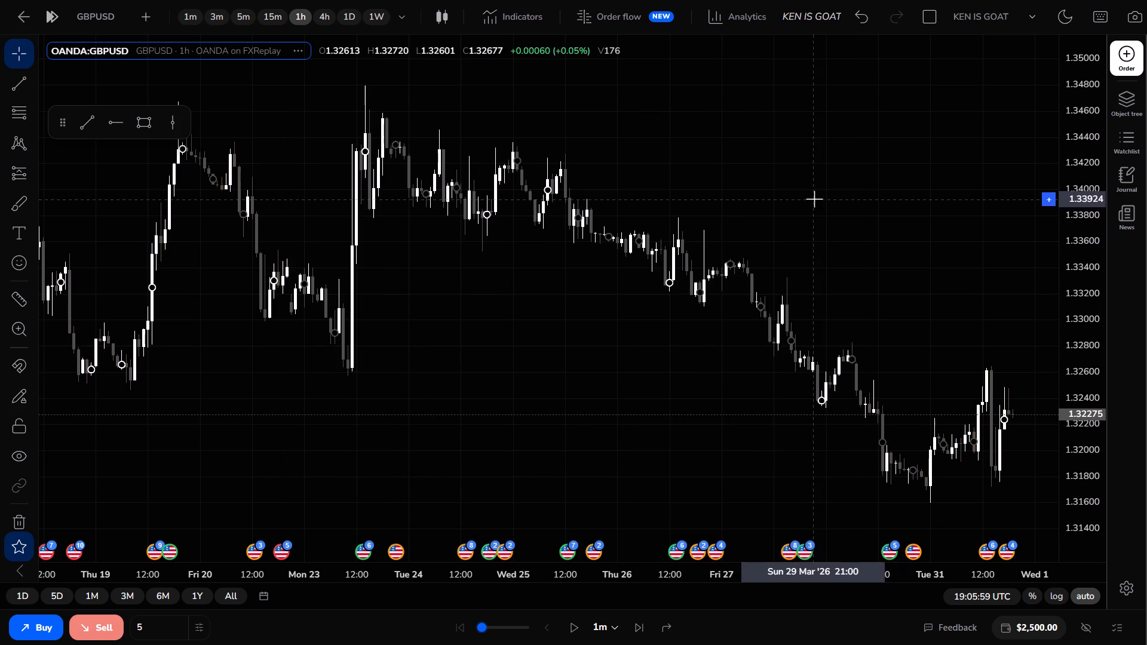
Try white at 20% opacity for the chart's vertical grid lines, then set them to black.
{"action": "right_click", "coordinate": [814, 199]}
{"action": "left_click", "coordinate": [887, 484]}
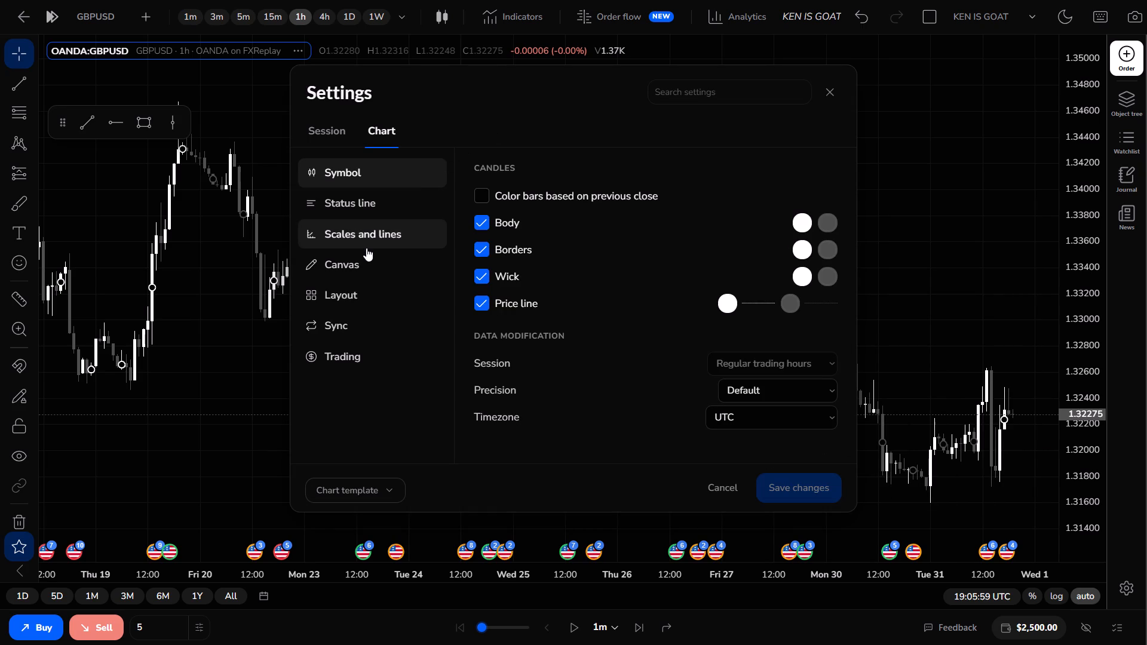
{"action": "left_click", "coordinate": [363, 265]}
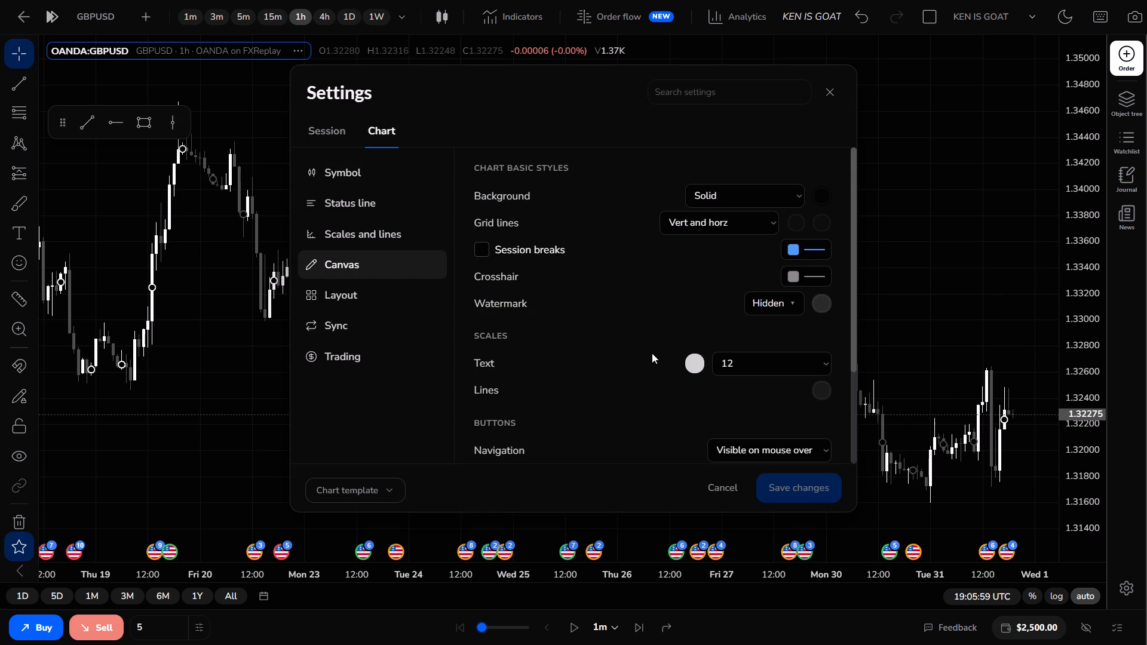
{"action": "left_click", "coordinate": [749, 193]}
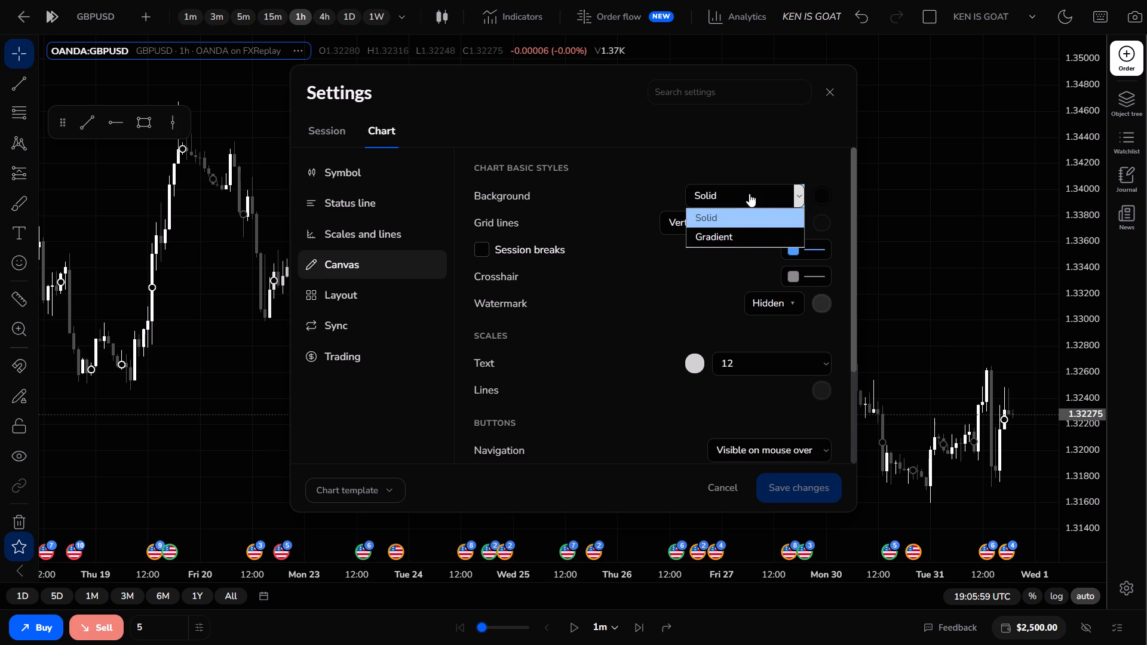
{"action": "left_click", "coordinate": [762, 193]}
{"action": "left_click", "coordinate": [795, 216]}
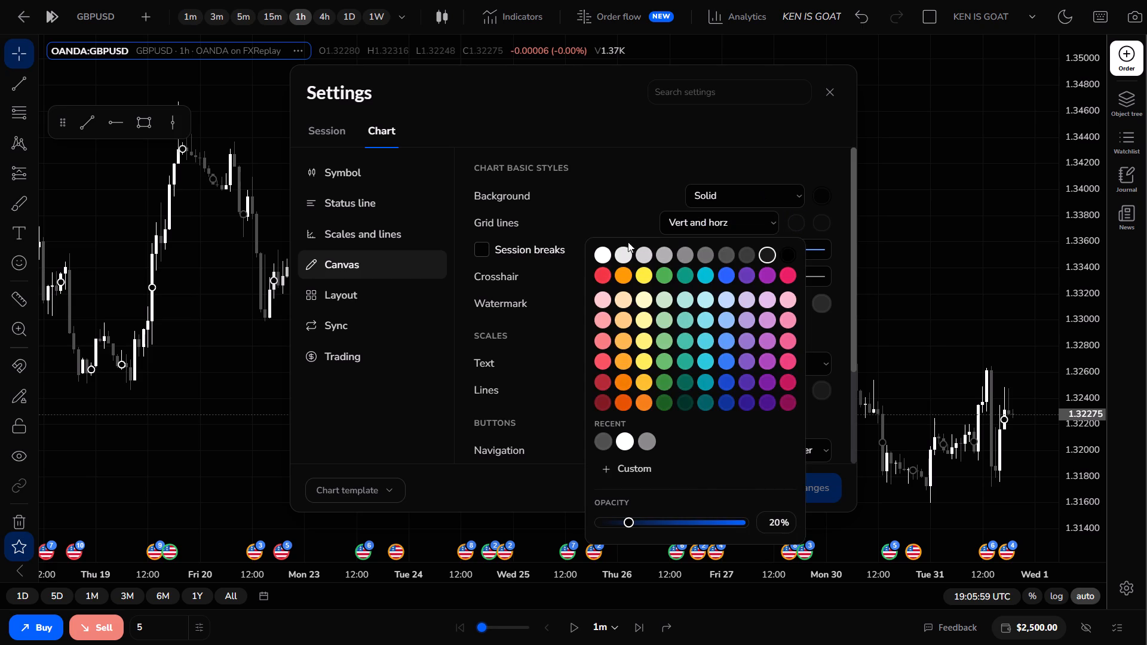
{"action": "left_click", "coordinate": [607, 251]}
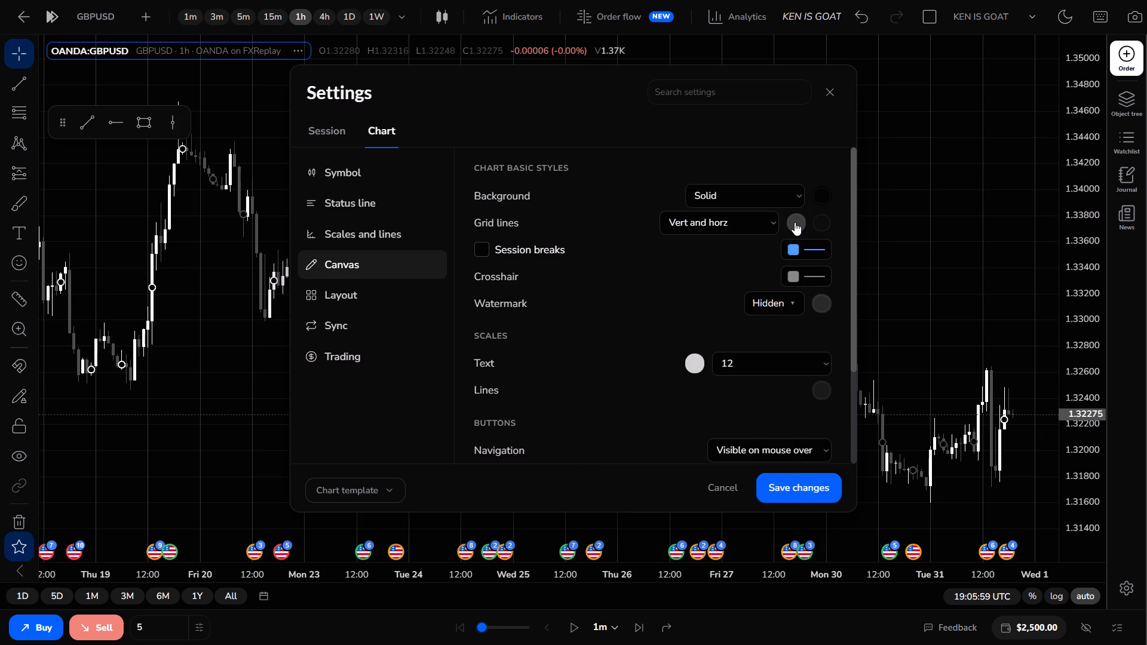
{"action": "left_click", "coordinate": [795, 222]}
{"action": "left_click", "coordinate": [795, 248]}
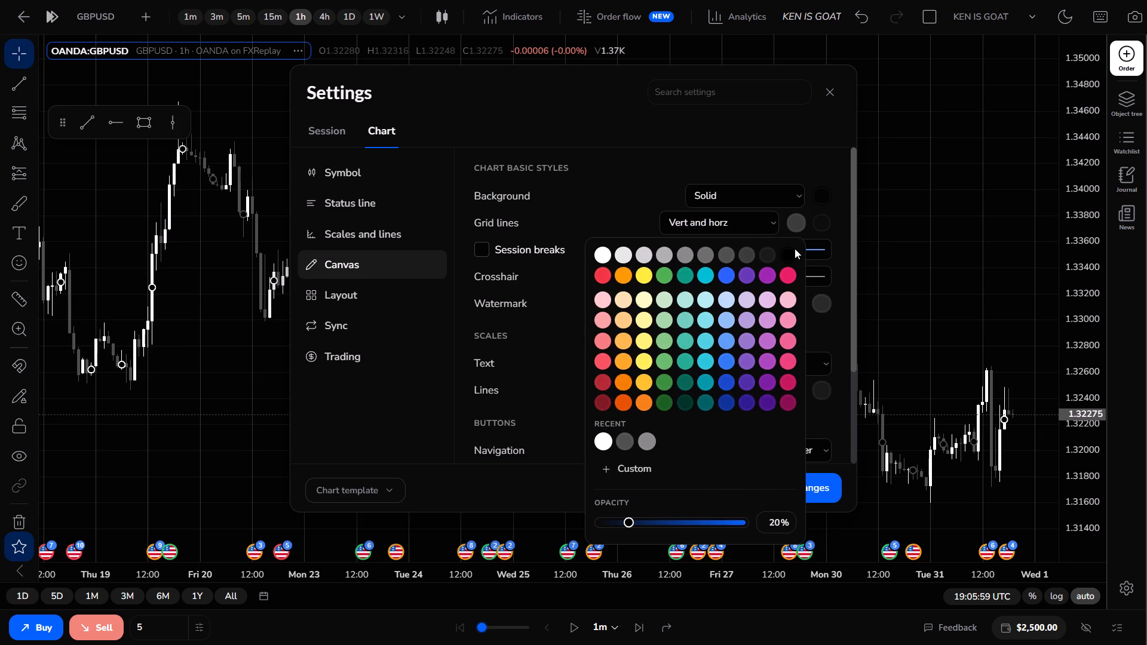
{"action": "left_click", "coordinate": [787, 253]}
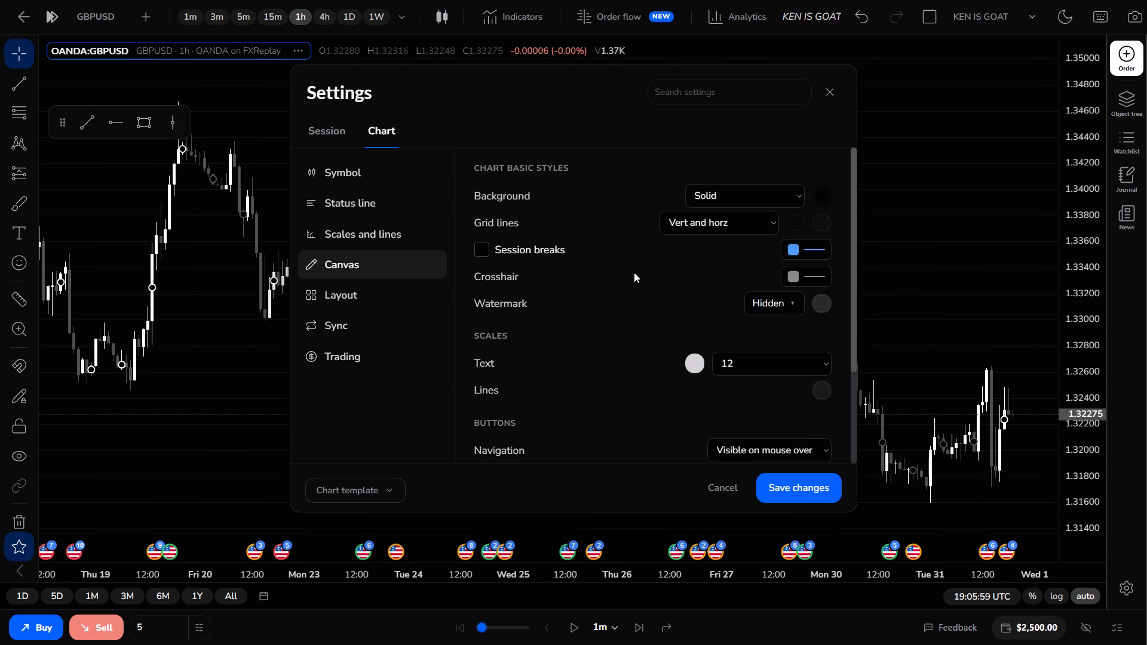
Set the chart's grid lines to None.
{"action": "left_click", "coordinate": [709, 231]}
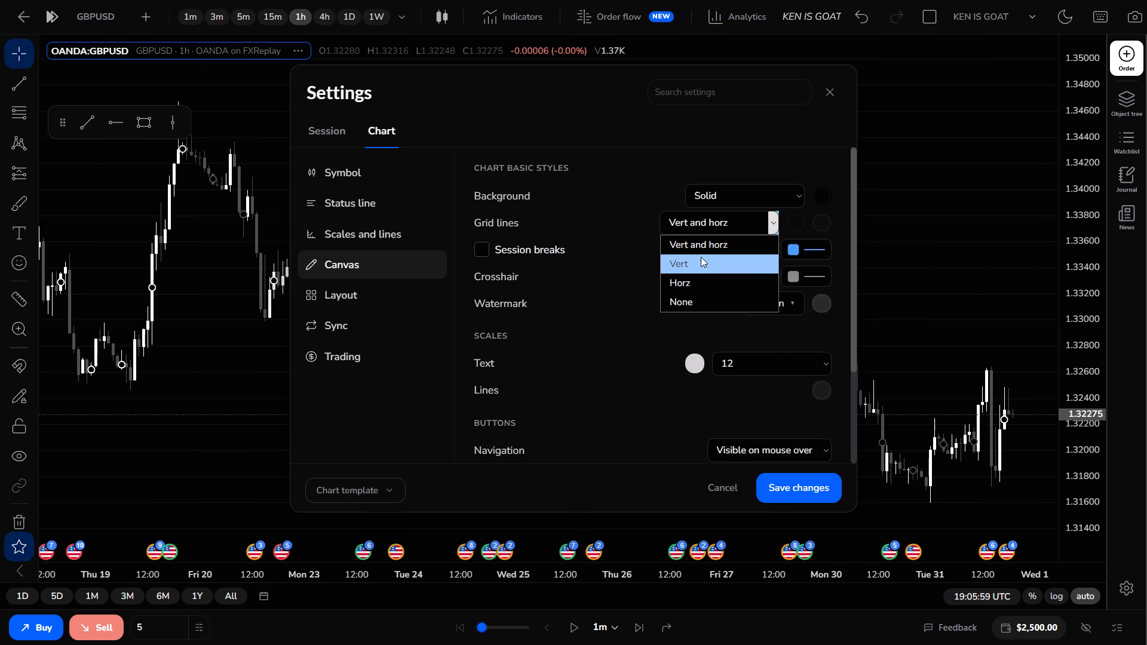
{"action": "left_click", "coordinate": [701, 297]}
Look through the canvas and symbol settings, including background, session breaks, watermark, scales and margins.
{"action": "scroll", "coordinate": [635, 389], "scroll_direction": "down", "scroll_amount": 5}
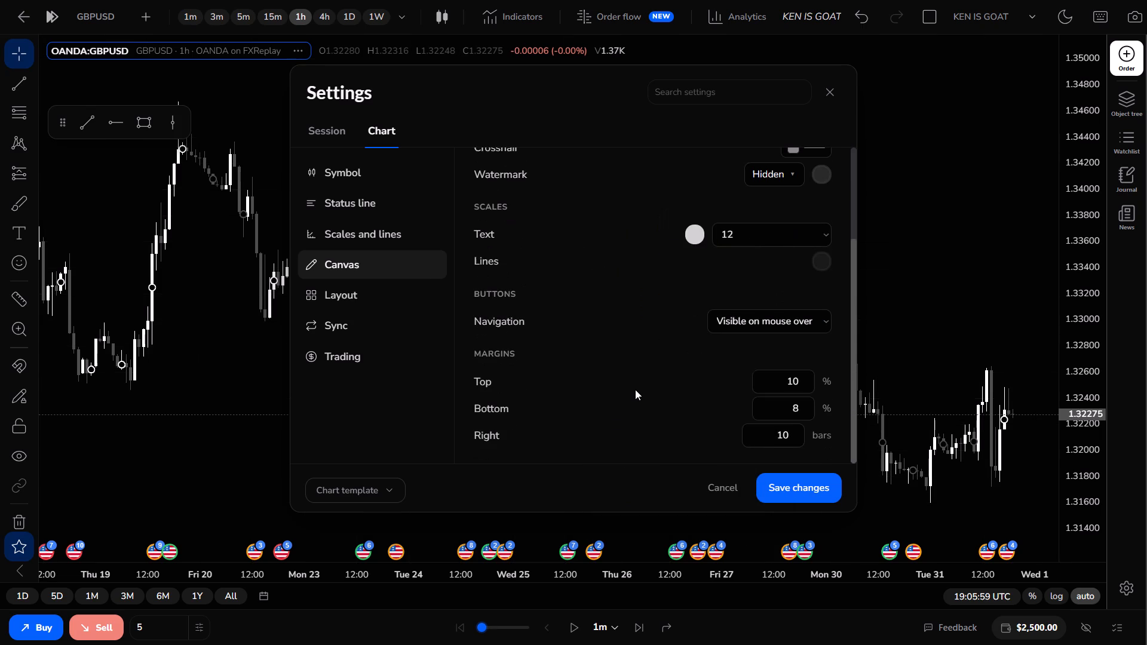
{"action": "scroll", "coordinate": [635, 389], "scroll_direction": "up", "scroll_amount": 4}
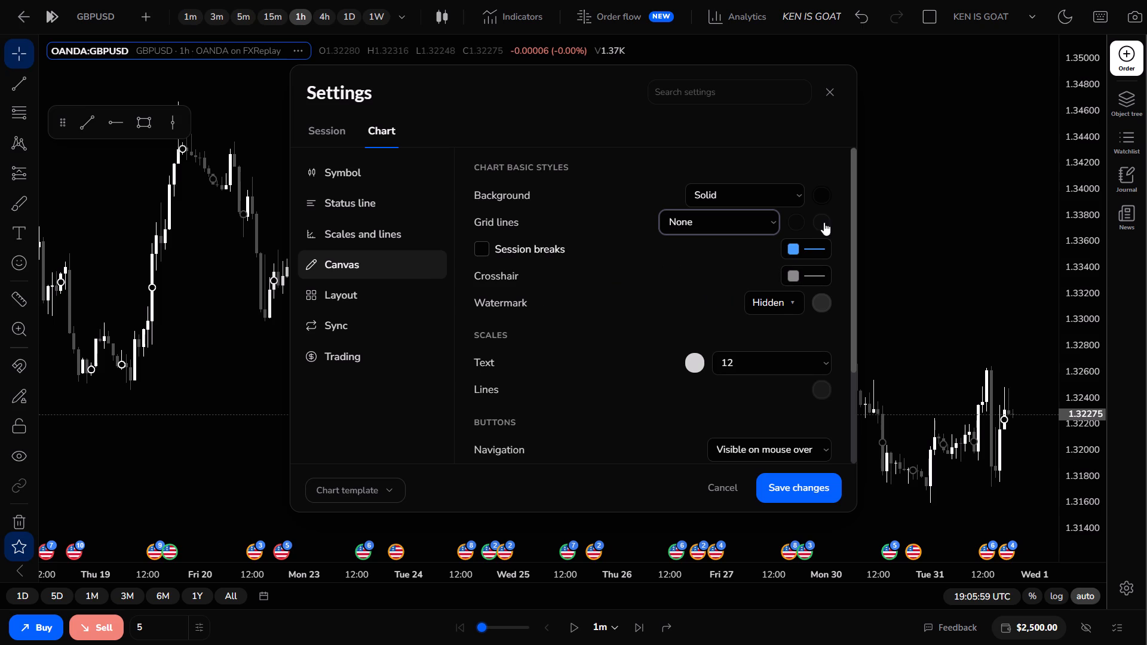
{"action": "left_click", "coordinate": [736, 192]}
{"action": "left_click", "coordinate": [736, 192]}
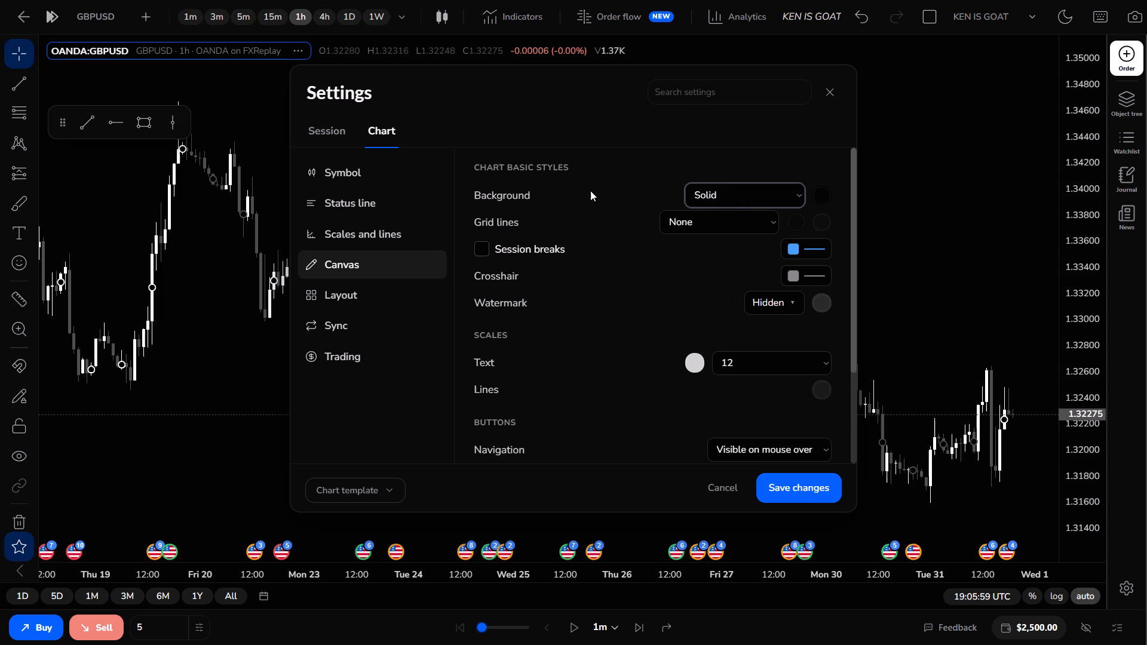
{"action": "left_click", "coordinate": [590, 191]}
{"action": "left_click", "coordinate": [358, 174]}
{"action": "left_click", "coordinate": [357, 203]}
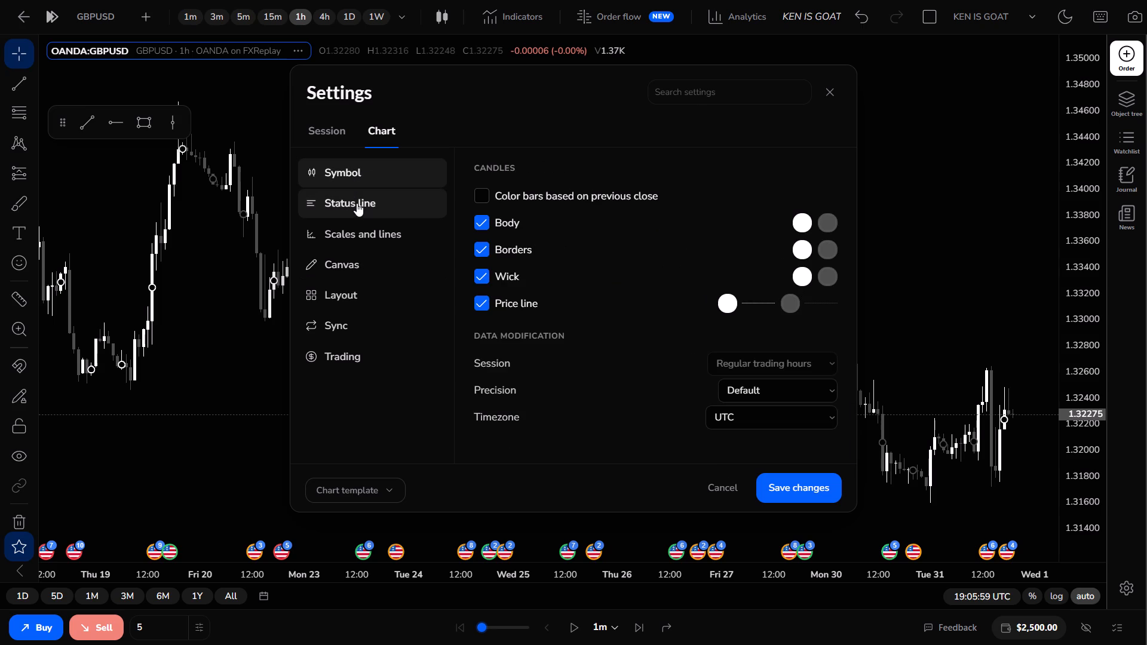
{"action": "left_click", "coordinate": [358, 228]}
{"action": "left_click", "coordinate": [358, 259]}
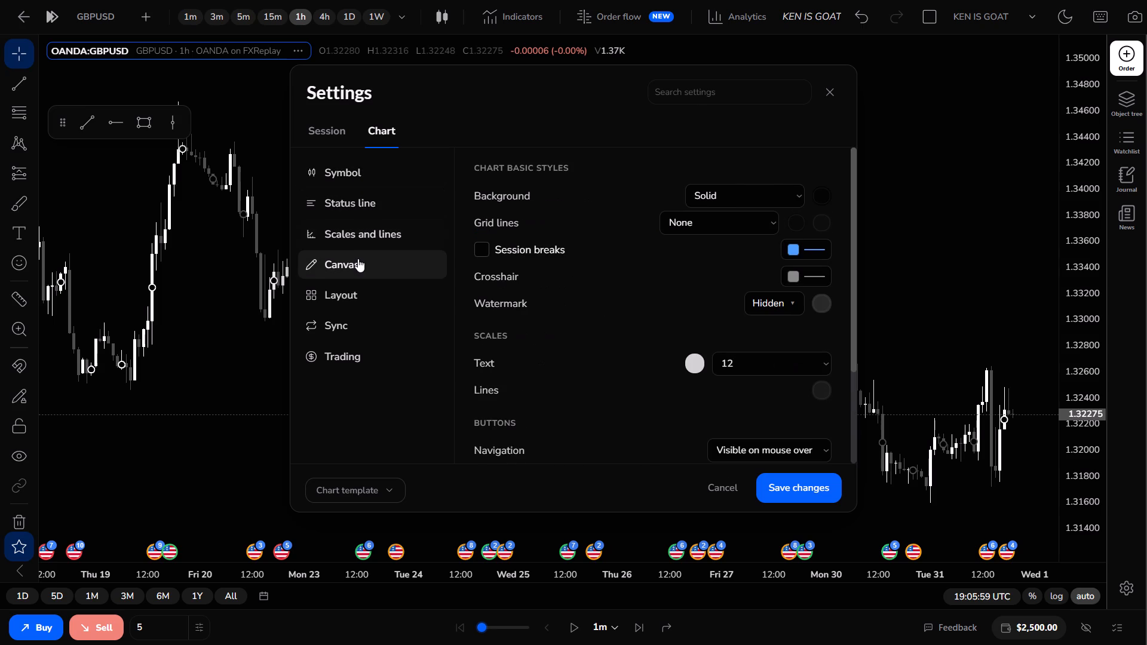
{"action": "double_click", "coordinate": [361, 286]}
{"action": "left_click", "coordinate": [369, 278]}
{"action": "scroll", "coordinate": [598, 294], "scroll_direction": "down", "scroll_amount": 3}
{"action": "scroll", "coordinate": [598, 294], "scroll_direction": "up", "scroll_amount": 3}
{"action": "left_click", "coordinate": [478, 259]}
{"action": "scroll", "coordinate": [732, 336], "scroll_direction": "down", "scroll_amount": 1}
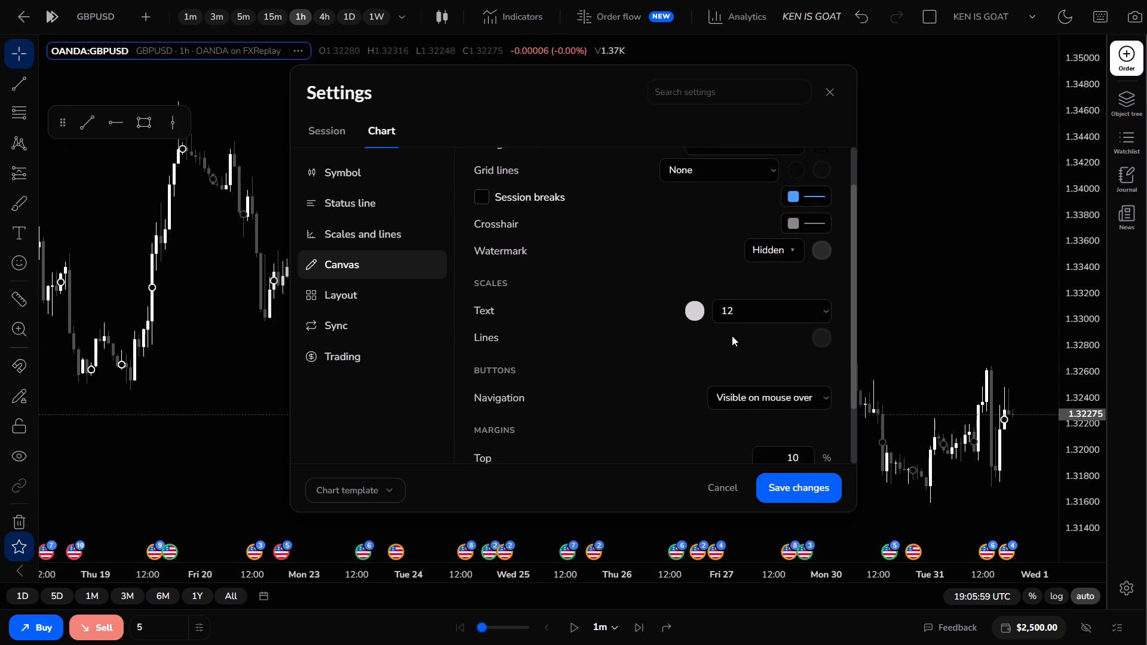
Save the changed chart settings.
{"action": "left_click", "coordinate": [822, 489]}
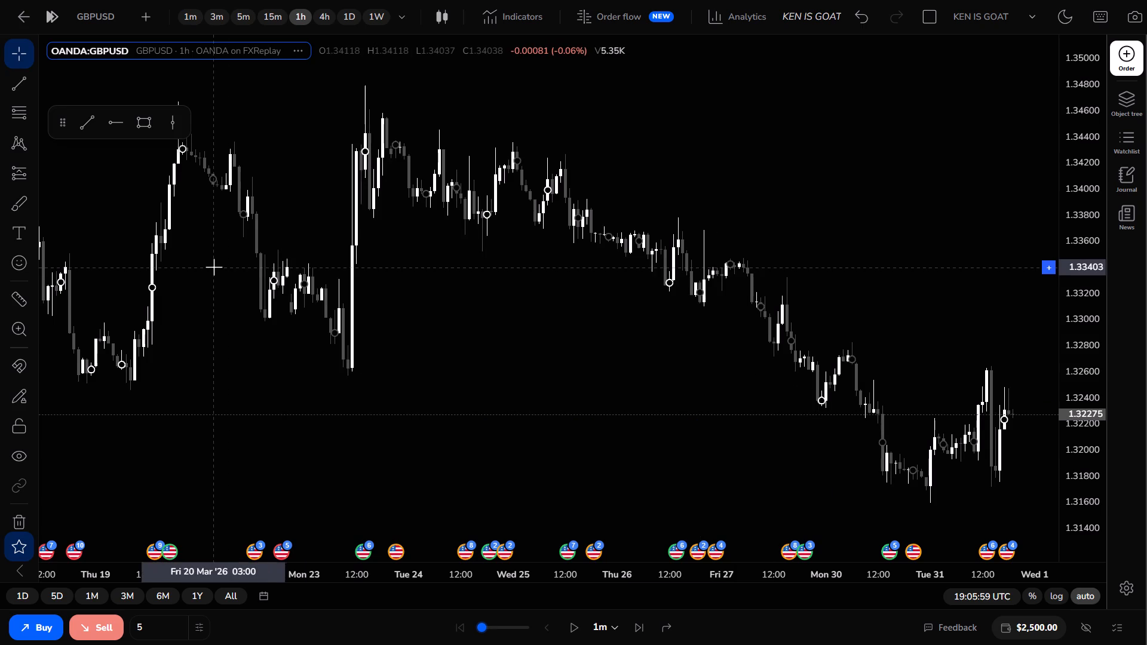
Switch to the light theme and apply it to the chart.
{"action": "left_click", "coordinate": [214, 267]}
{"action": "scroll", "coordinate": [214, 267], "scroll_direction": "up", "scroll_amount": 4}
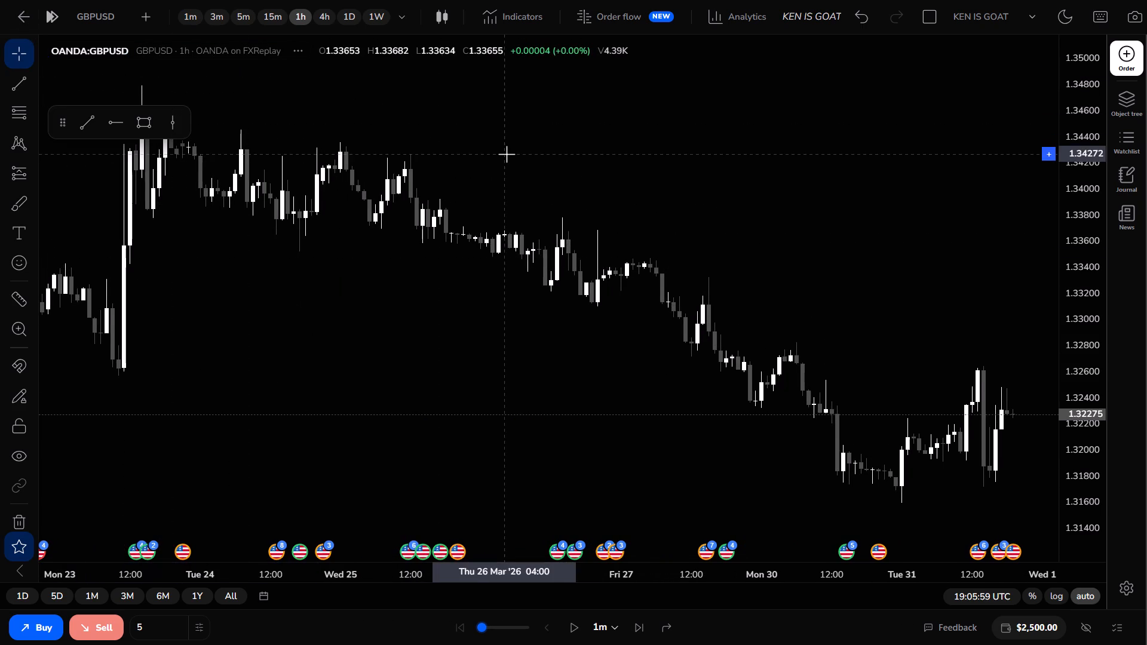
{"action": "left_click", "coordinate": [1062, 25]}
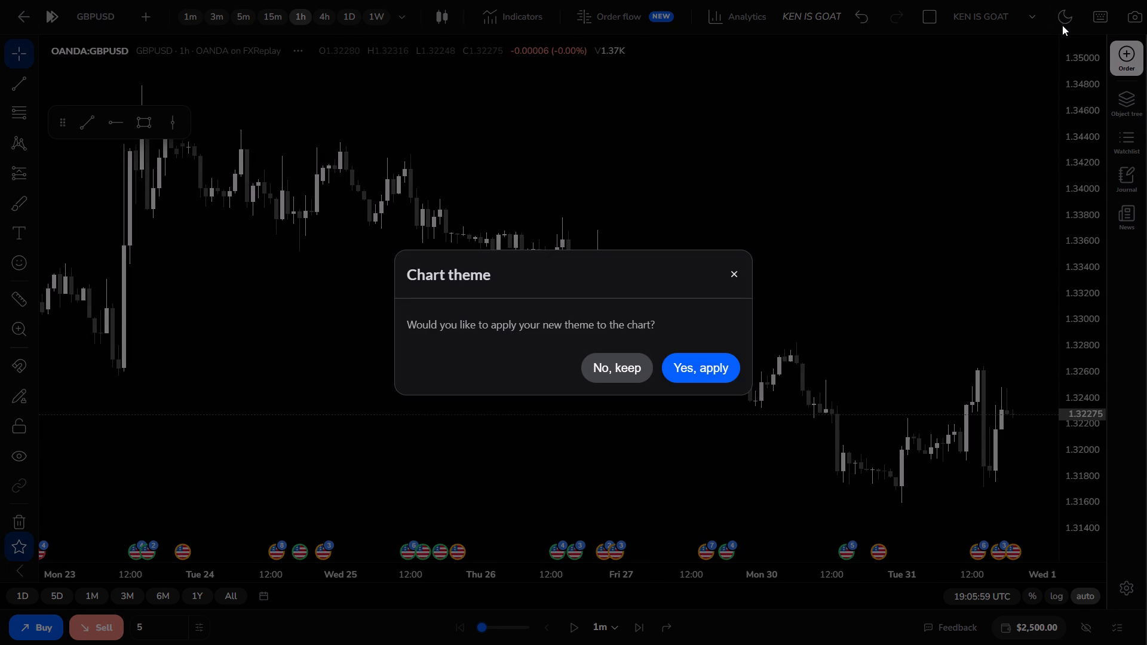
{"action": "left_click", "coordinate": [719, 356]}
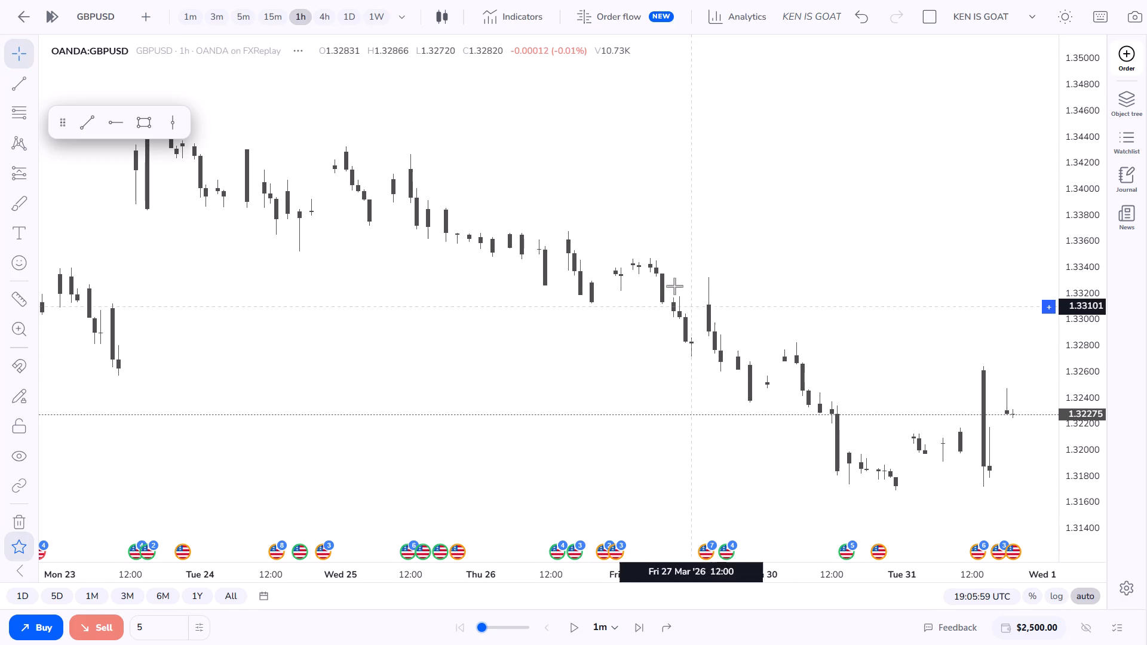
Set the rising candles' bodies to medium grey and their borders to a slightly darker grey.
{"action": "double_click", "coordinate": [660, 287]}
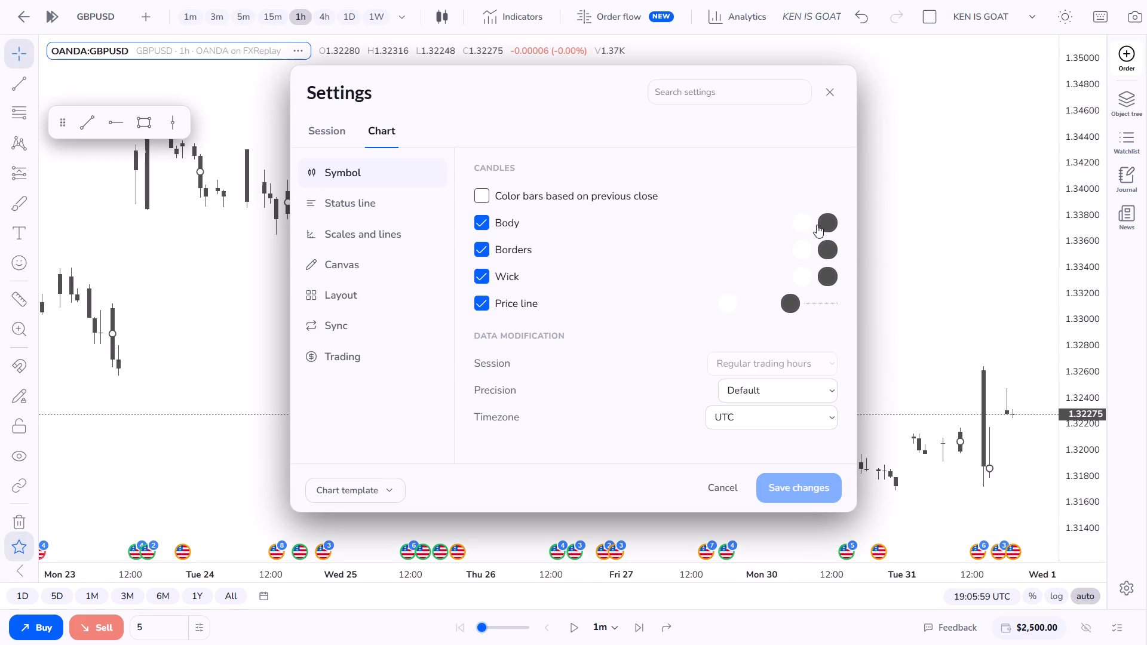
{"action": "left_click", "coordinate": [786, 226]}
{"action": "left_click", "coordinate": [795, 225]}
{"action": "left_click", "coordinate": [689, 257]}
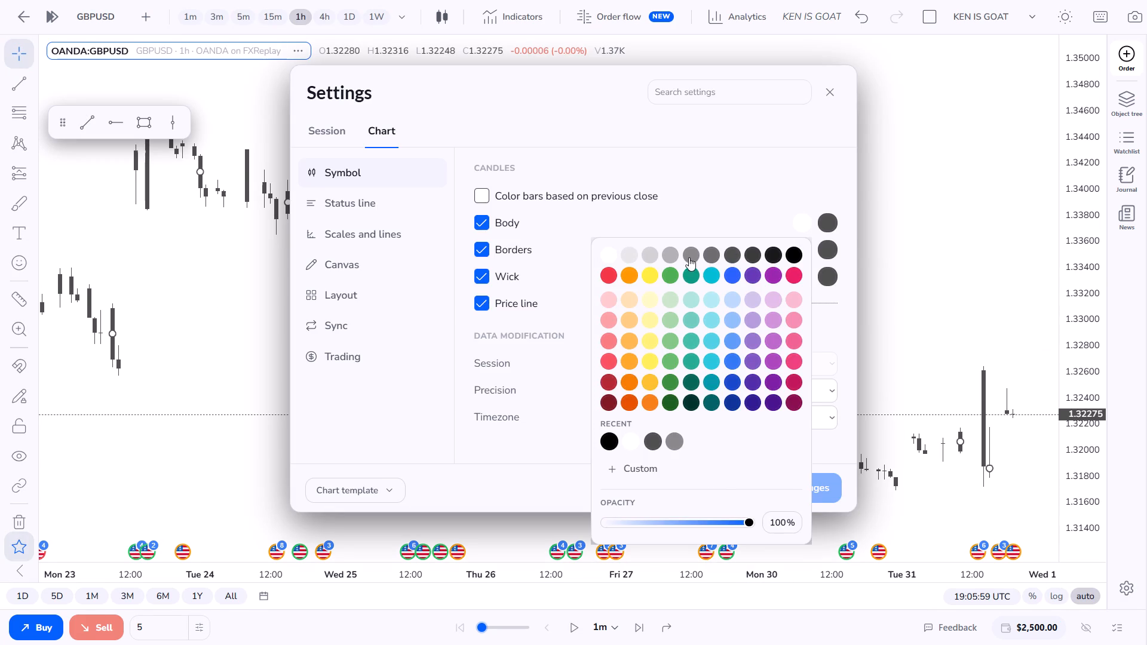
{"action": "left_click_drag", "start_coordinate": [811, 244], "coordinate": [805, 246]}
{"action": "left_click", "coordinate": [805, 246]}
{"action": "left_click", "coordinate": [709, 282]}
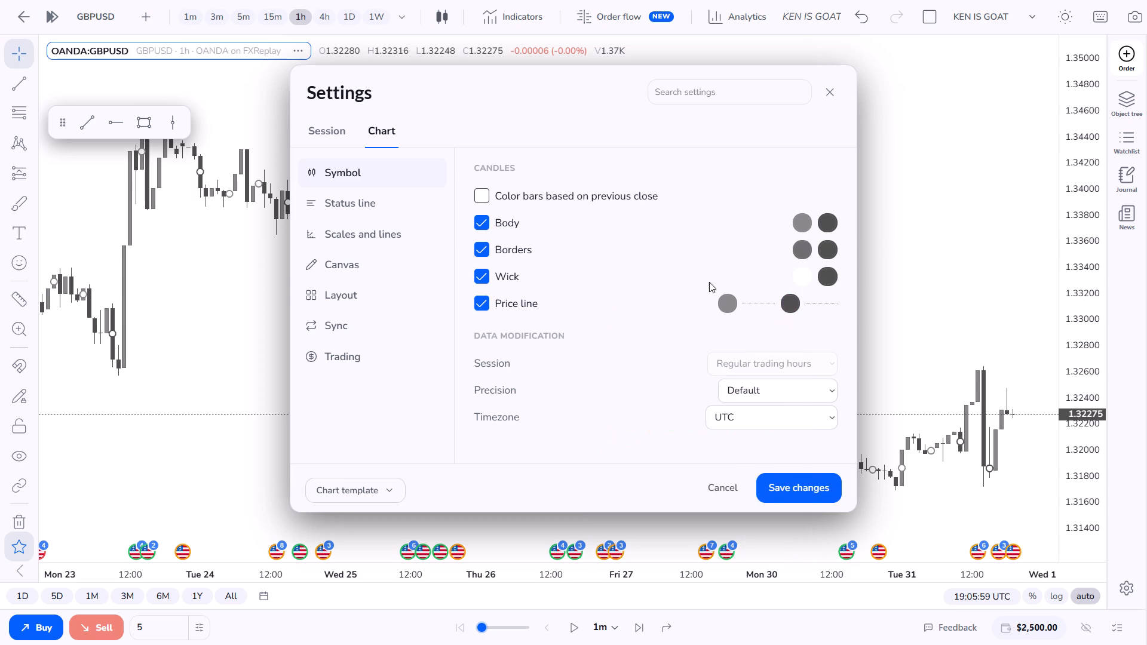
Set the rising candles' wicks to the same dark grey as the falling candles and save the chart settings.
{"action": "left_click_drag", "start_coordinate": [799, 254], "coordinate": [802, 277]}
{"action": "left_click", "coordinate": [802, 277]}
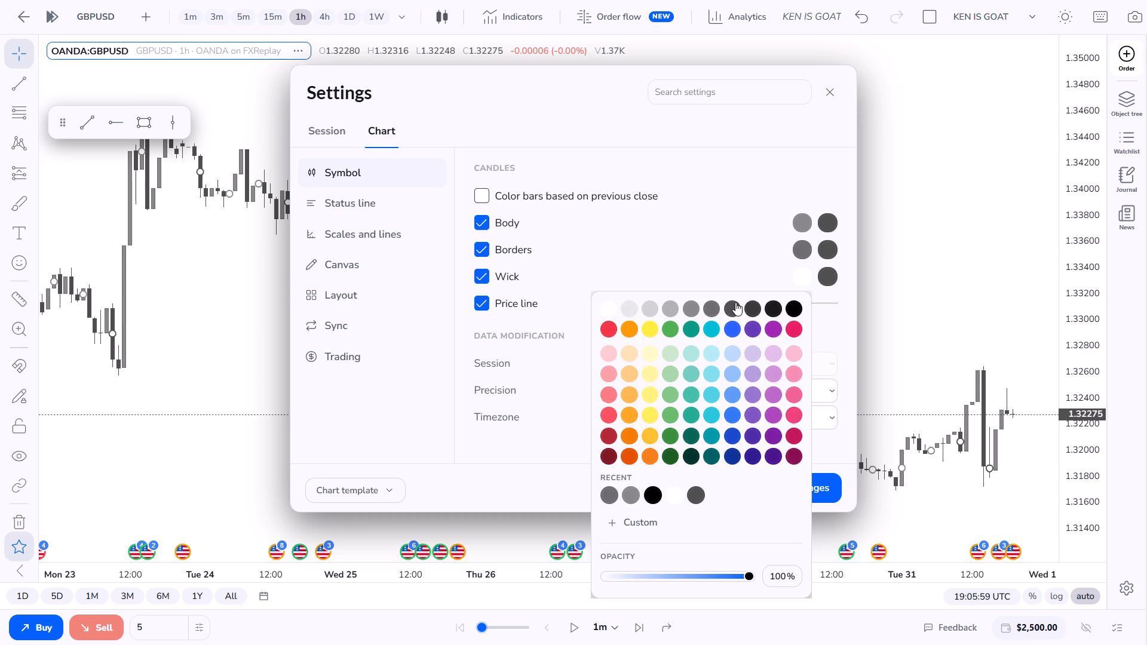
{"action": "left_click", "coordinate": [735, 302]}
{"action": "left_click", "coordinate": [763, 220]}
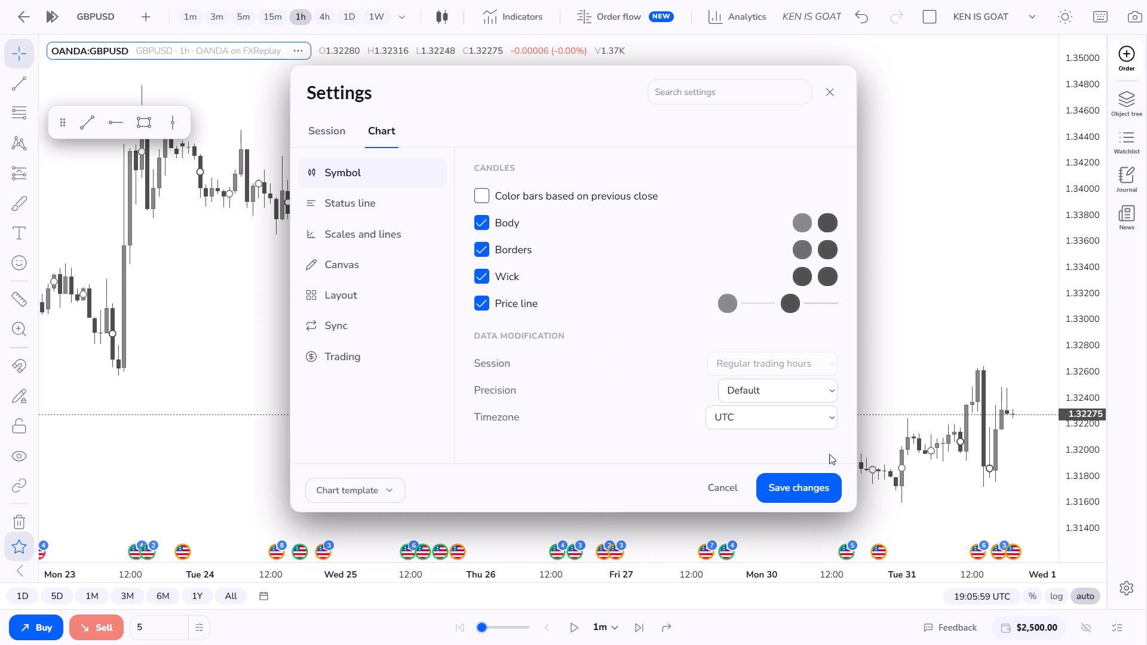
{"action": "left_click", "coordinate": [821, 479]}
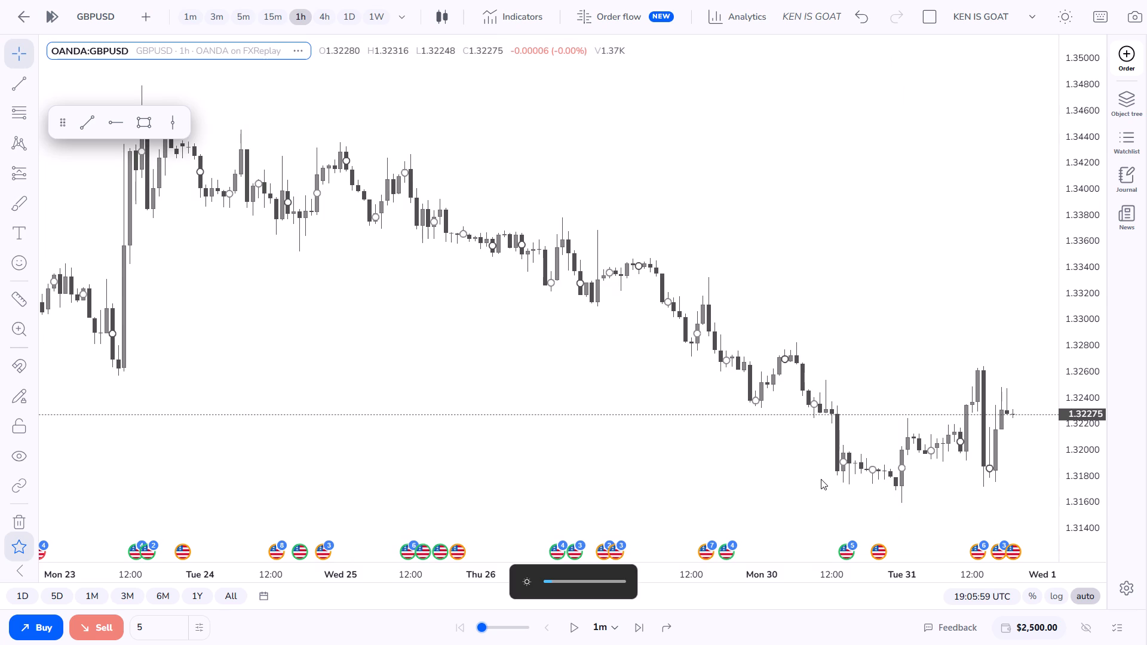
Set the chart's time zone to (UTC-4) New York.
{"action": "scroll", "coordinate": [769, 466], "scroll_direction": "up", "scroll_amount": 4}
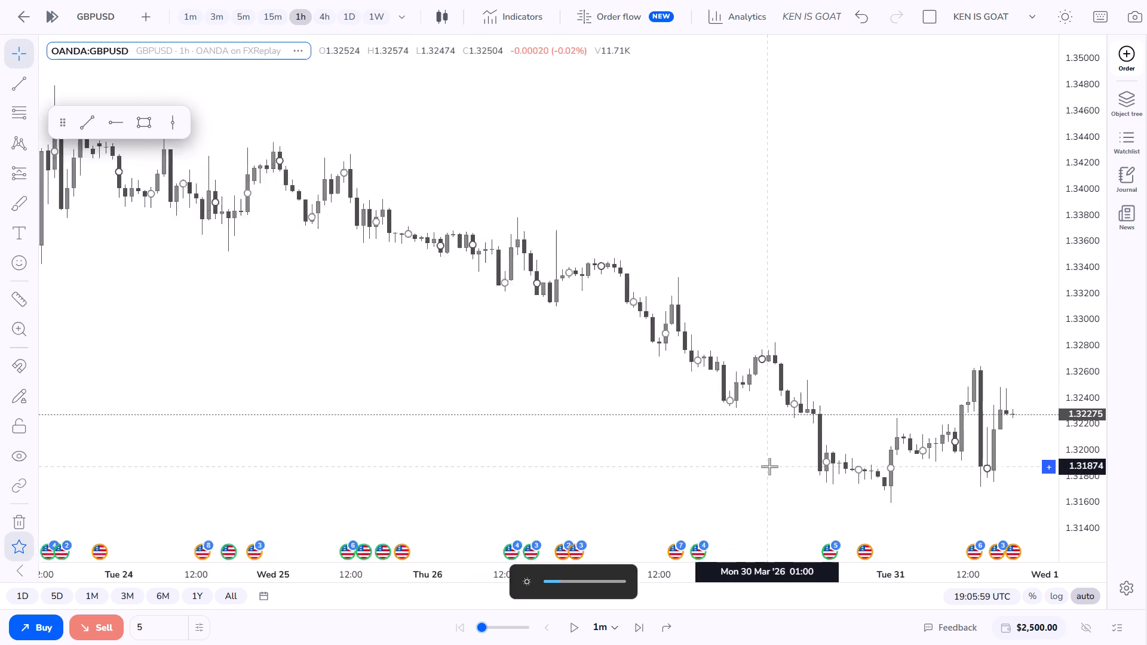
{"action": "scroll", "coordinate": [769, 466], "scroll_direction": "up", "scroll_amount": 3}
{"action": "left_click_drag", "start_coordinate": [831, 292], "coordinate": [612, 289]}
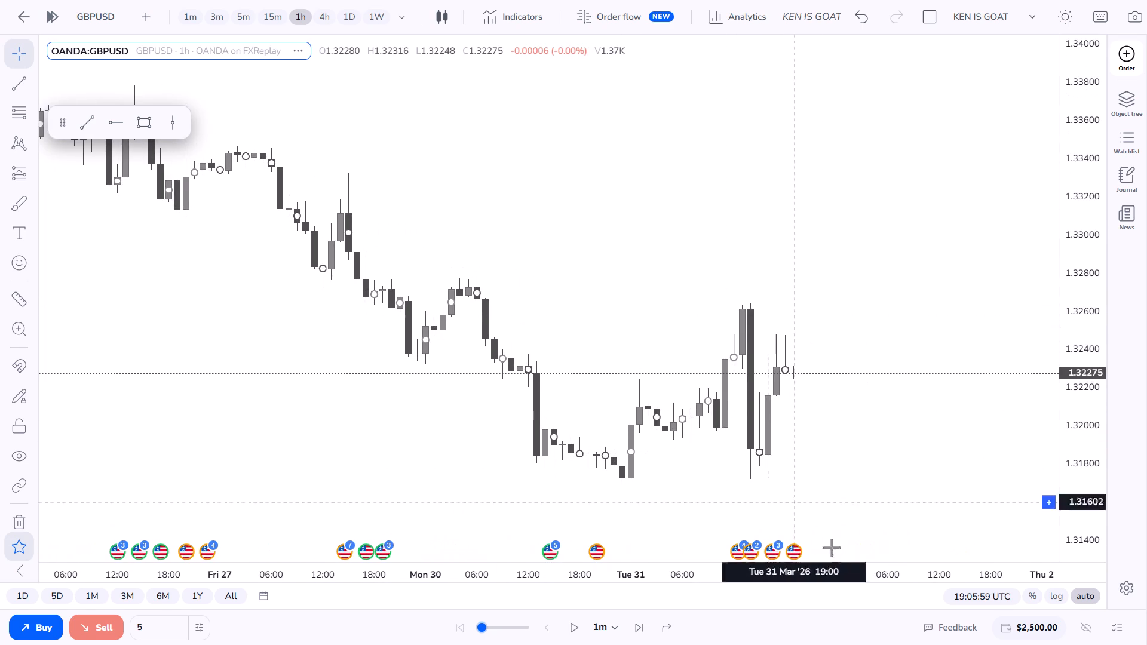
{"action": "left_click", "coordinate": [954, 591]}
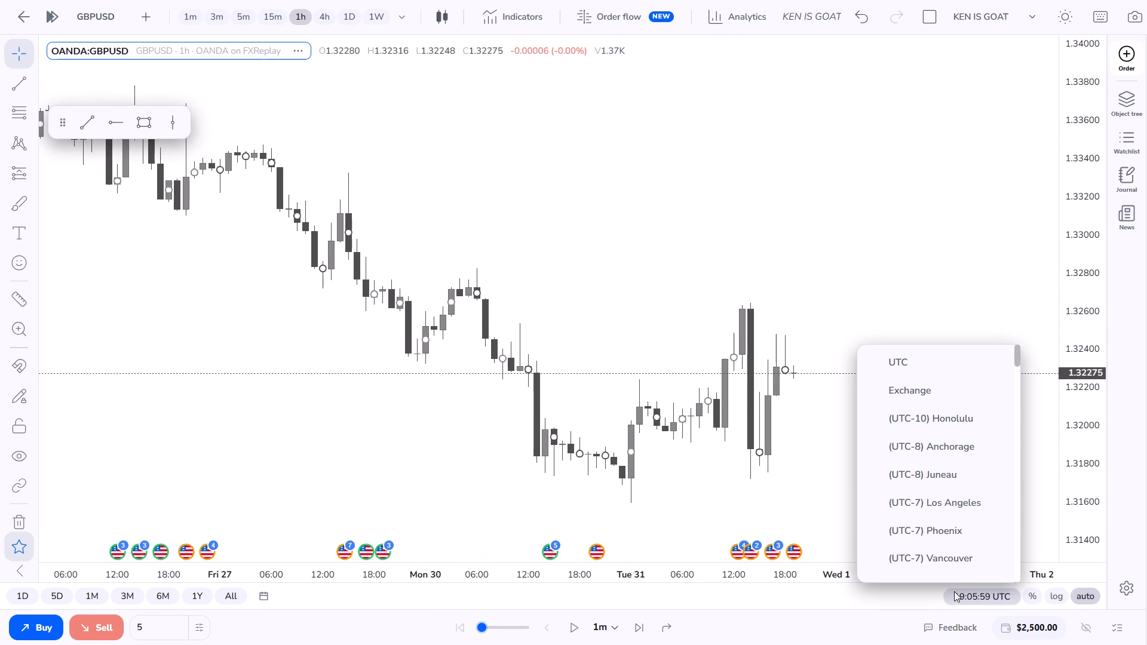
{"action": "scroll", "coordinate": [931, 515], "scroll_direction": "down", "scroll_amount": 3}
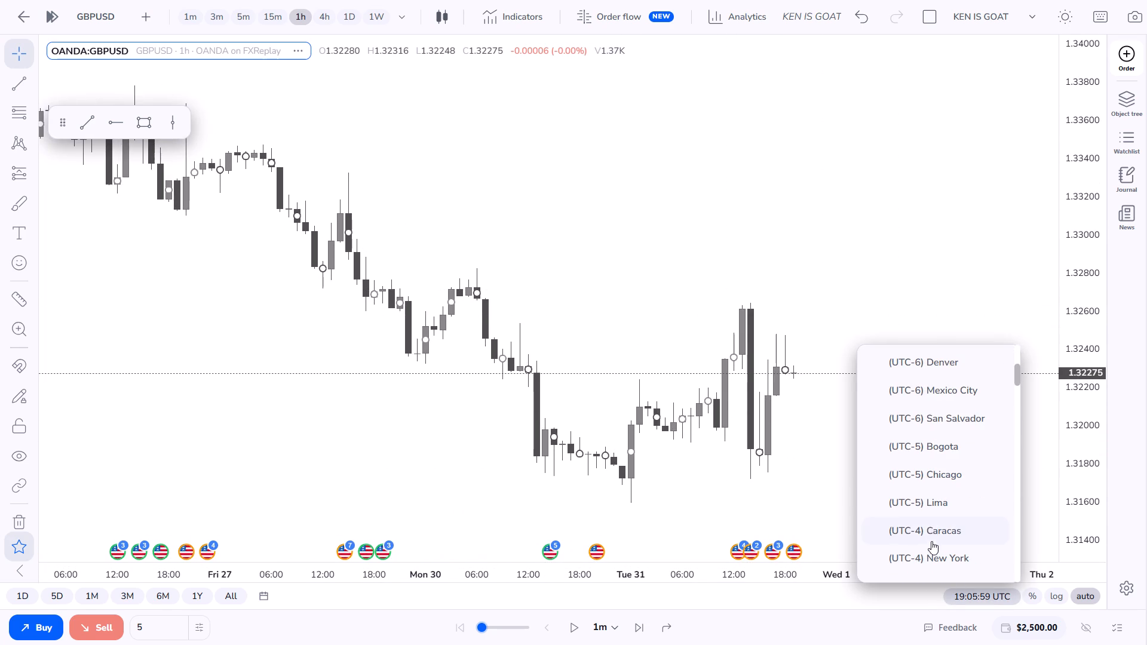
{"action": "left_click", "coordinate": [932, 554]}
{"action": "left_click_drag", "start_coordinate": [913, 480], "coordinate": [836, 454]}
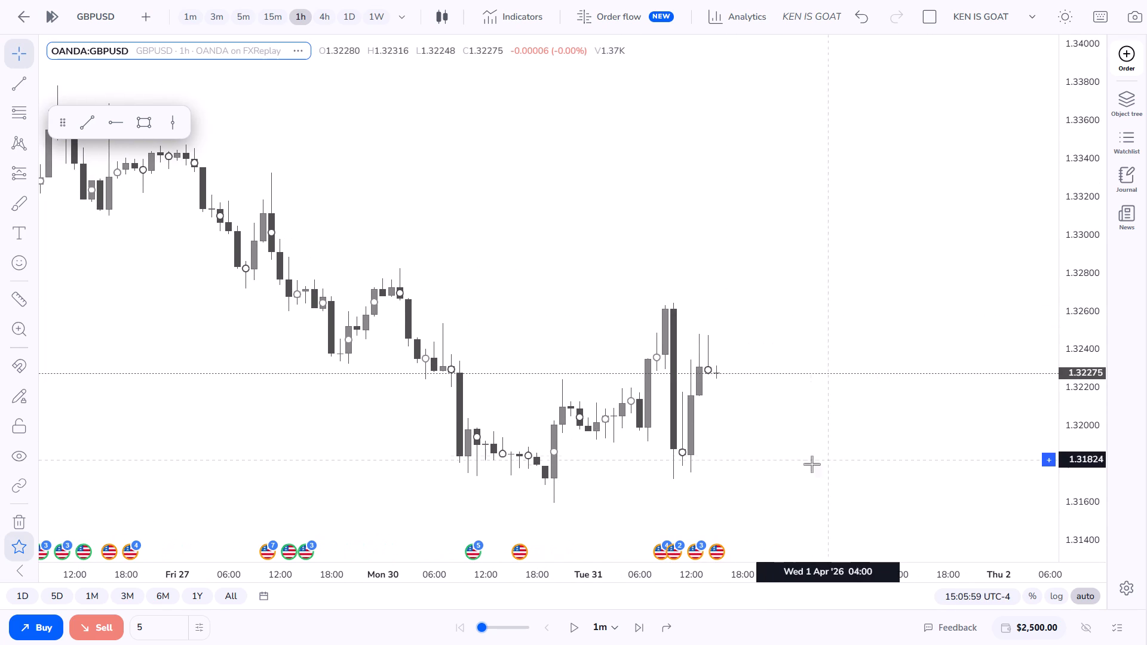
{"action": "right_click", "coordinate": [776, 450]}
{"action": "left_click", "coordinate": [745, 416]}
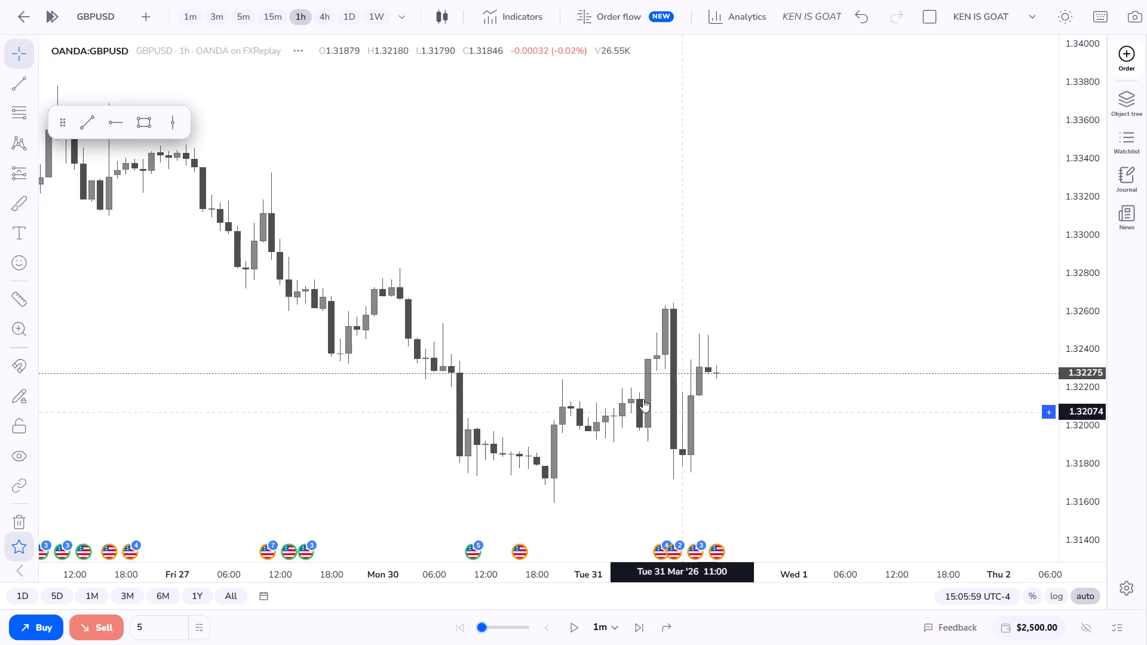
Set the replay interval to 4h and advance the replay by one step.
{"action": "left_click", "coordinate": [590, 624]}
{"action": "left_click", "coordinate": [609, 626]}
{"action": "scroll", "coordinate": [586, 581], "scroll_direction": "down", "scroll_amount": 3}
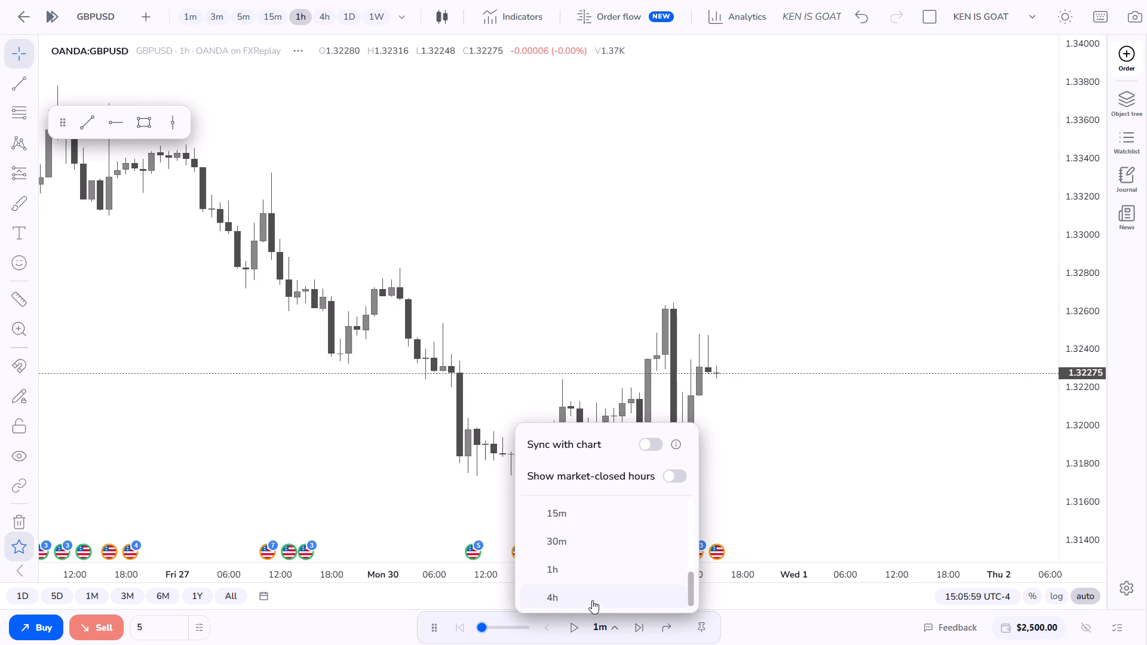
{"action": "left_click", "coordinate": [592, 600]}
{"action": "left_click", "coordinate": [634, 631]}
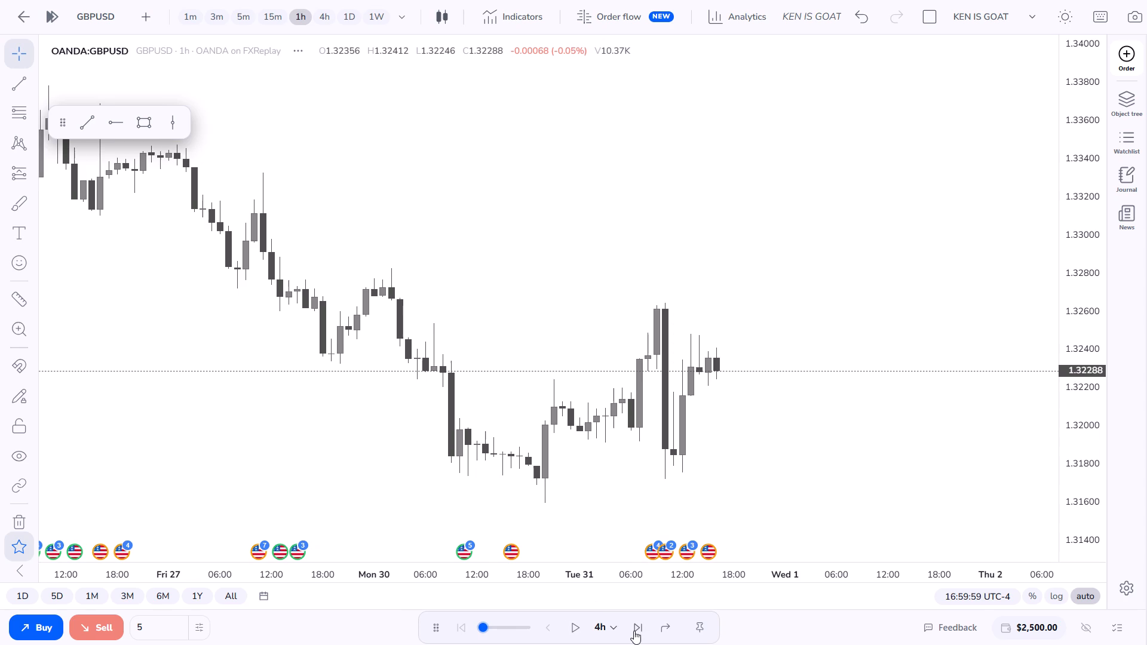
Advance the replay by two 4h steps.
{"action": "left_click", "coordinate": [634, 631]}
{"action": "left_click", "coordinate": [634, 631]}
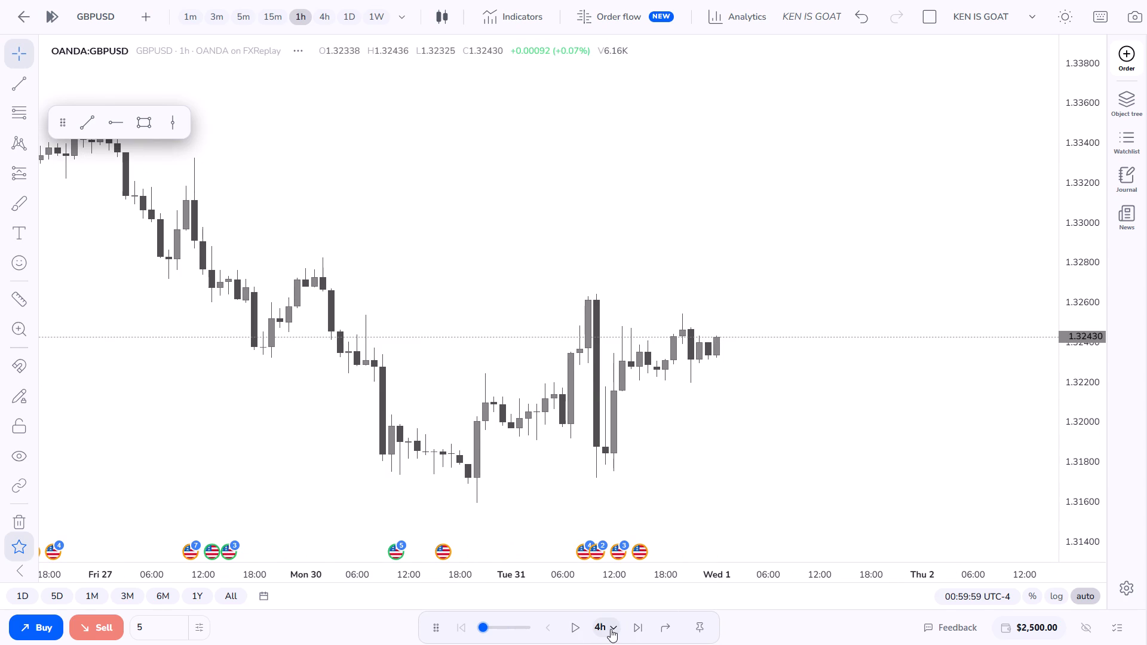
Set the replay interval to 1h and advance the replay by one step.
{"action": "triple_click", "coordinate": [611, 631]}
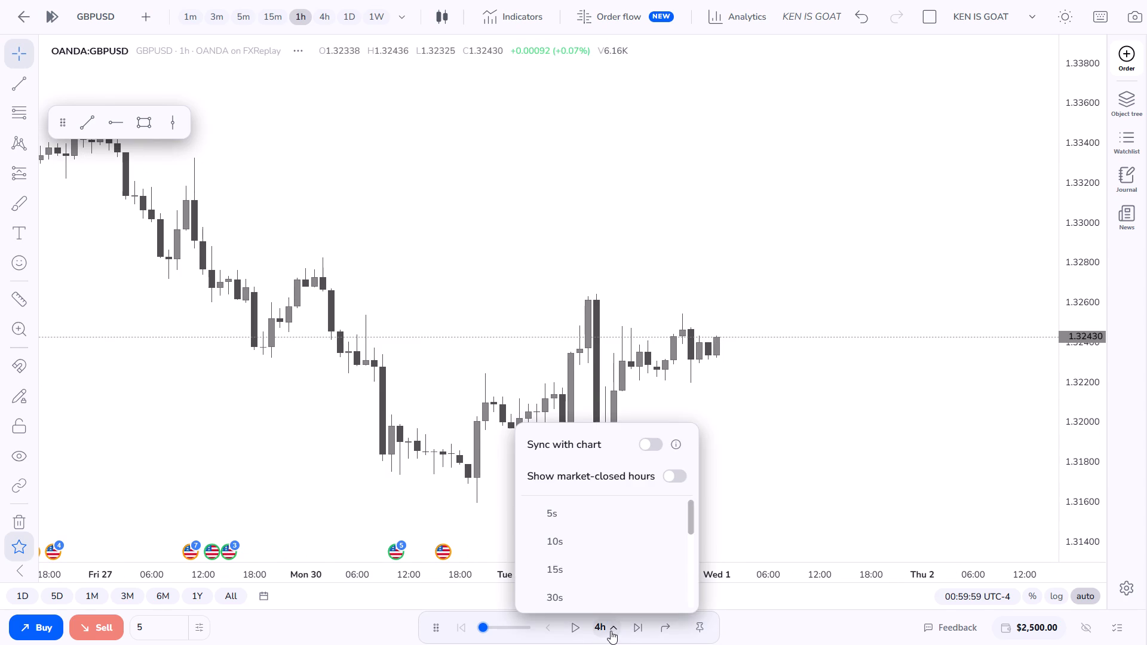
{"action": "scroll", "coordinate": [594, 567], "scroll_direction": "down", "scroll_amount": 5}
{"action": "left_click", "coordinate": [582, 573]}
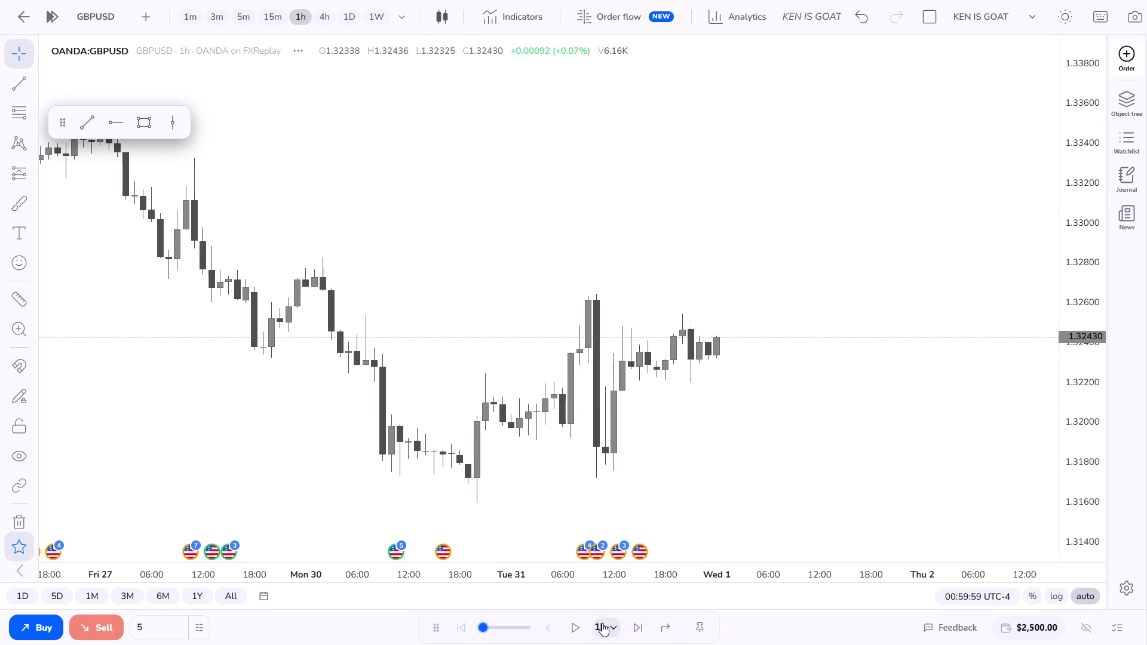
{"action": "left_click", "coordinate": [642, 625]}
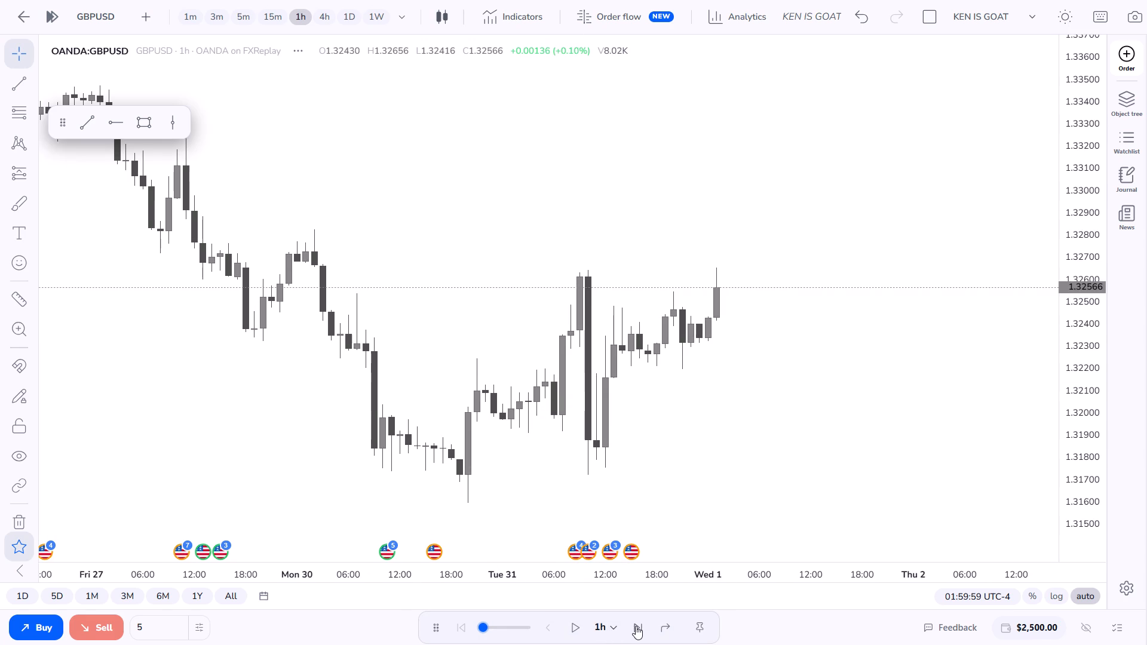
Set the replay interval to 1m and advance the replay by one step.
{"action": "left_click", "coordinate": [615, 626]}
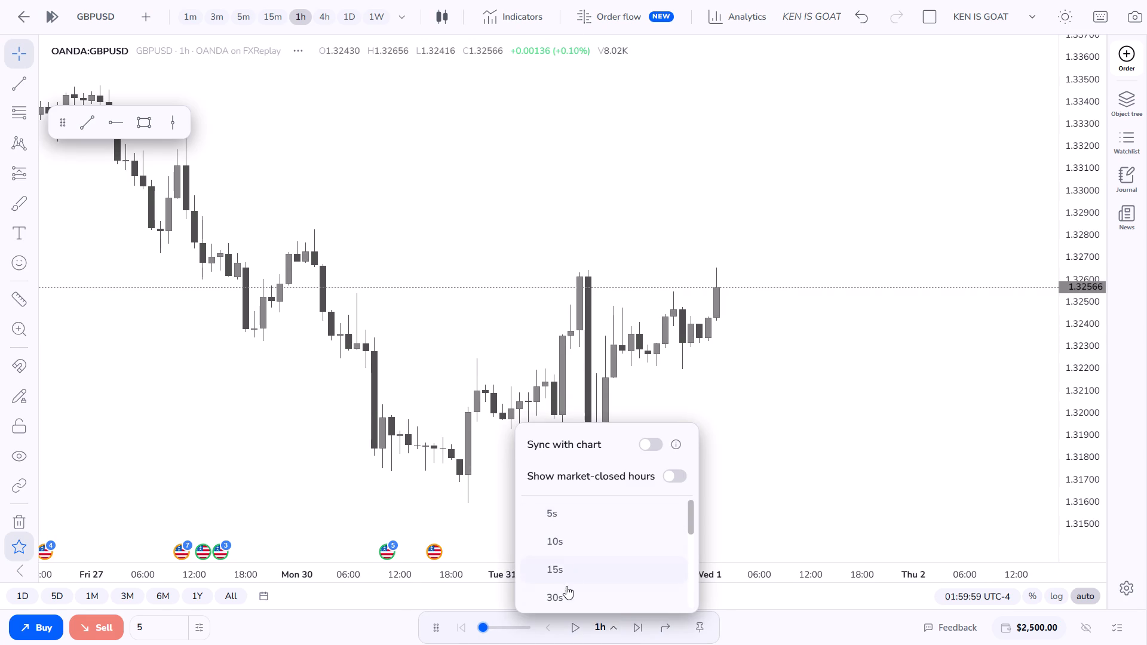
{"action": "scroll", "coordinate": [566, 590], "scroll_direction": "down", "scroll_amount": 2}
{"action": "scroll", "coordinate": [566, 535], "scroll_direction": "up", "scroll_amount": 1}
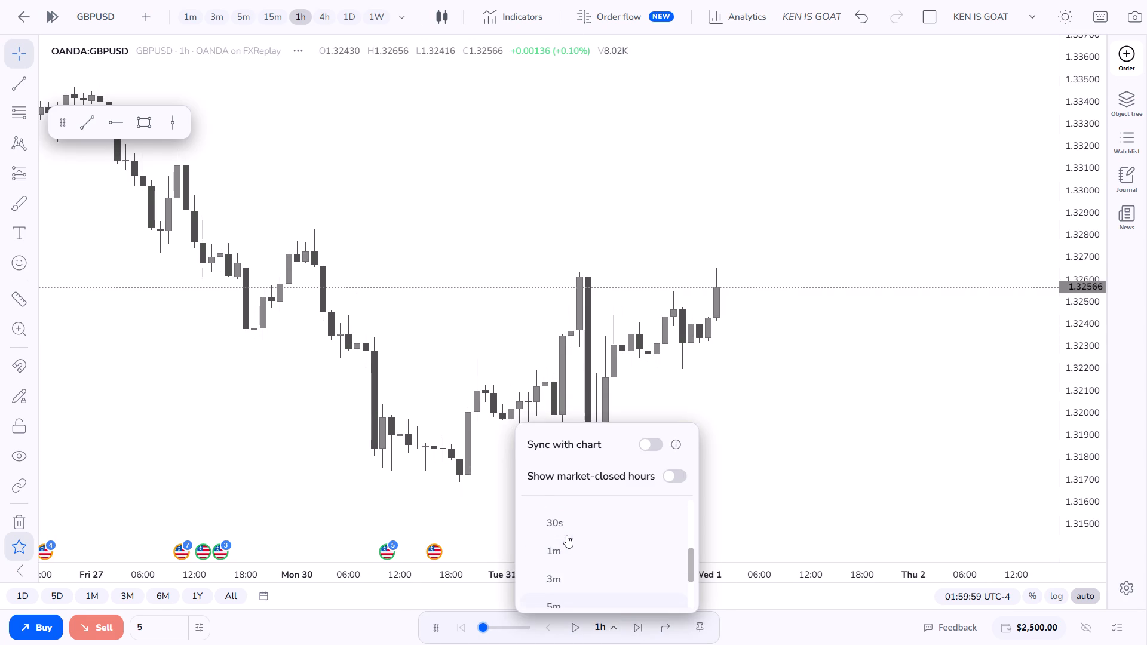
{"action": "left_click", "coordinate": [559, 552]}
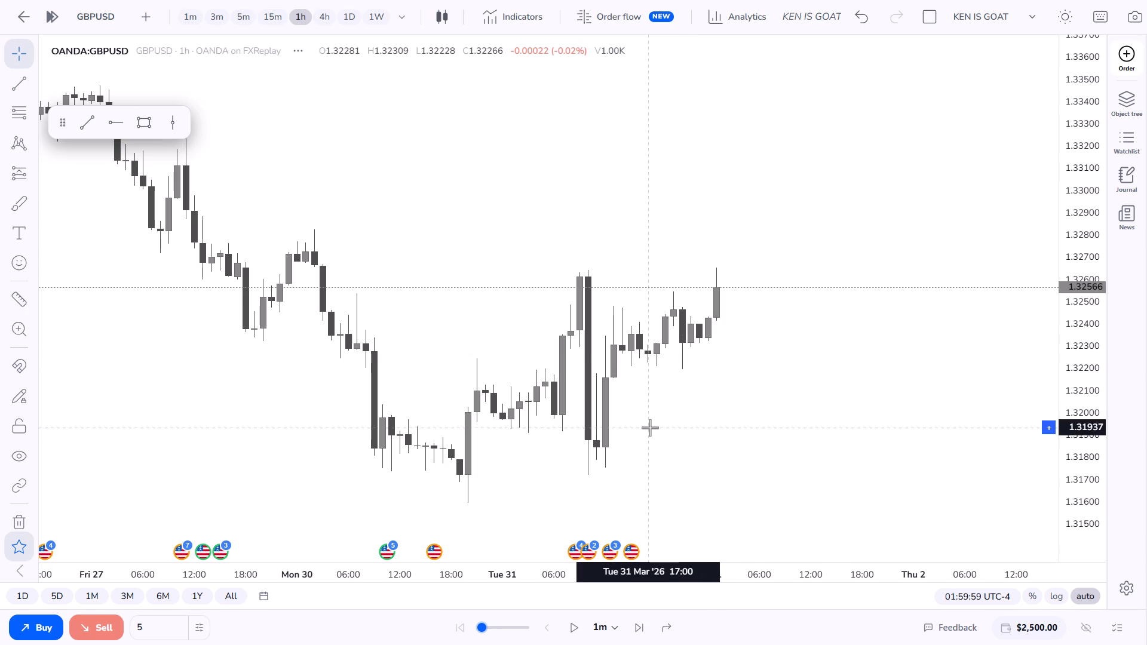
{"action": "left_click", "coordinate": [645, 631]}
View the GBPUSD chart on the 4h timeframe and switch it to 1W.
{"action": "scroll", "coordinate": [573, 451], "scroll_direction": "down", "scroll_amount": 4}
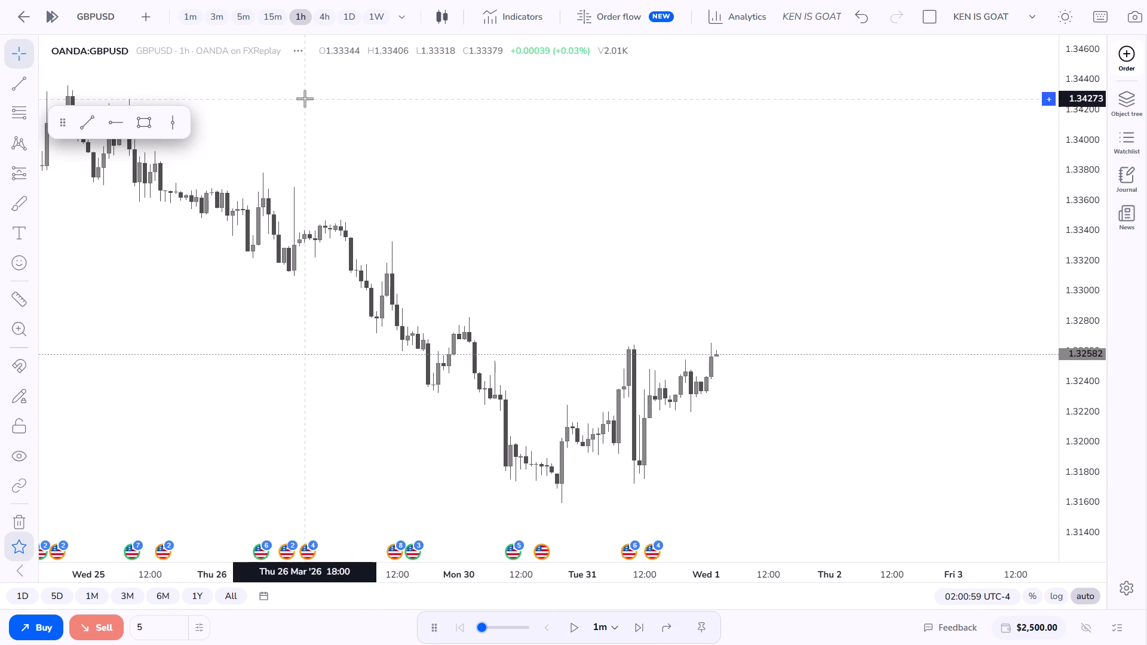
{"action": "left_click", "coordinate": [335, 17]}
{"action": "left_click_drag", "start_coordinate": [341, 17], "coordinate": [369, 20]}
{"action": "left_click", "coordinate": [369, 20]}
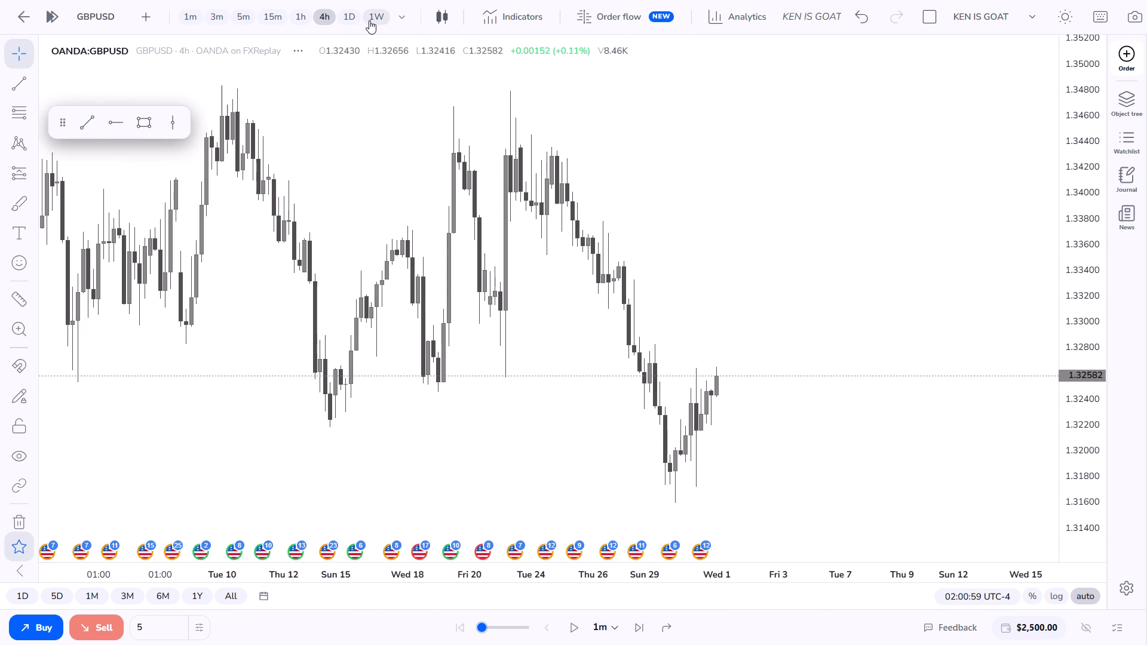
Add the 1 month timeframe to the favourite chart timeframes.
{"action": "left_click", "coordinate": [401, 24]}
{"action": "scroll", "coordinate": [429, 331], "scroll_direction": "down", "scroll_amount": 4}
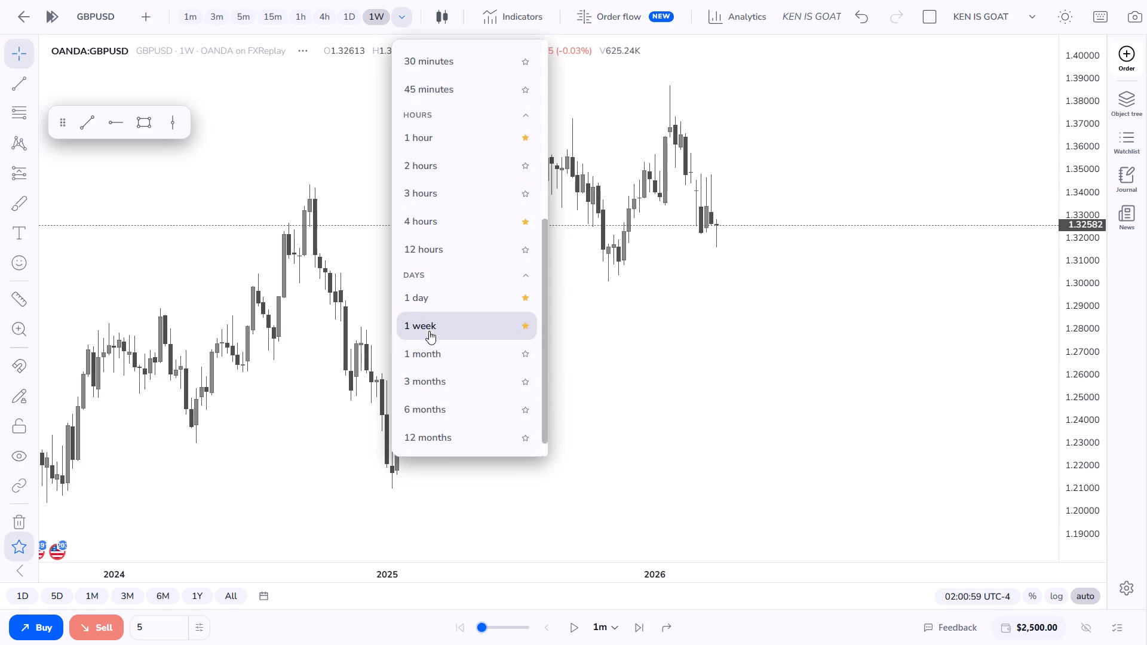
{"action": "double_click", "coordinate": [521, 360]}
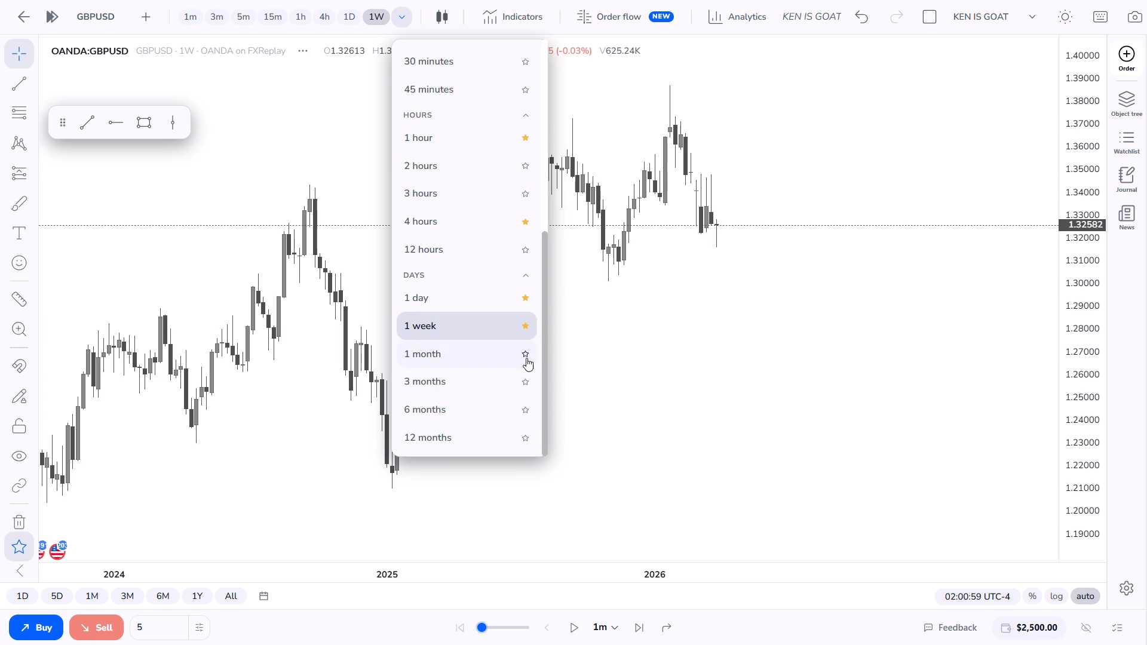
{"action": "left_click", "coordinate": [526, 358]}
{"action": "left_click", "coordinate": [648, 333]}
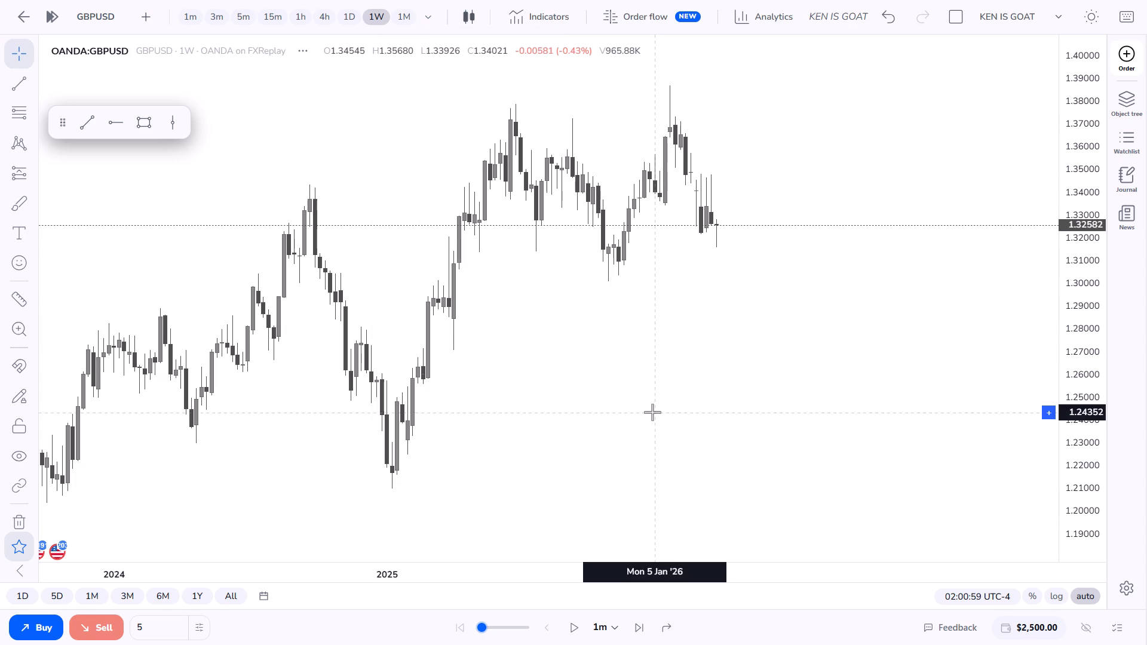
Switch the GBPUSD chart to the 1M timeframe.
{"action": "scroll", "coordinate": [652, 412], "scroll_direction": "up", "scroll_amount": 2}
{"action": "left_click", "coordinate": [395, 16]}
{"action": "scroll", "coordinate": [475, 227], "scroll_direction": "down", "scroll_amount": 6}
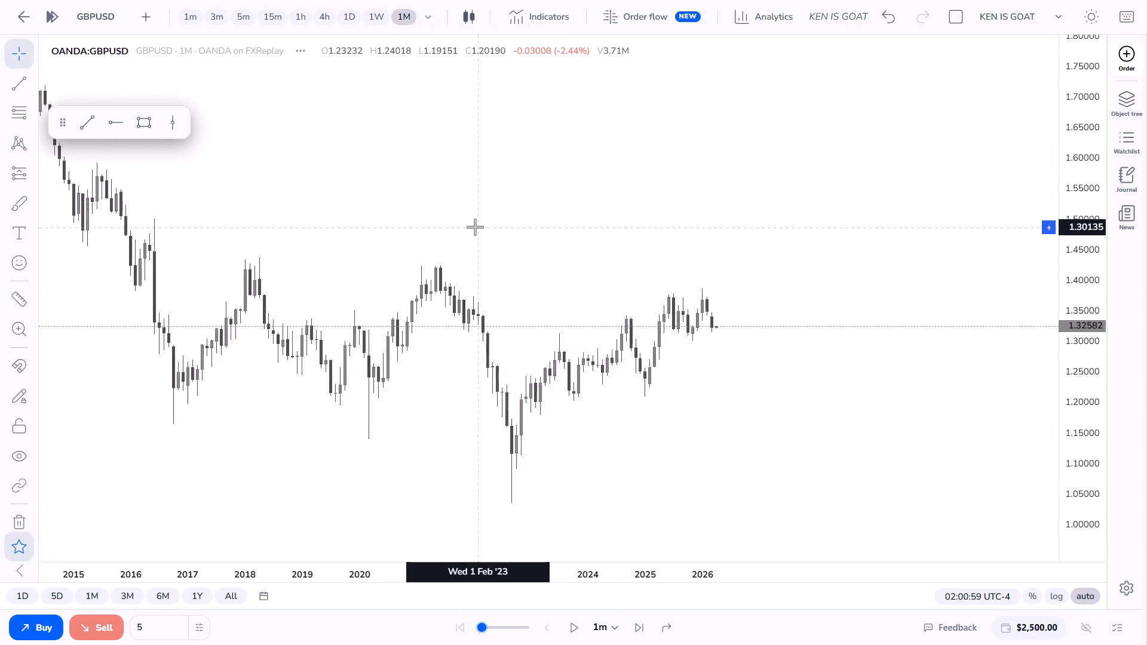
{"action": "scroll", "coordinate": [475, 227], "scroll_direction": "down", "scroll_amount": 3}
{"action": "scroll", "coordinate": [475, 227], "scroll_direction": "up", "scroll_amount": 11}
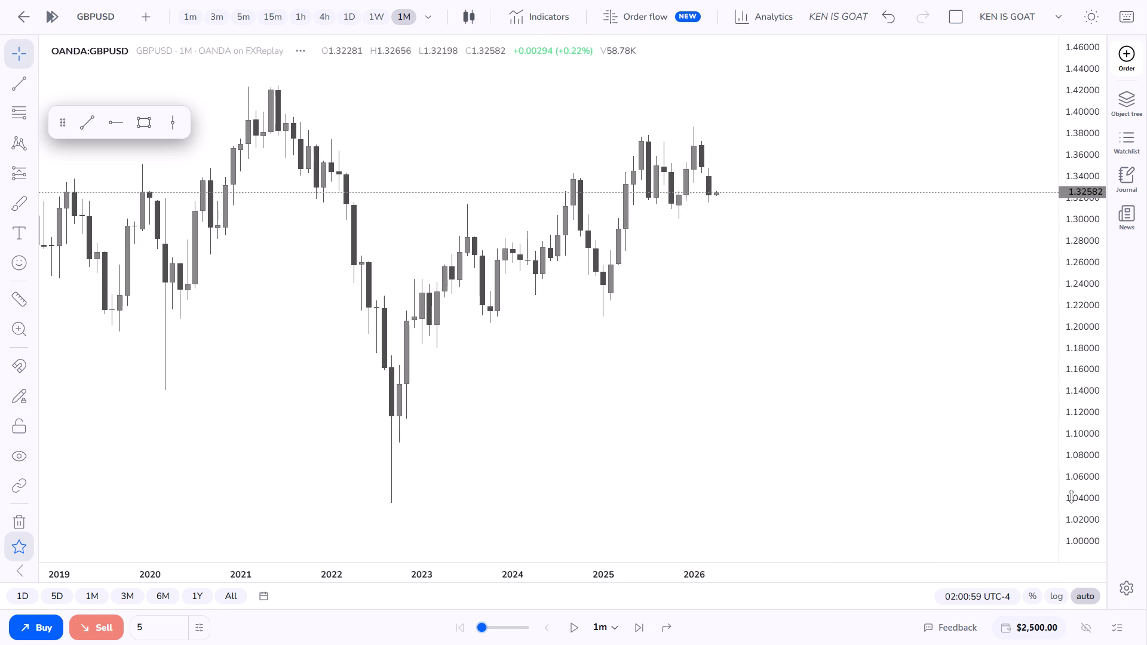
{"action": "left_click_drag", "start_coordinate": [1071, 496], "coordinate": [1047, 207]}
{"action": "left_click_drag", "start_coordinate": [846, 204], "coordinate": [873, 438]}
{"action": "scroll", "coordinate": [786, 279], "scroll_direction": "up", "scroll_amount": 1}
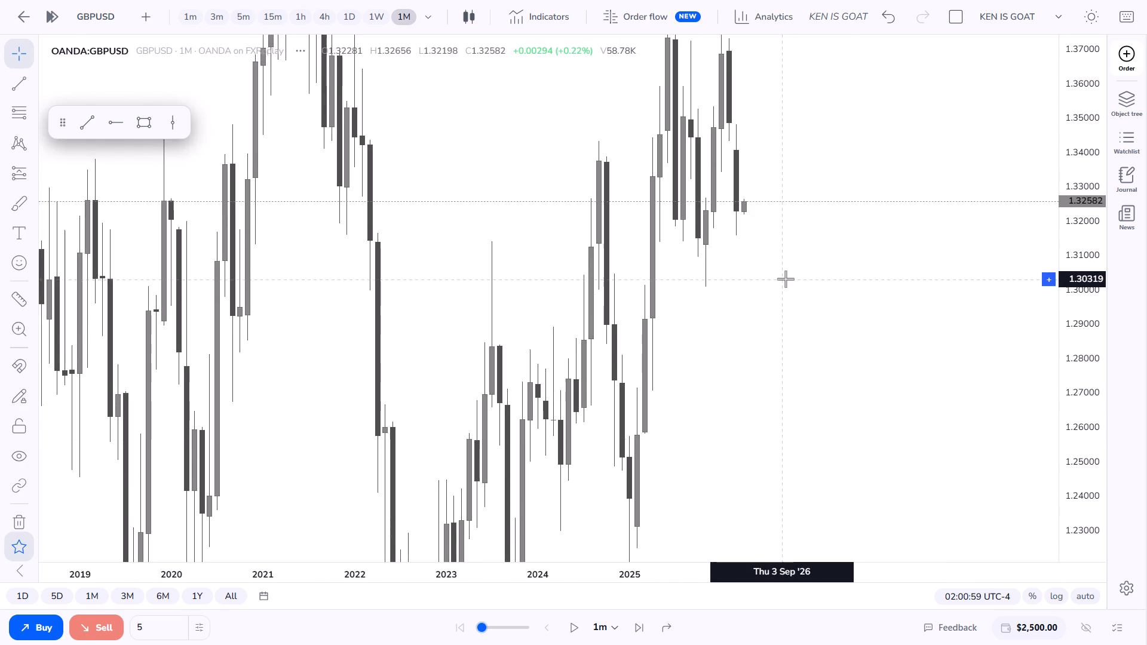
{"action": "scroll", "coordinate": [786, 279], "scroll_direction": "up", "scroll_amount": 2}
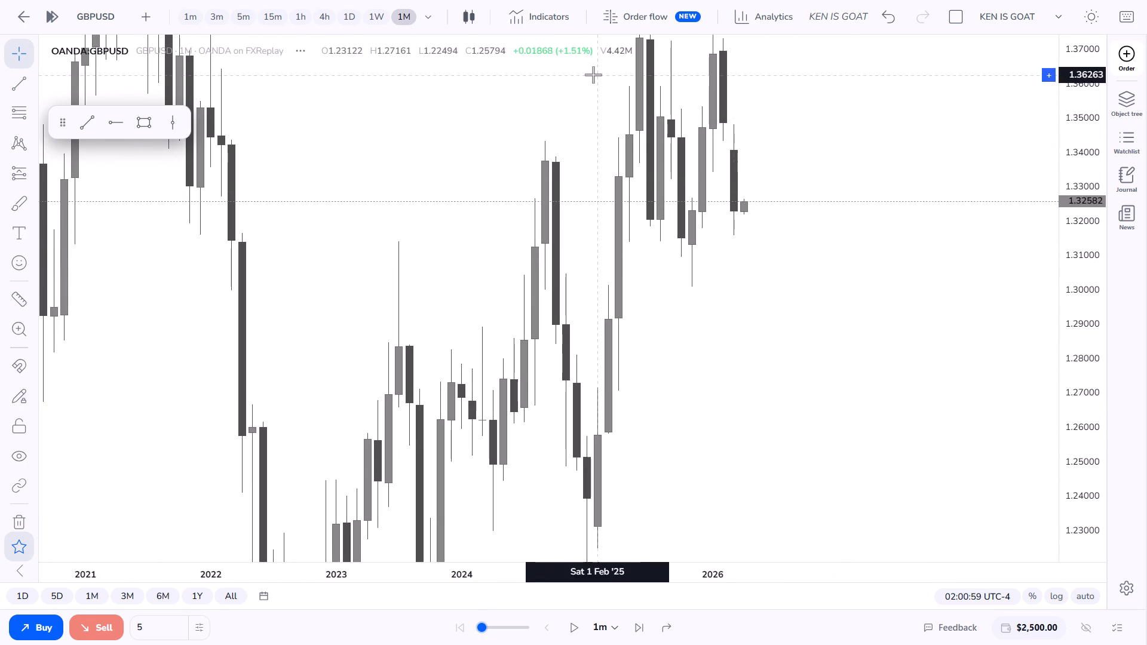
Draw a horizontal trend line at about 1.3011 under the late-2025 swing low, from July 2025 to November 2026.
{"action": "left_click", "coordinate": [87, 103]}
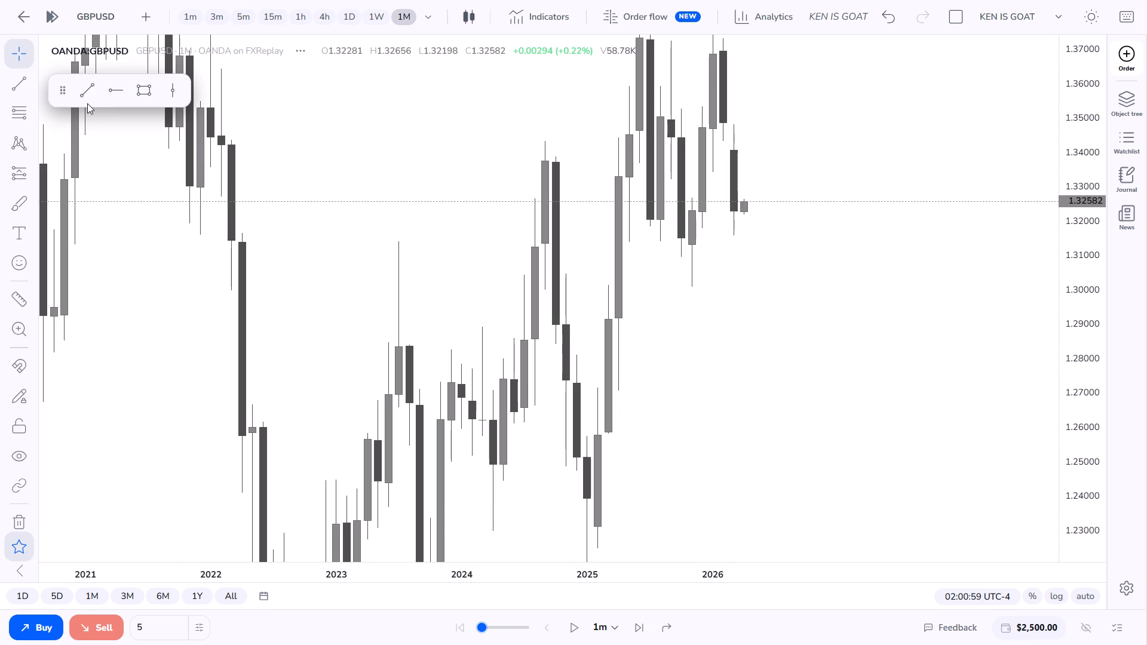
{"action": "left_click", "coordinate": [87, 96]}
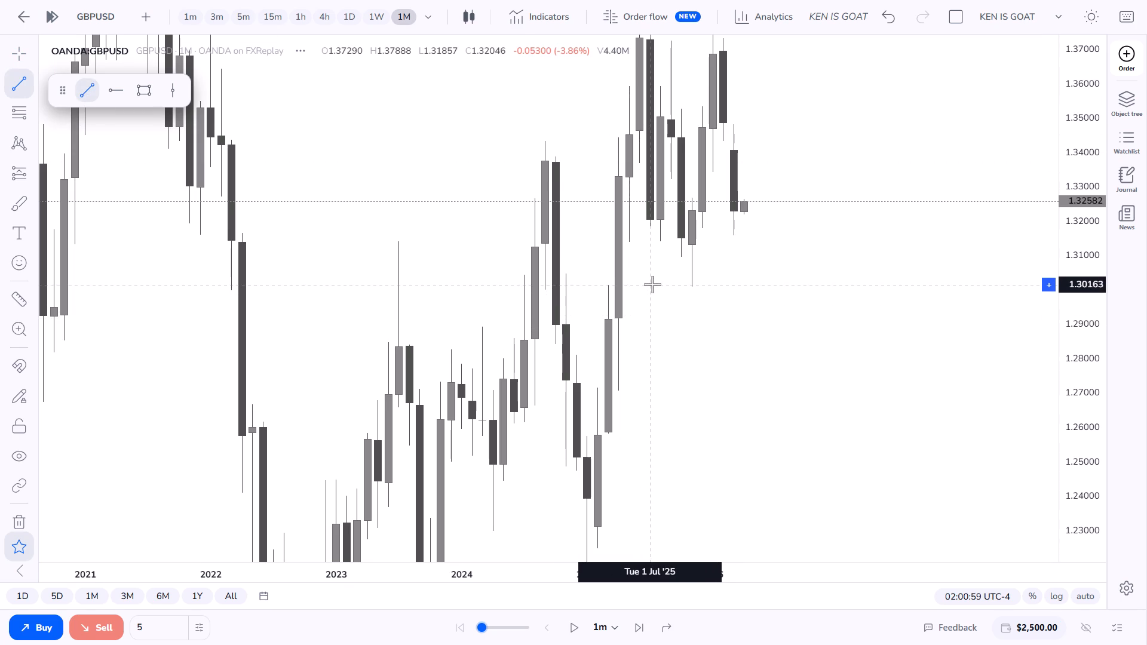
{"action": "left_click", "coordinate": [649, 286]}
{"action": "left_click", "coordinate": [820, 278], "text": "shift"}
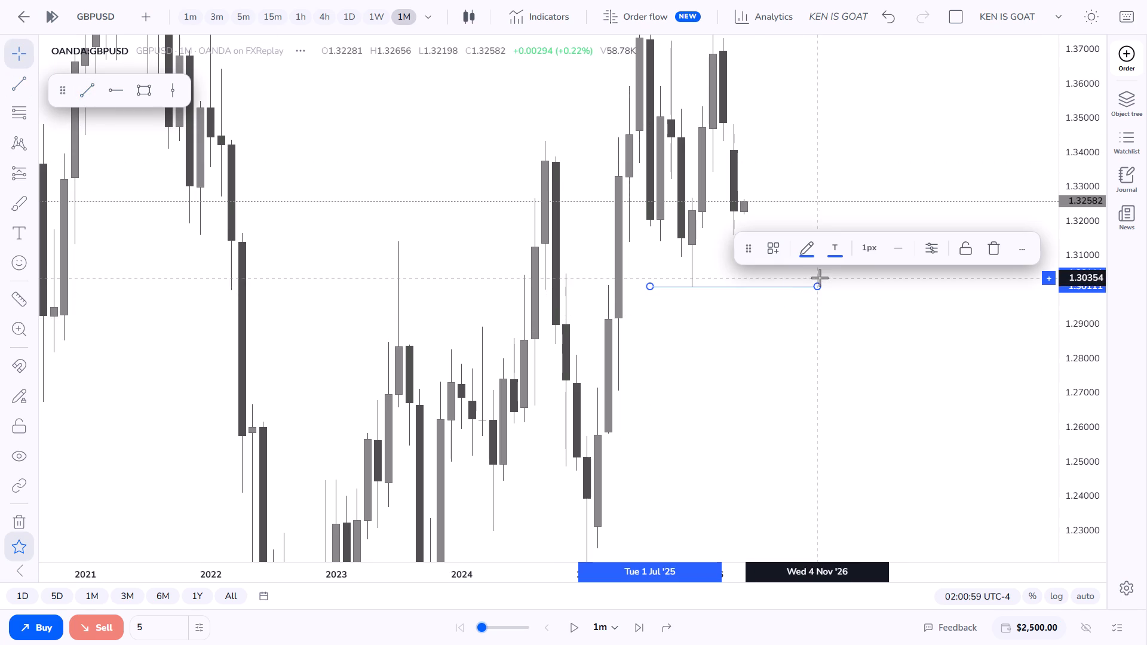
{"action": "left_click", "coordinate": [812, 229]}
{"action": "left_click_drag", "start_coordinate": [812, 229], "coordinate": [779, 299]}
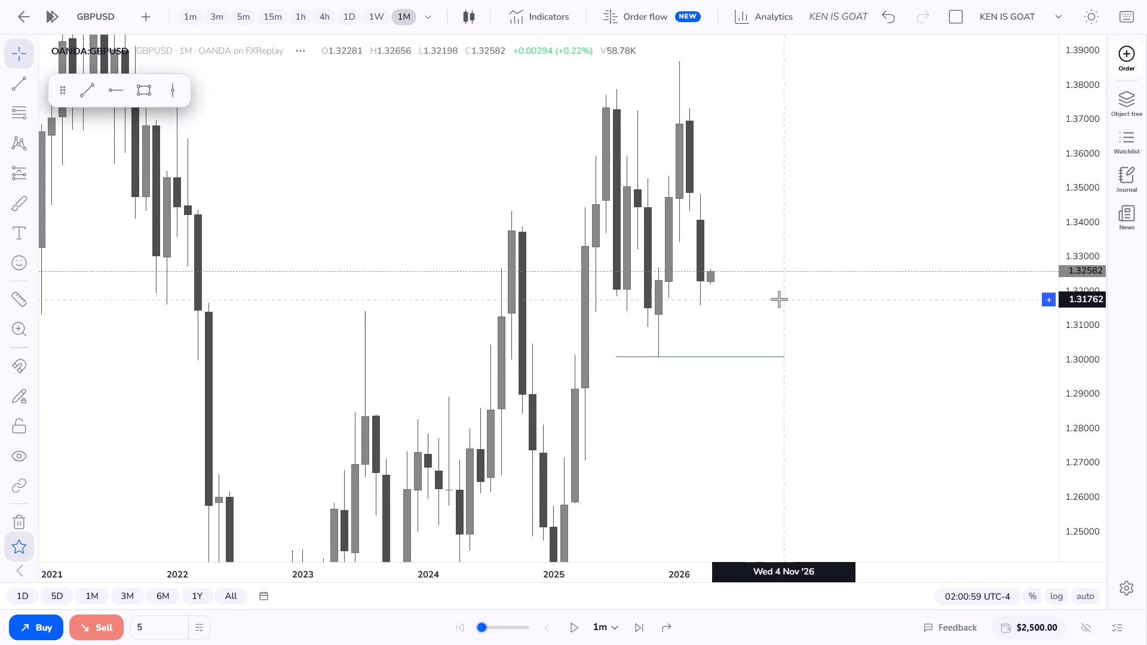
On the 1W timeframe, shift the trend line along the time axis so it starts at the 3 Nov '25 low.
{"action": "left_click", "coordinate": [380, 17]}
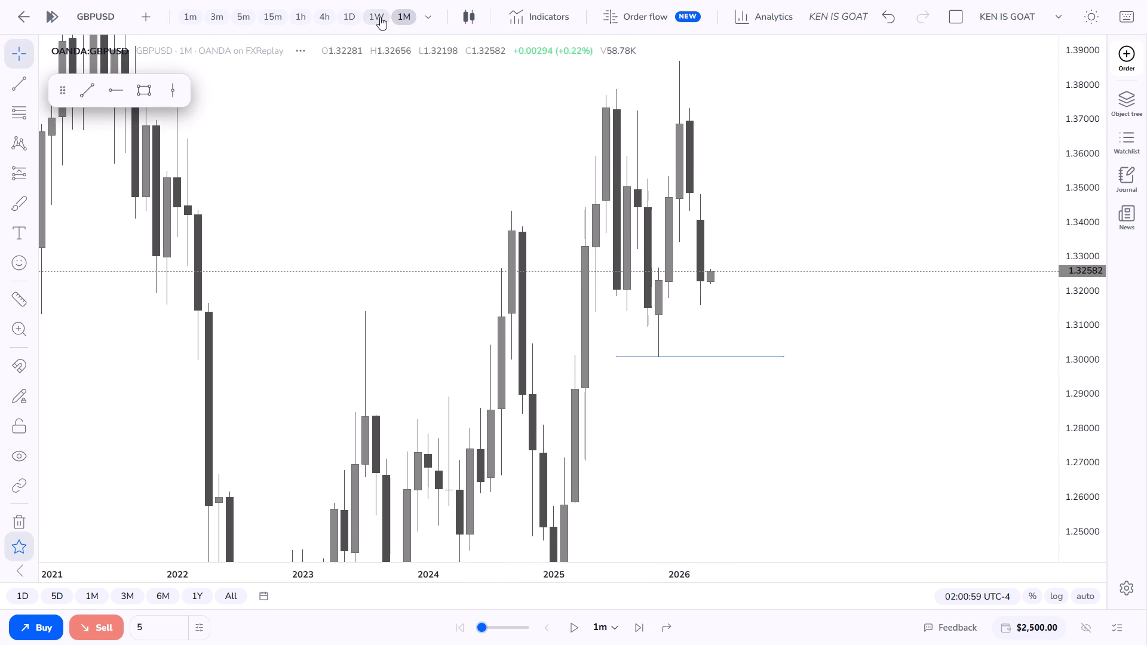
{"action": "left_click_drag", "start_coordinate": [581, 331], "coordinate": [565, 356]}
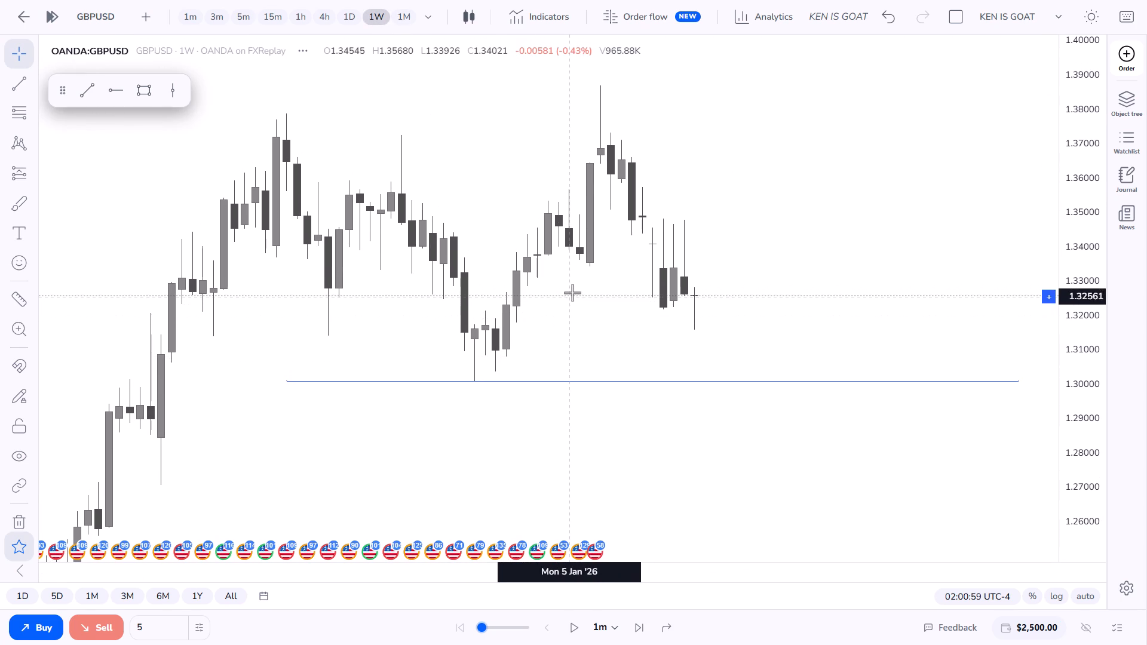
{"action": "left_click_drag", "start_coordinate": [603, 299], "coordinate": [552, 315]}
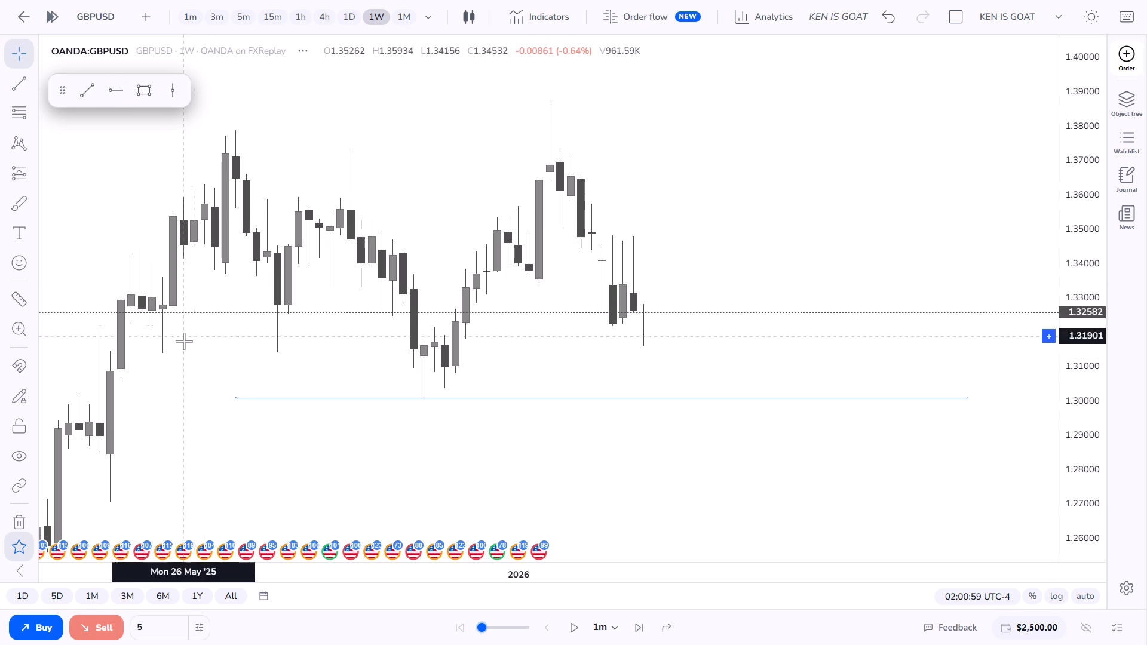
{"action": "left_click", "coordinate": [241, 394]}
{"action": "key", "text": "Right"}
{"action": "key", "text": "Right"}
{"action": "key", "text": "Right"}
{"action": "key", "text": "Right"}
{"action": "key", "text": "Right"}
{"action": "key", "text": "Right"}
{"action": "key", "text": "Right"}
{"action": "key", "text": "Right"}
{"action": "key", "text": "Right"}
{"action": "key", "text": "Right"}
{"action": "key", "text": "Right"}
{"action": "key", "text": "Right"}
{"action": "key", "text": "Right"}
{"action": "key", "text": "Right"}
{"action": "key", "text": "Right"}
{"action": "key", "text": "Right"}
{"action": "key", "text": "Right"}
{"action": "key", "text": "Right"}
{"action": "key", "text": "Right"}
{"action": "key", "text": "Right"}
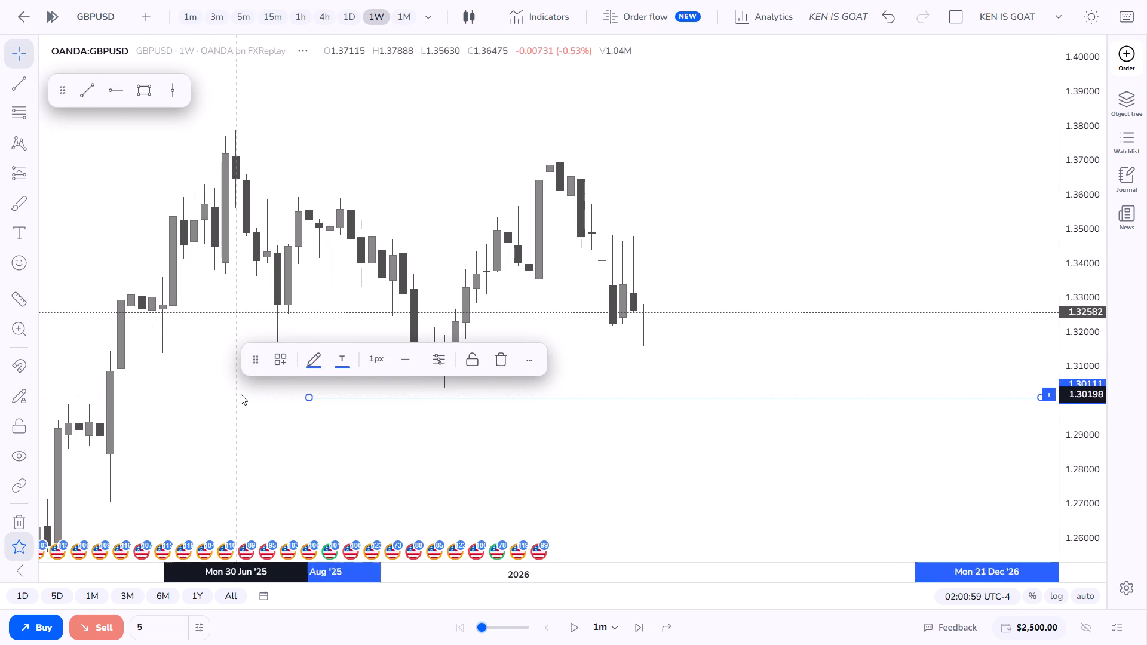
{"action": "key", "text": "Left"}
{"action": "key", "text": "Left"}
{"action": "key", "text": "Left"}
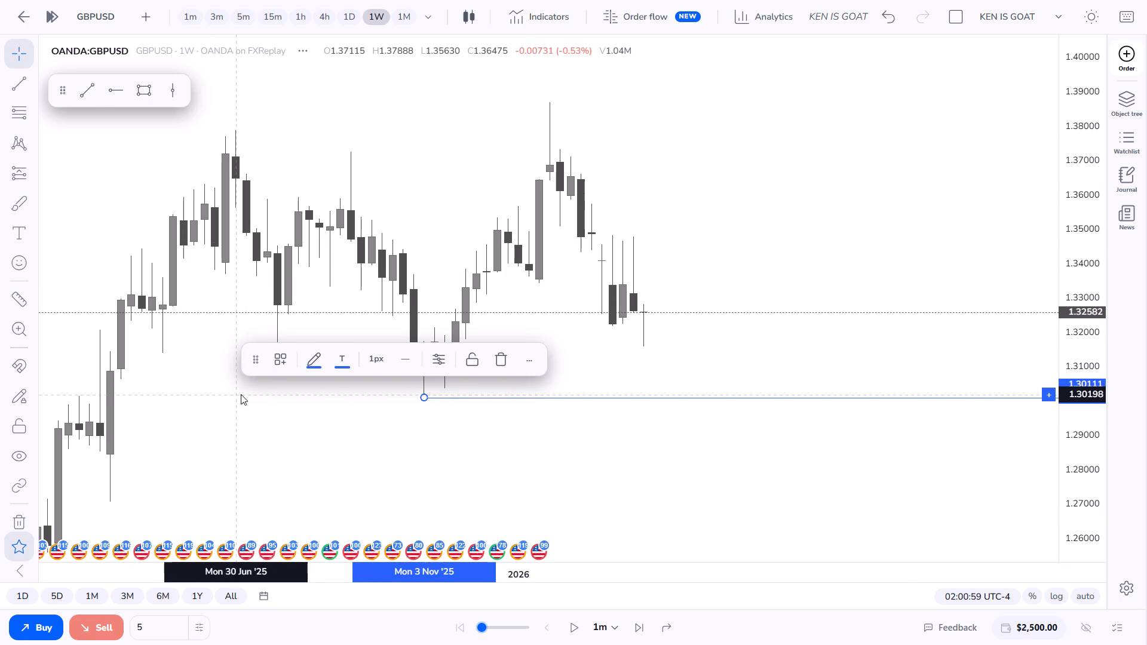
Change the trend line's colour to black, keeping the solid line style.
{"action": "left_click", "coordinate": [313, 367]}
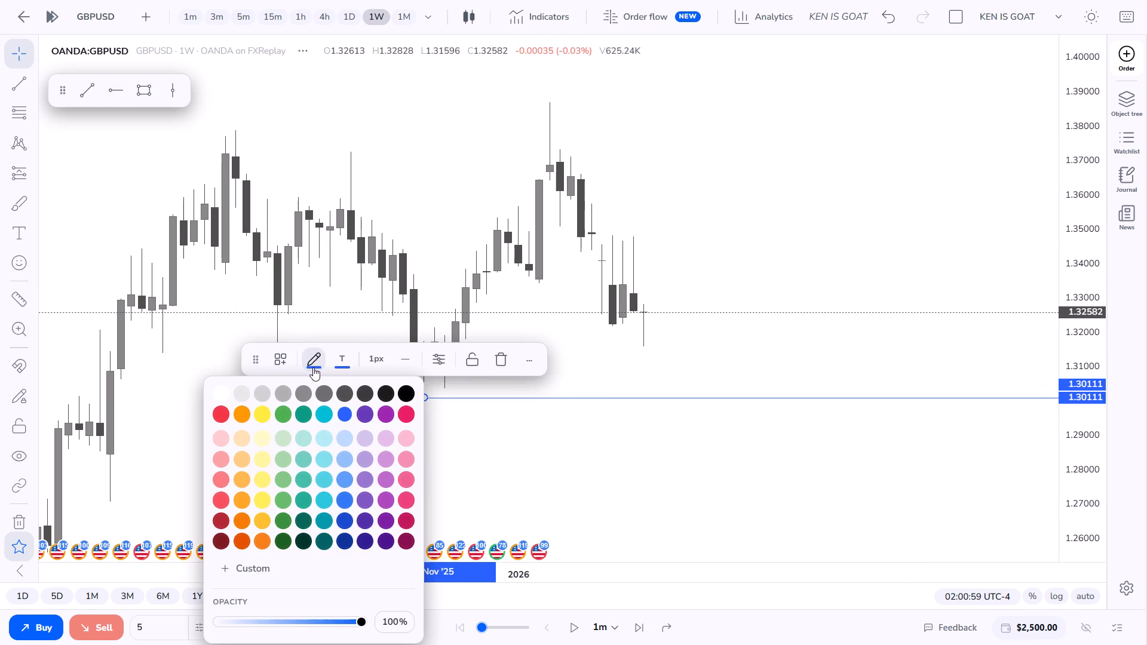
{"action": "left_click", "coordinate": [397, 390]}
{"action": "left_click", "coordinate": [403, 392]}
{"action": "left_click", "coordinate": [421, 395]}
{"action": "left_click_drag", "start_coordinate": [388, 367], "coordinate": [400, 364]}
{"action": "left_click", "coordinate": [400, 364]}
{"action": "left_click_drag", "start_coordinate": [401, 420], "coordinate": [360, 375]}
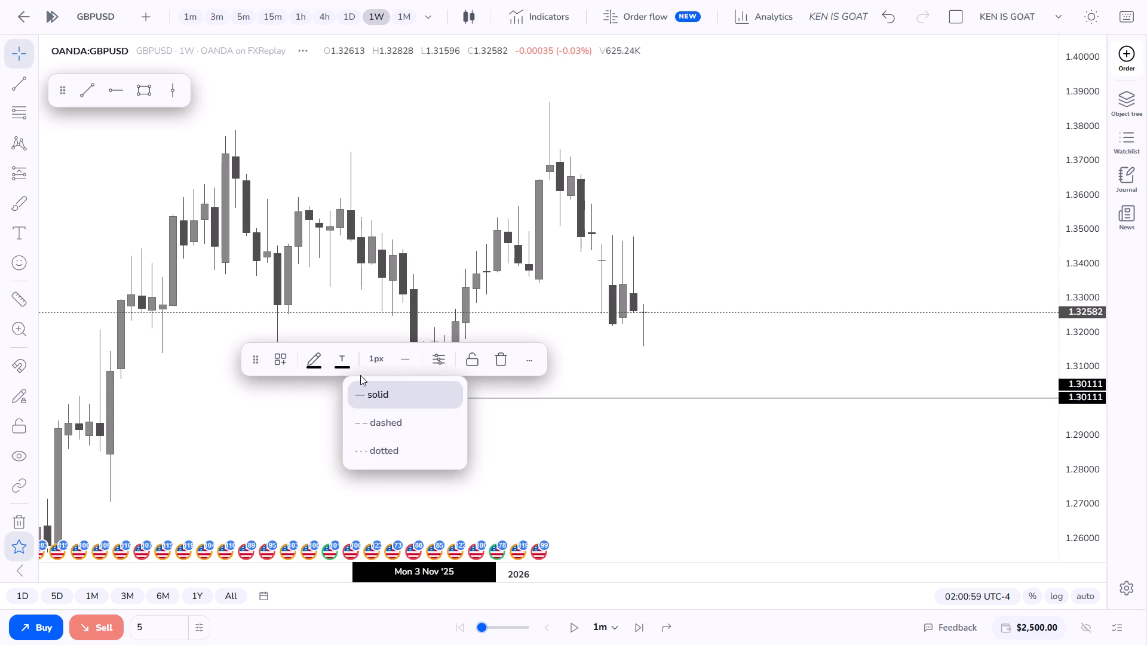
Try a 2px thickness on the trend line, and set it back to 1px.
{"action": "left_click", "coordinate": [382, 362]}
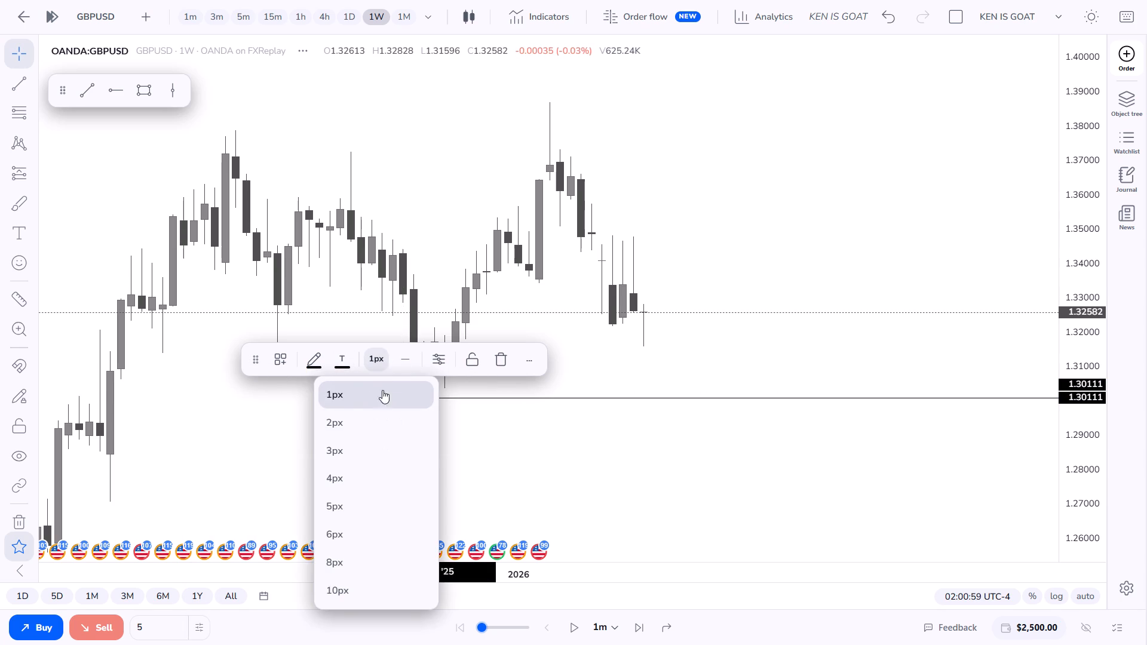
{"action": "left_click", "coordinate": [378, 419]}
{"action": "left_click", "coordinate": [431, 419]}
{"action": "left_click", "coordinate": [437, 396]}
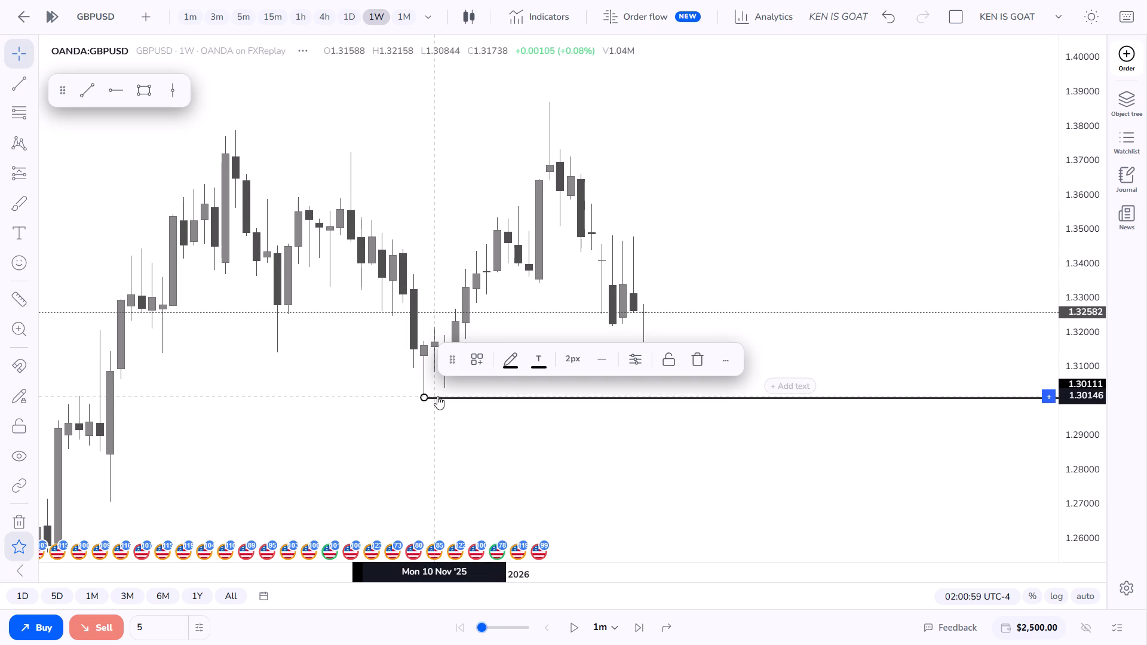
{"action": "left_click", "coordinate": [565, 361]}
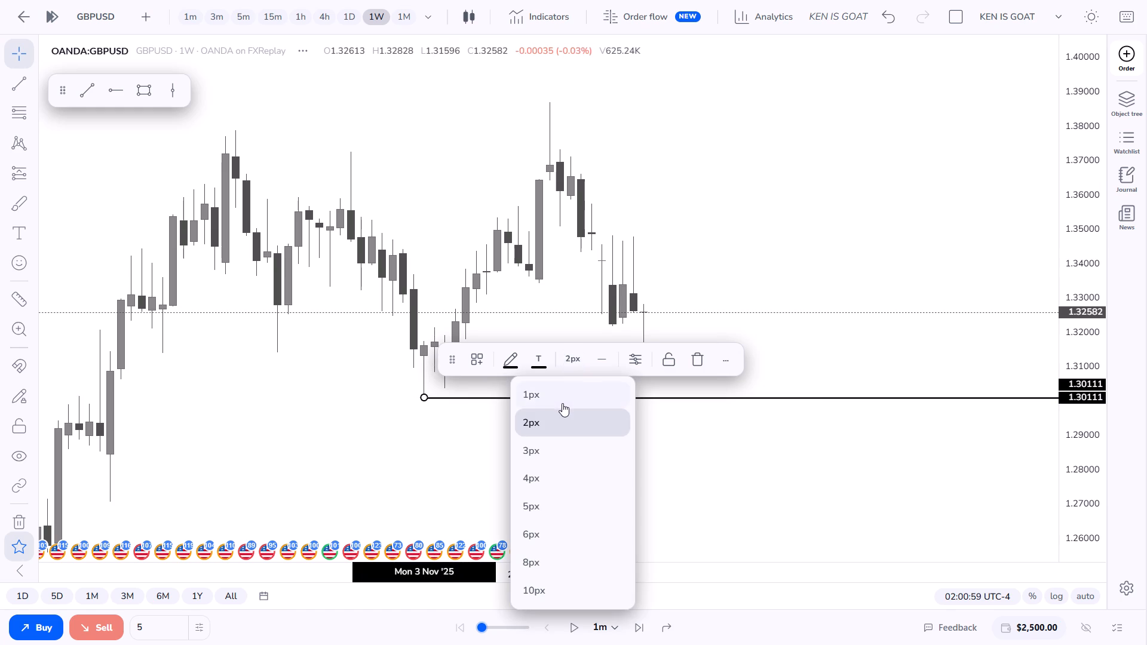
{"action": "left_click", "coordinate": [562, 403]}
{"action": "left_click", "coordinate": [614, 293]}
Shorten the black trend line so it ends around mid-April 2026, just past the latest weekly candle.
{"action": "scroll", "coordinate": [614, 293], "scroll_direction": "down", "scroll_amount": 4}
{"action": "left_click_drag", "start_coordinate": [709, 339], "coordinate": [506, 352]}
{"action": "left_click", "coordinate": [805, 414]}
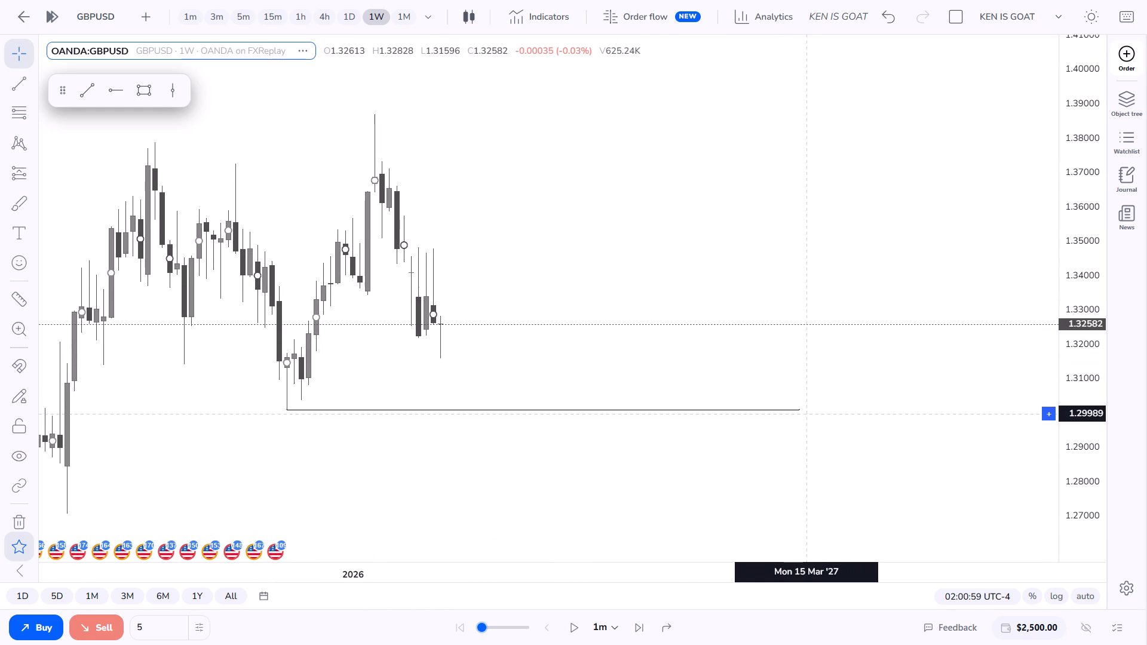
{"action": "left_click_drag", "start_coordinate": [801, 410], "coordinate": [449, 351], "text": "shift"}
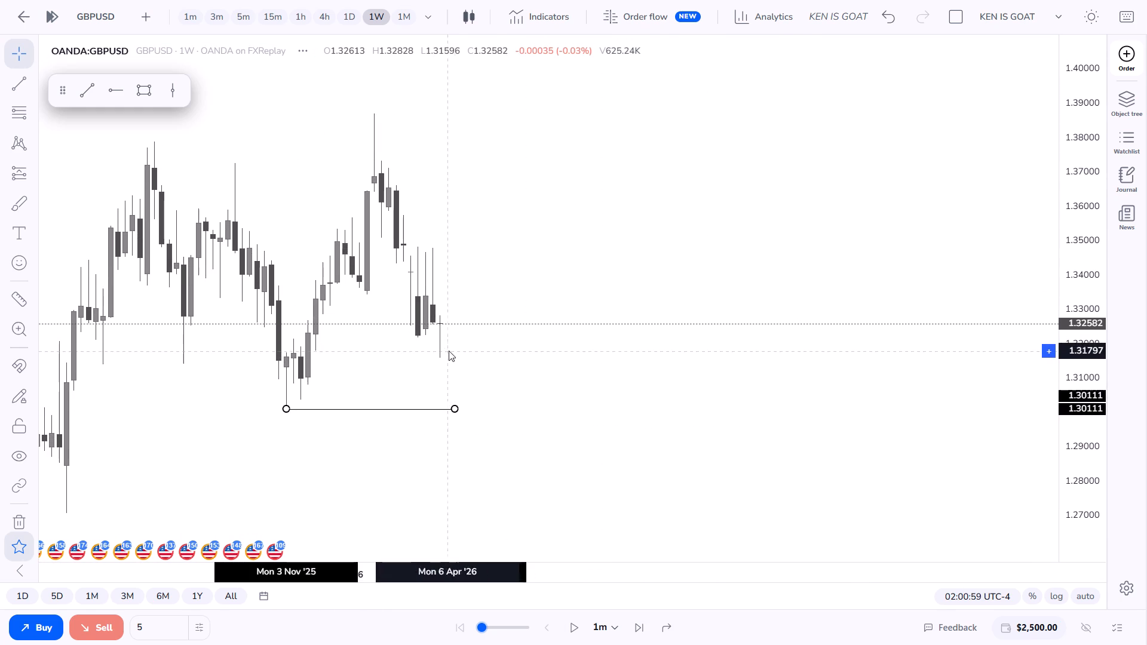
{"action": "left_click_drag", "start_coordinate": [449, 351], "coordinate": [443, 347], "text": "shift"}
{"action": "left_click", "coordinate": [491, 335]}
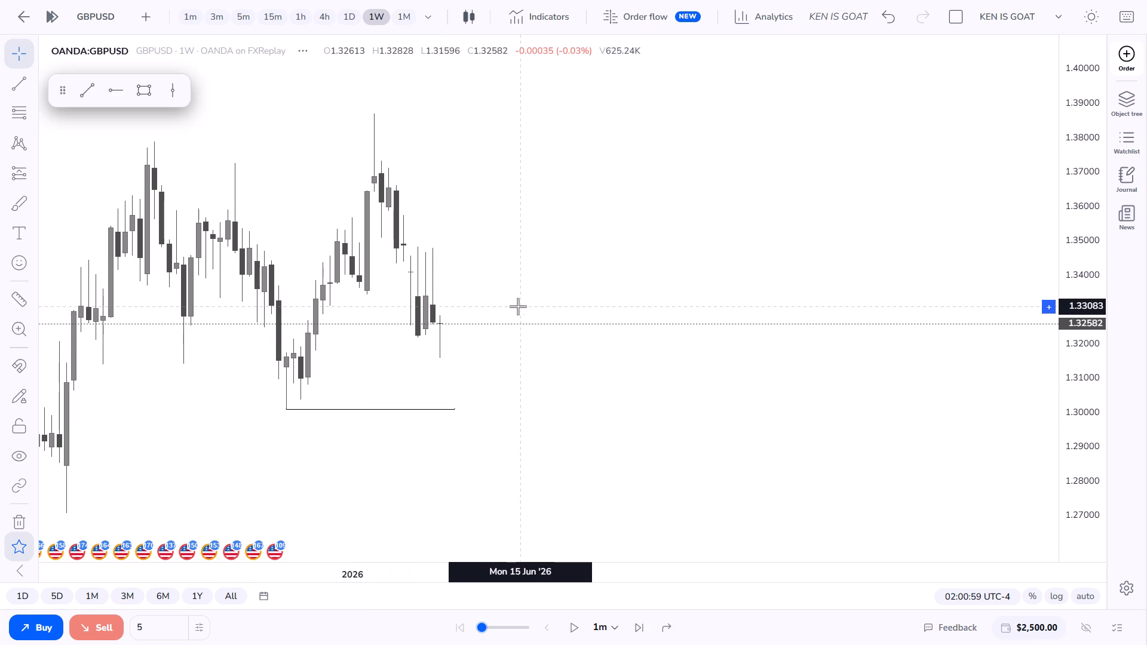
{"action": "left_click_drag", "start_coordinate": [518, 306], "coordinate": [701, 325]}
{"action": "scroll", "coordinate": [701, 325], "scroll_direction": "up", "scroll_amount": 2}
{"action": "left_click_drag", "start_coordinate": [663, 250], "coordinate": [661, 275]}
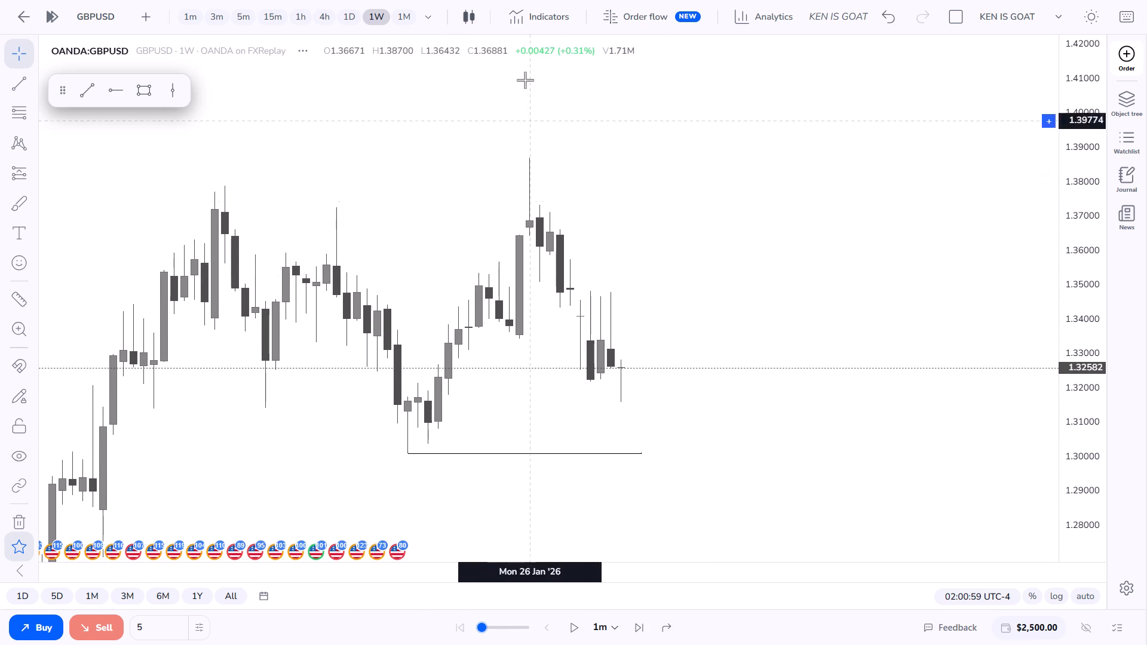
Draw a horizontal trend line at about 1.3873 from the 26 Jan '26 weekly high to about 13 Apr '26.
{"action": "left_click", "coordinate": [91, 90]}
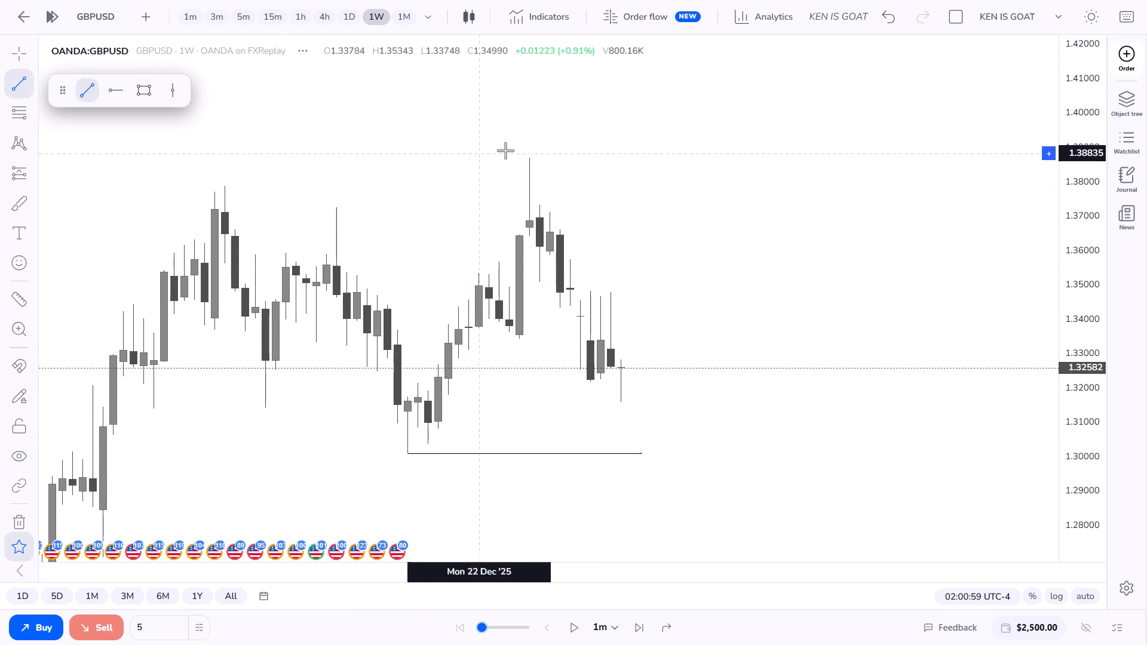
{"action": "left_click_drag", "start_coordinate": [528, 156], "coordinate": [569, 164], "text": "shift"}
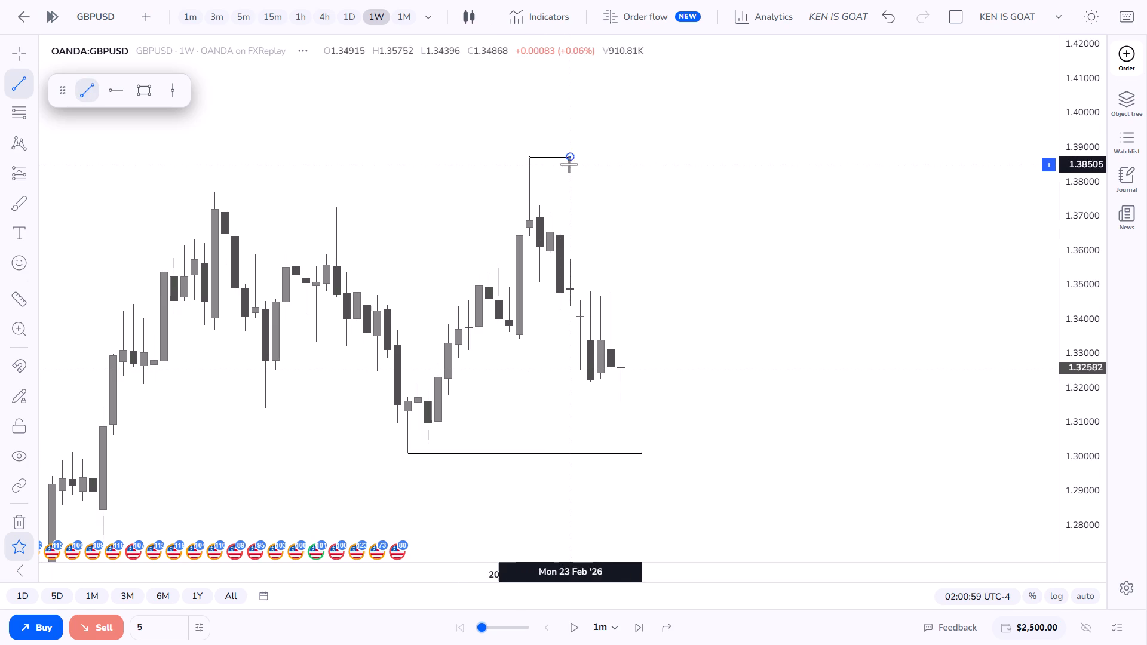
{"action": "left_click_drag", "start_coordinate": [569, 164], "coordinate": [634, 171], "text": "shift"}
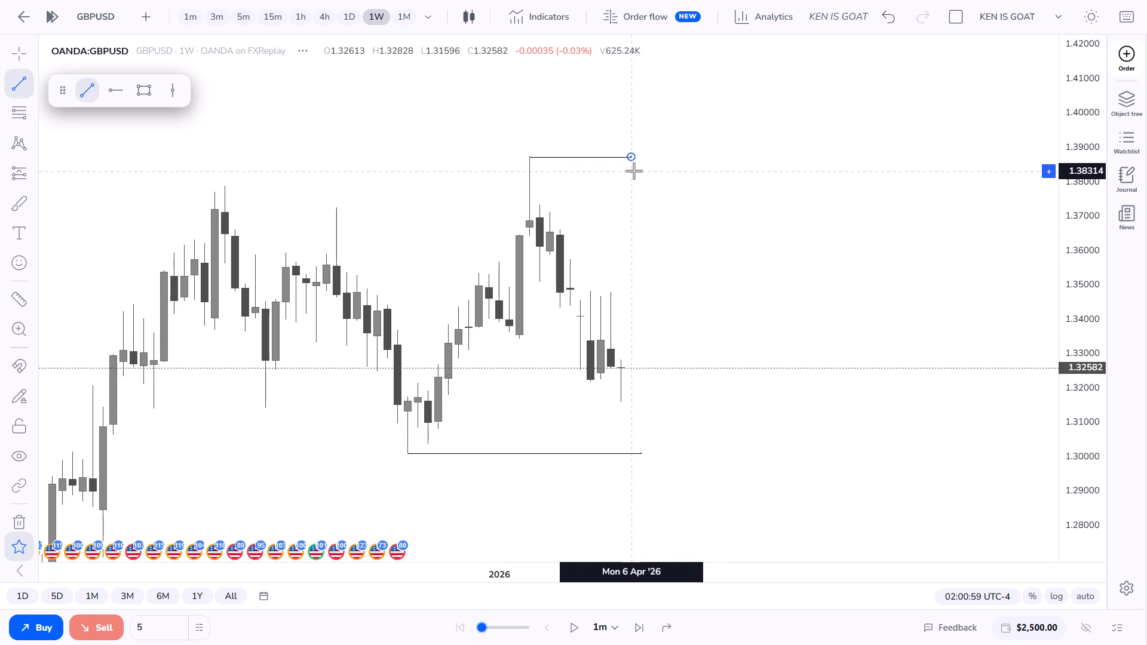
{"action": "left_click", "coordinate": [637, 171], "text": "shift"}
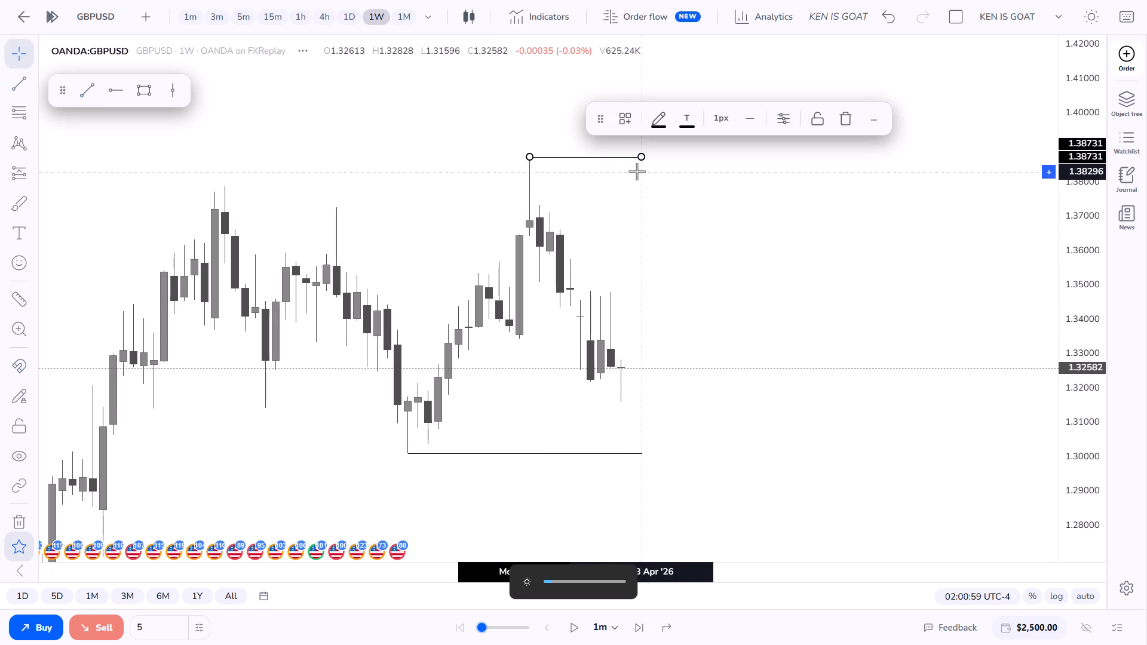
{"action": "left_click", "coordinate": [622, 213]}
On the 1D timeframe, draw a horizontal trend line at about 1.348 from the late-March high to mid-April, ending level with the other lines.
{"action": "left_click", "coordinate": [338, 11]}
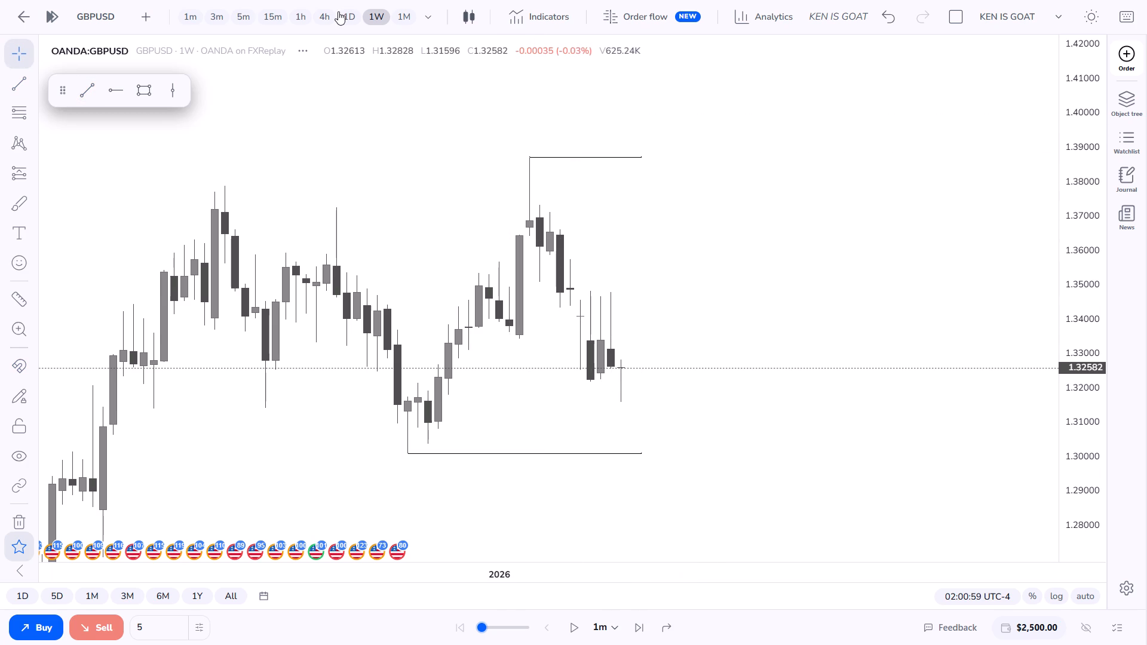
{"action": "scroll", "coordinate": [573, 361], "scroll_direction": "down", "scroll_amount": 4}
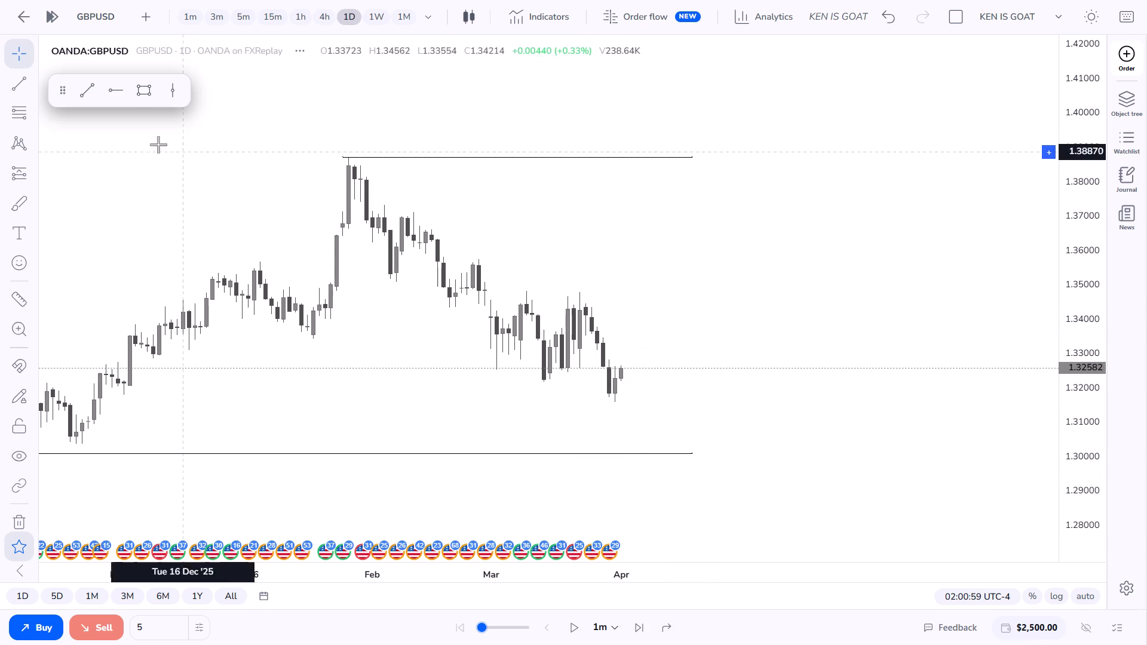
{"action": "left_click", "coordinate": [93, 93]}
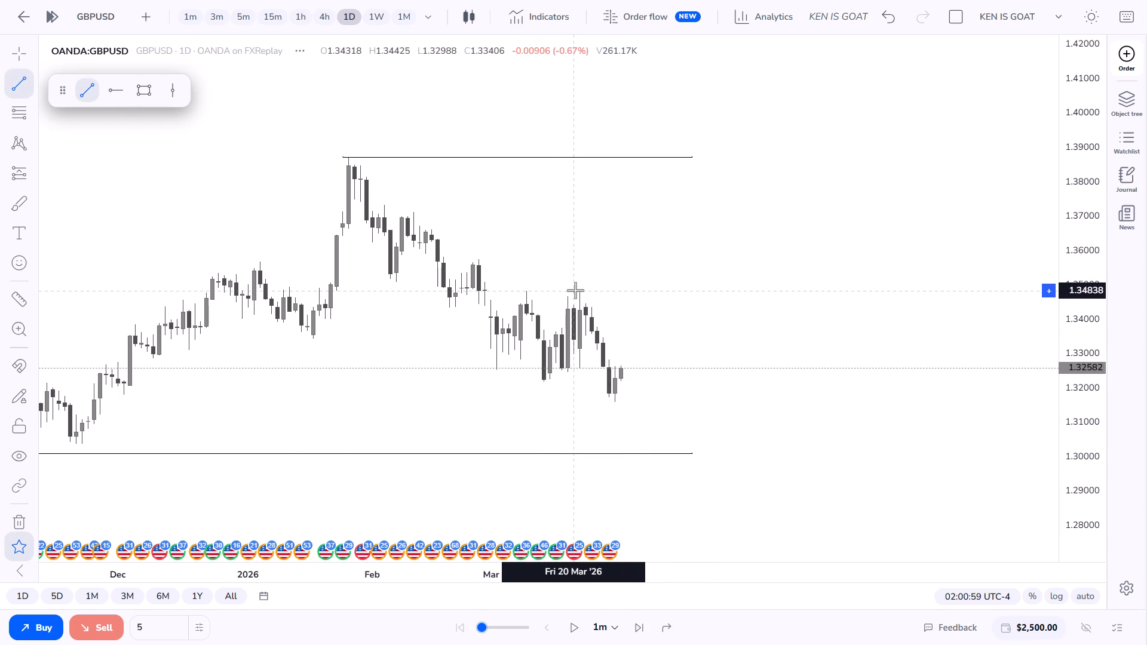
{"action": "left_click_drag", "start_coordinate": [579, 291], "coordinate": [651, 305], "text": "shift"}
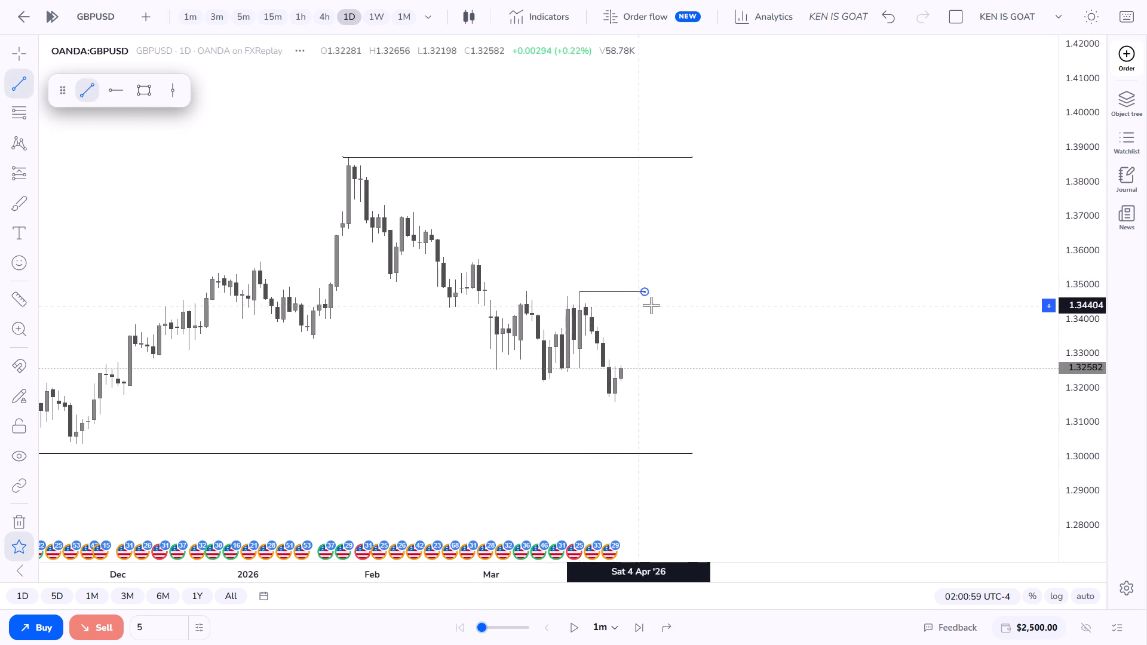
{"action": "left_click_drag", "start_coordinate": [651, 305], "coordinate": [693, 308], "text": "shift"}
{"action": "left_click", "coordinate": [693, 308], "text": "shift"}
Draw a rectangle over the daily gap starting 26 Mar '26, between about 1.33106 and 1.32846, and about three candles wide.
{"action": "left_click_drag", "start_coordinate": [716, 357], "coordinate": [775, 349]}
{"action": "left_click_drag", "start_coordinate": [775, 349], "coordinate": [857, 321]}
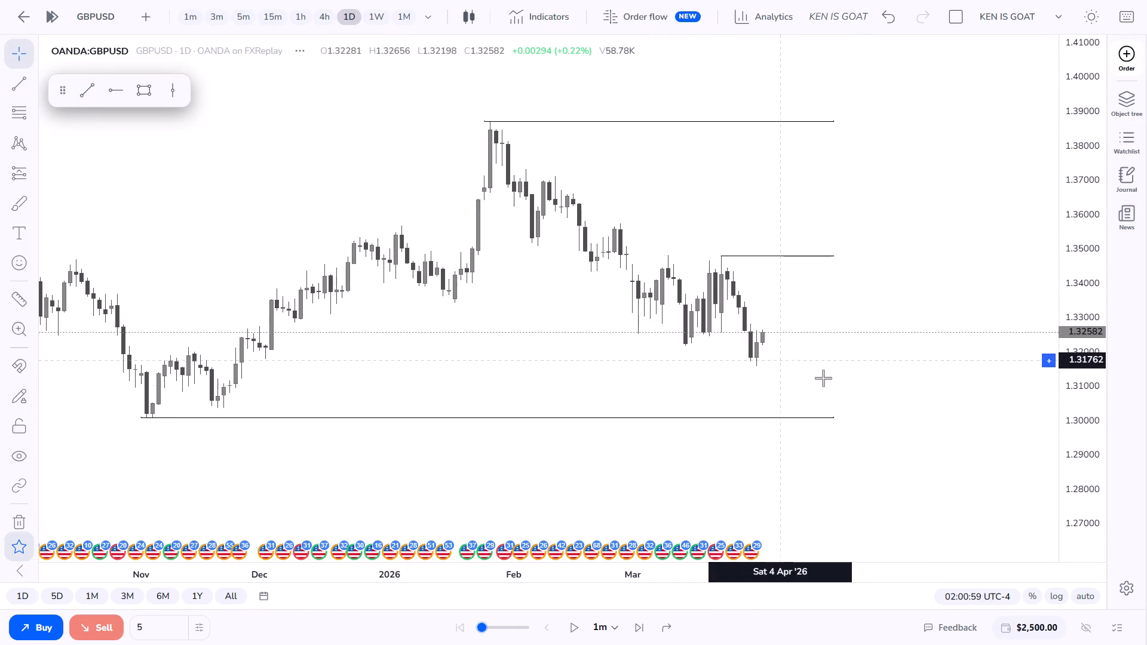
{"action": "left_click_drag", "start_coordinate": [1075, 506], "coordinate": [1087, 309]}
{"action": "left_click_drag", "start_coordinate": [928, 367], "coordinate": [941, 318]}
{"action": "scroll", "coordinate": [941, 318], "scroll_direction": "up", "scroll_amount": 3}
{"action": "left_click", "coordinate": [143, 87]}
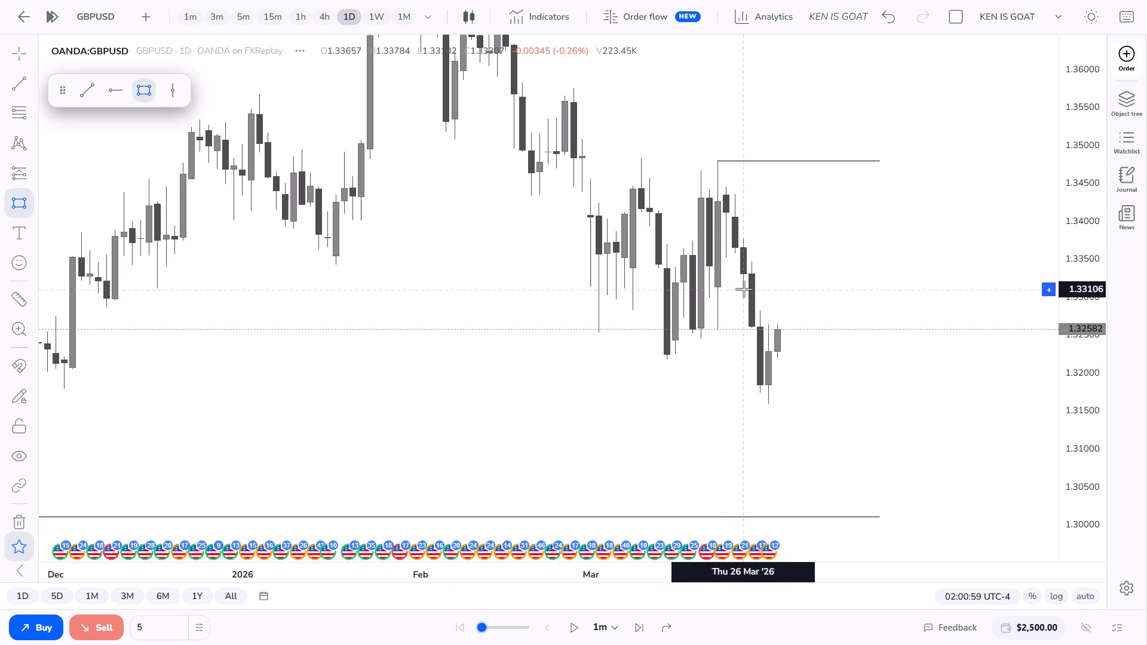
{"action": "left_click_drag", "start_coordinate": [744, 289], "coordinate": [769, 309]}
{"action": "left_click", "coordinate": [769, 309]}
Change the rectangle's border colour to black.
{"action": "left_click", "coordinate": [827, 260]}
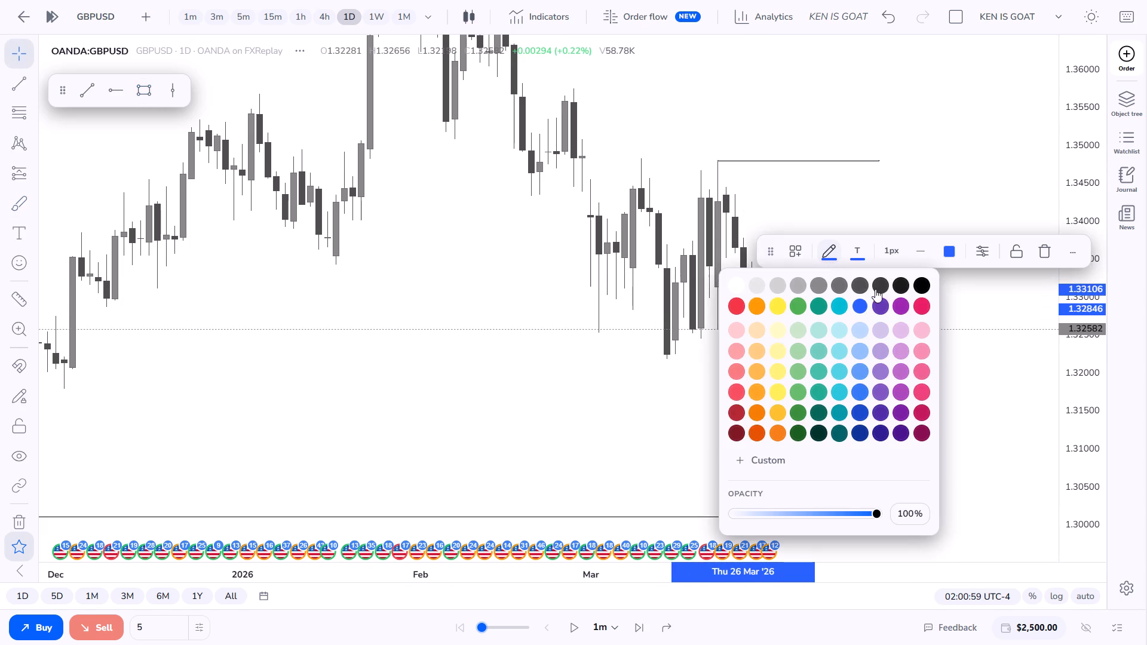
{"action": "left_click_drag", "start_coordinate": [805, 283], "coordinate": [922, 291]}
{"action": "left_click", "coordinate": [922, 291]}
{"action": "left_click", "coordinate": [864, 257]}
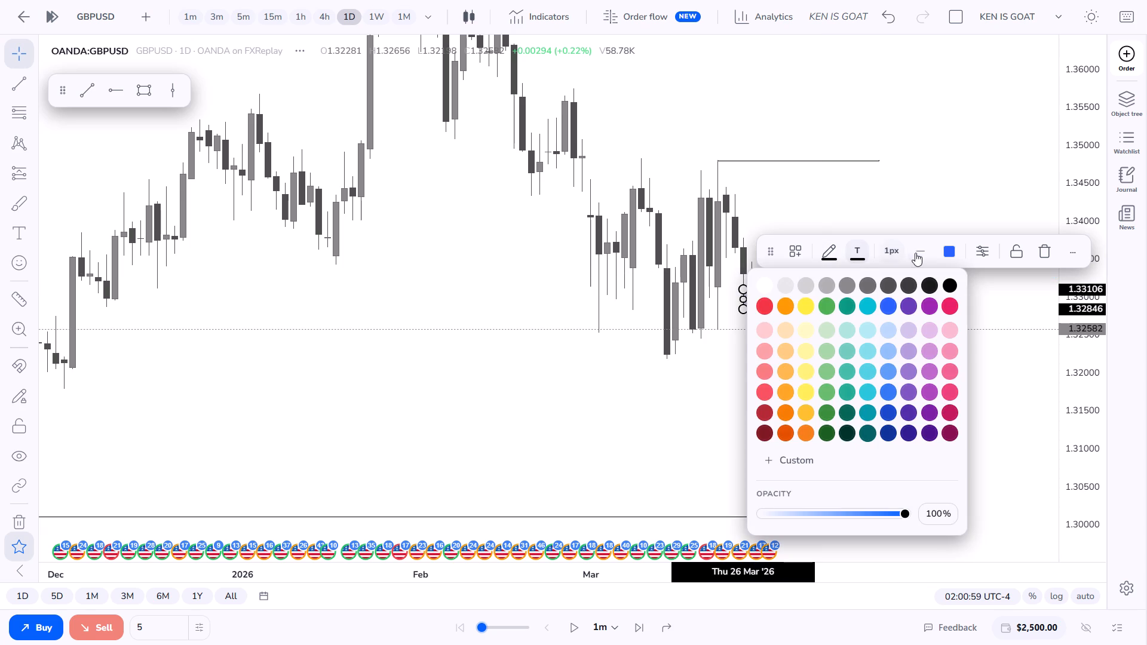
Set the rectangle's fill to near-black with 39% opacity.
{"action": "left_click", "coordinate": [949, 260]}
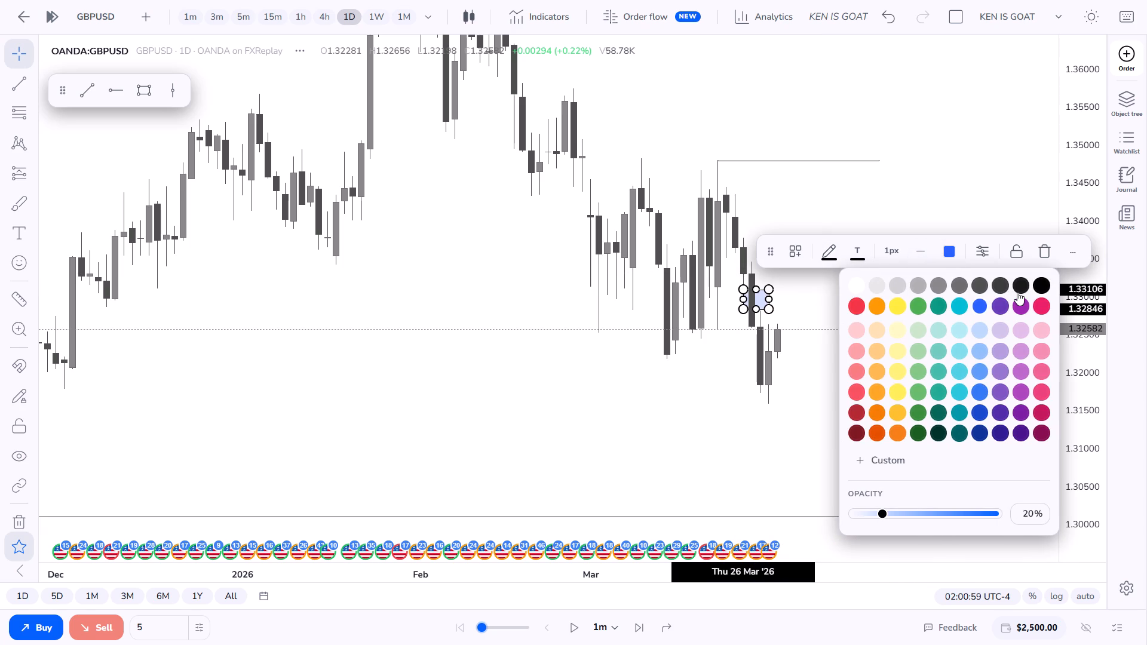
{"action": "left_click", "coordinate": [1017, 292]}
{"action": "left_click", "coordinate": [941, 250]}
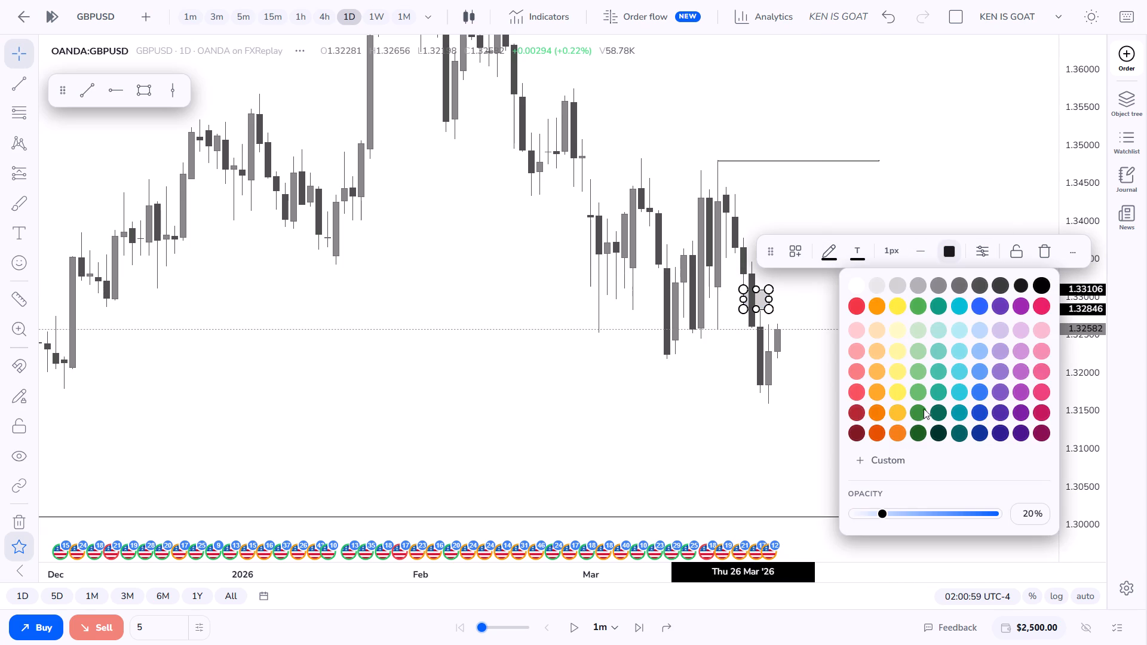
{"action": "left_click_drag", "start_coordinate": [885, 515], "coordinate": [910, 517]}
{"action": "left_click_drag", "start_coordinate": [910, 517], "coordinate": [908, 517]}
{"action": "left_click", "coordinate": [844, 276]}
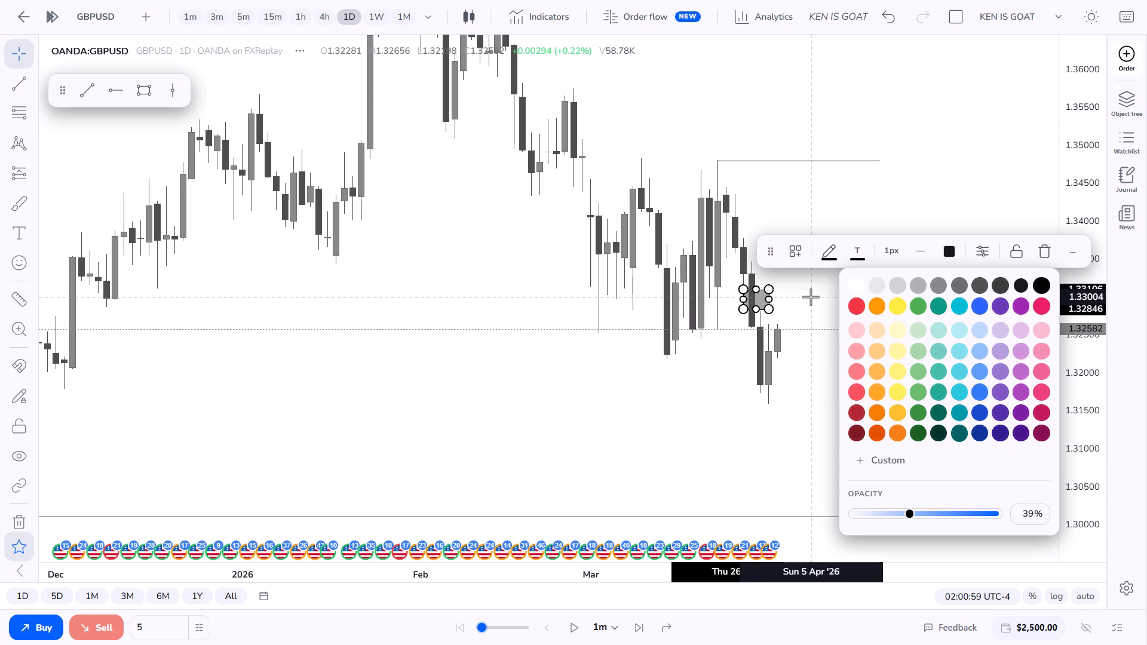
{"action": "triple_click", "coordinate": [811, 297]}
On the 4h timeframe, draw a short horizontal trend line at about 1.3264 from the 31 March high to 1 Apr '26 05:00.
{"action": "scroll", "coordinate": [811, 297], "scroll_direction": "up", "scroll_amount": 3}
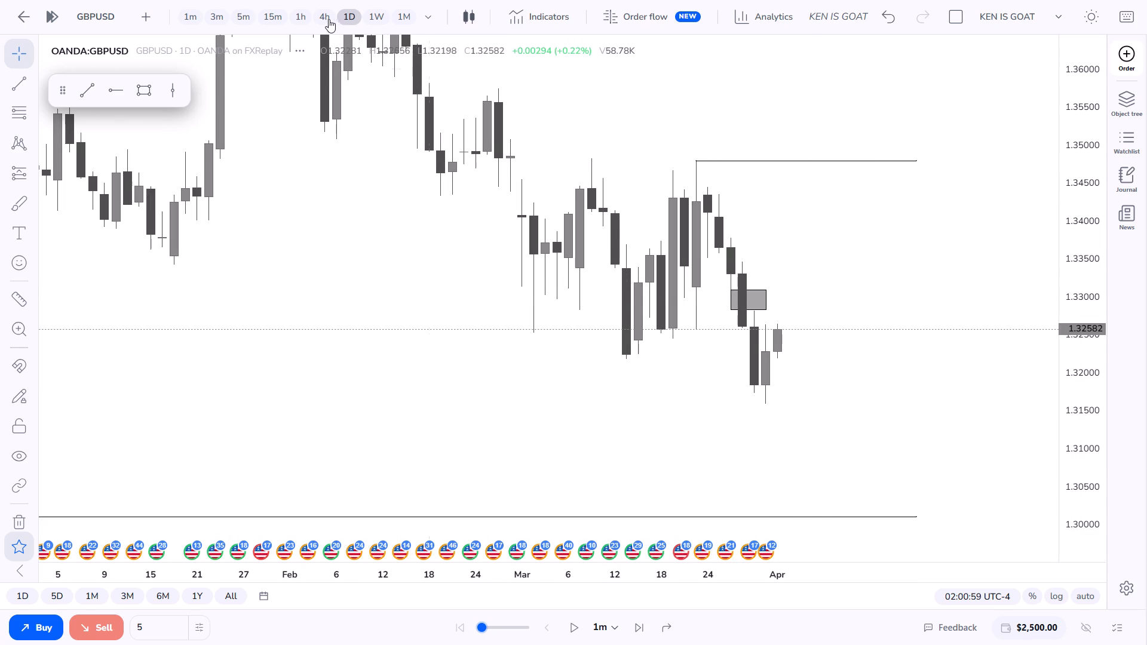
{"action": "left_click", "coordinate": [332, 13]}
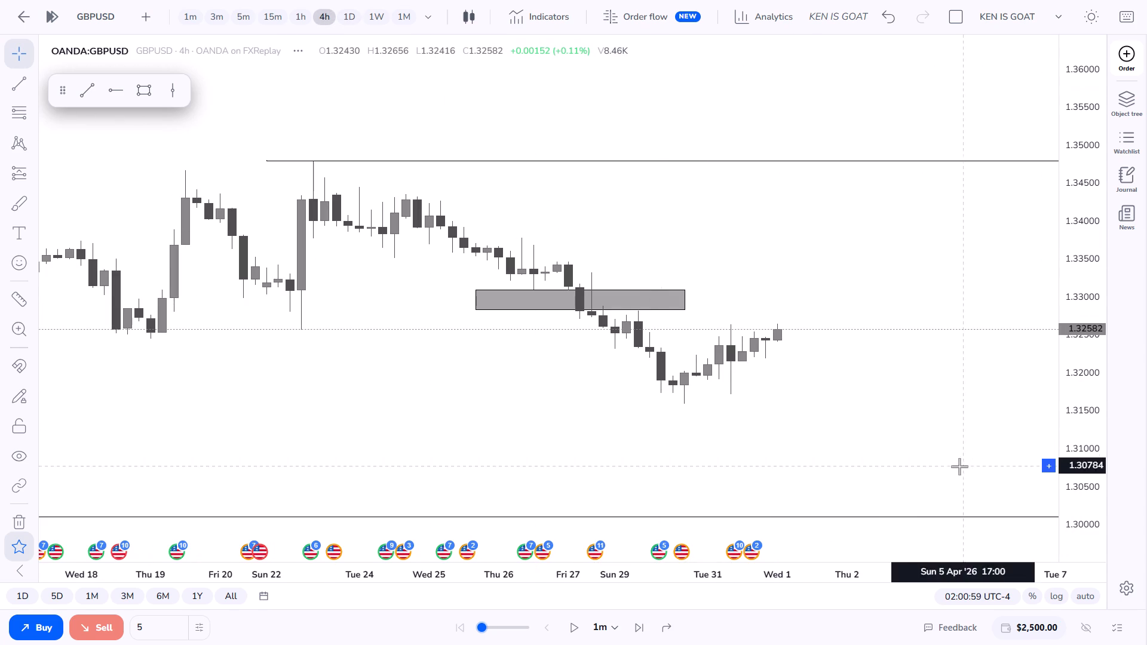
{"action": "left_click_drag", "start_coordinate": [1070, 492], "coordinate": [1034, 272]}
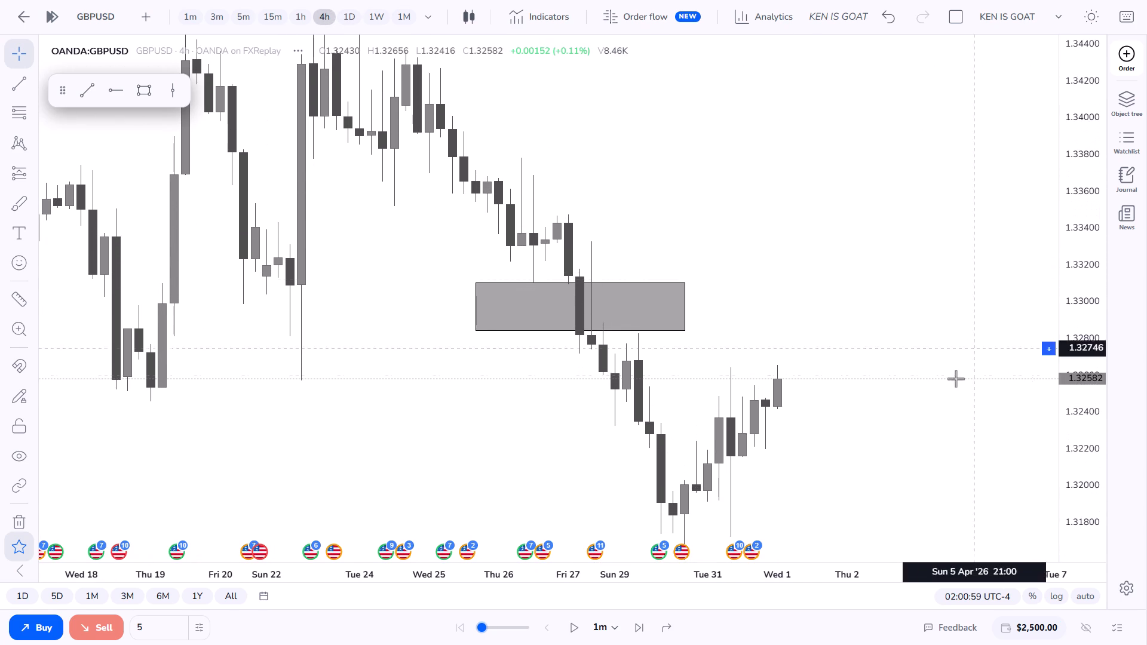
{"action": "left_click_drag", "start_coordinate": [955, 379], "coordinate": [951, 308]}
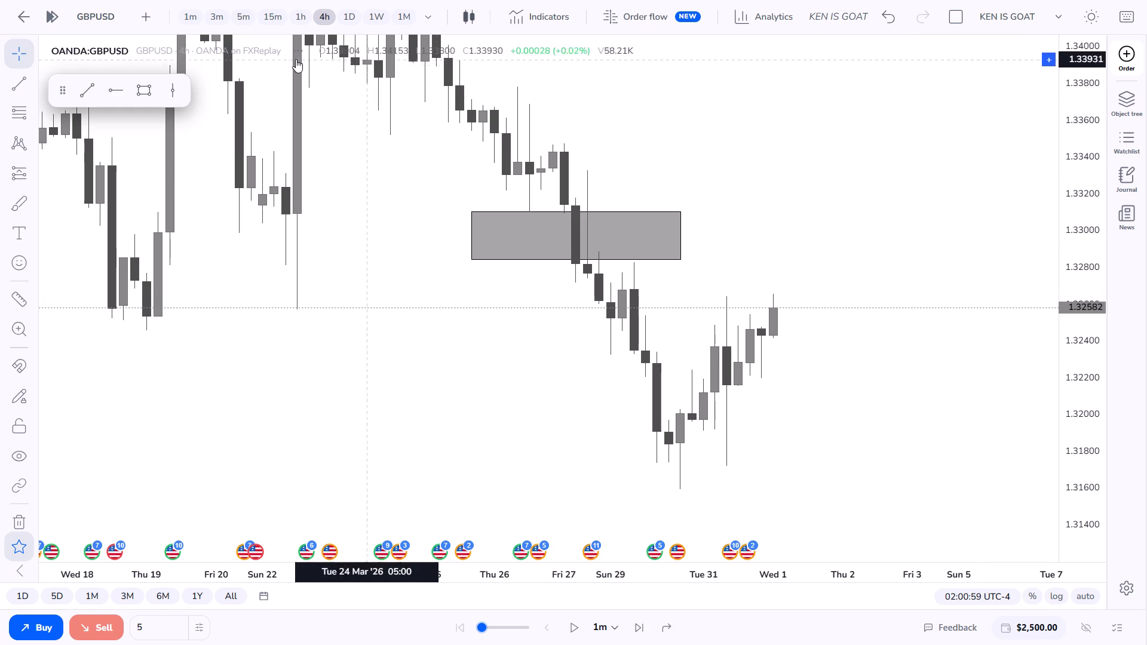
{"action": "left_click", "coordinate": [96, 85]}
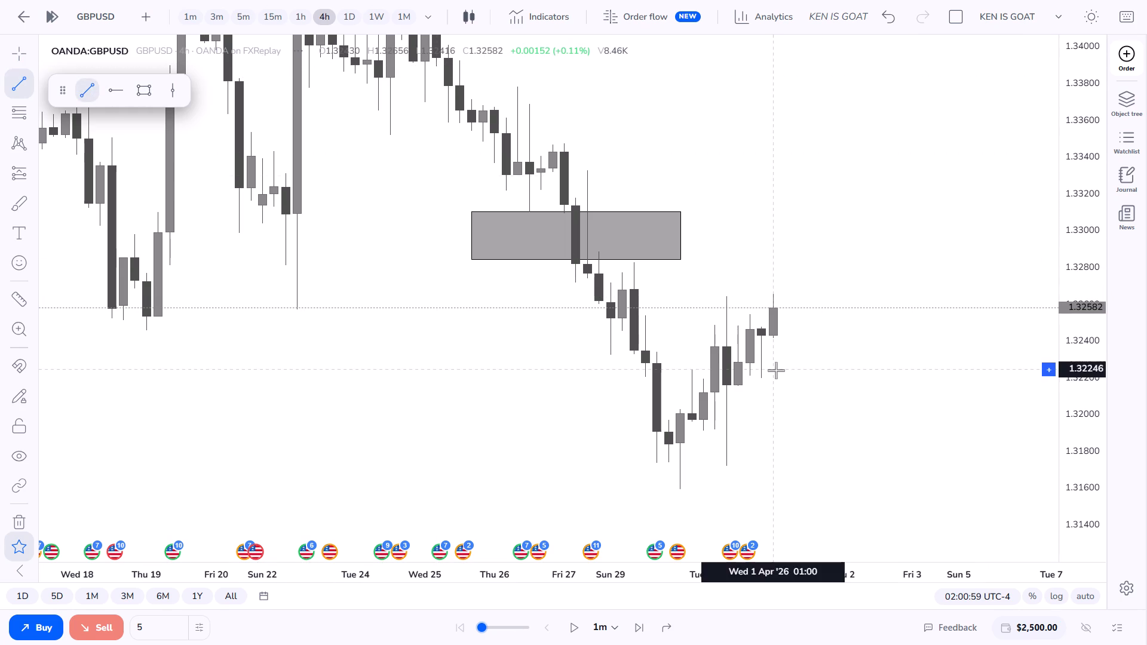
{"action": "left_click_drag", "start_coordinate": [725, 296], "coordinate": [809, 304], "text": "shift"}
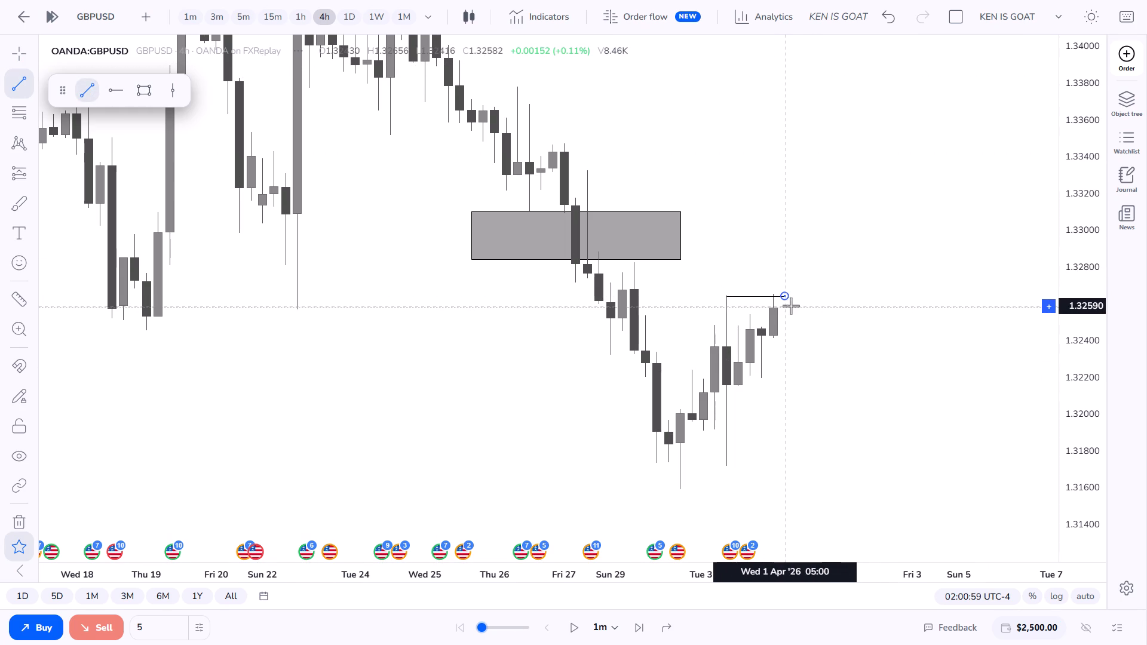
{"action": "left_click", "coordinate": [781, 307], "text": "shift"}
{"action": "left_click", "coordinate": [814, 312]}
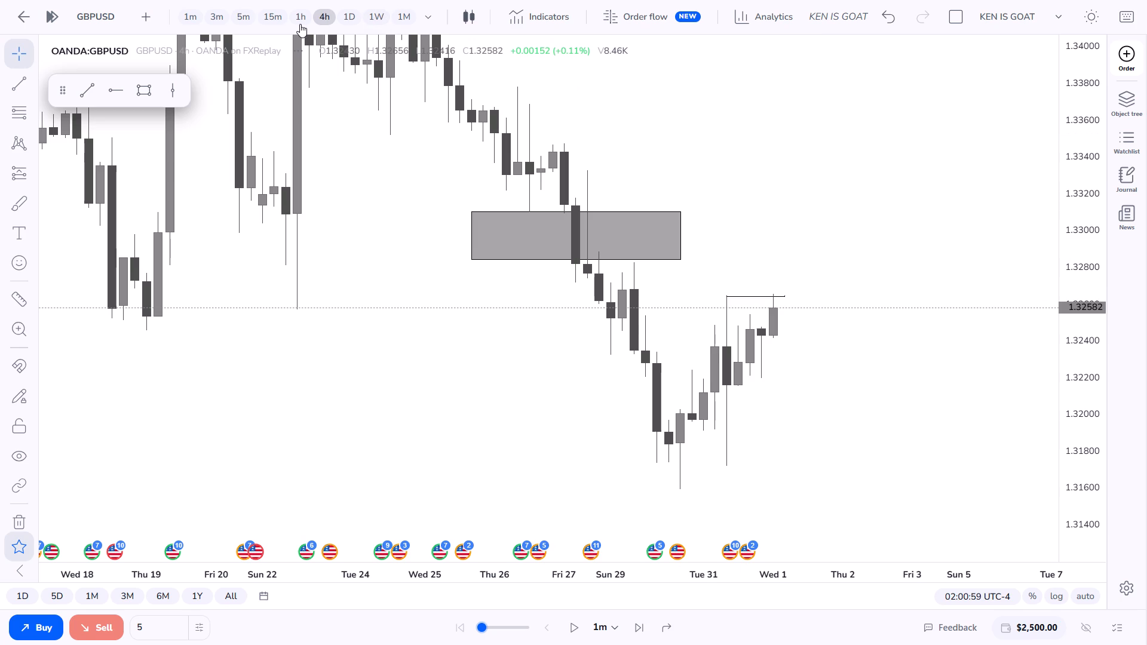
Check the marked levels on the 1h timeframe, and return to the 4h timeframe.
{"action": "left_click", "coordinate": [298, 24]}
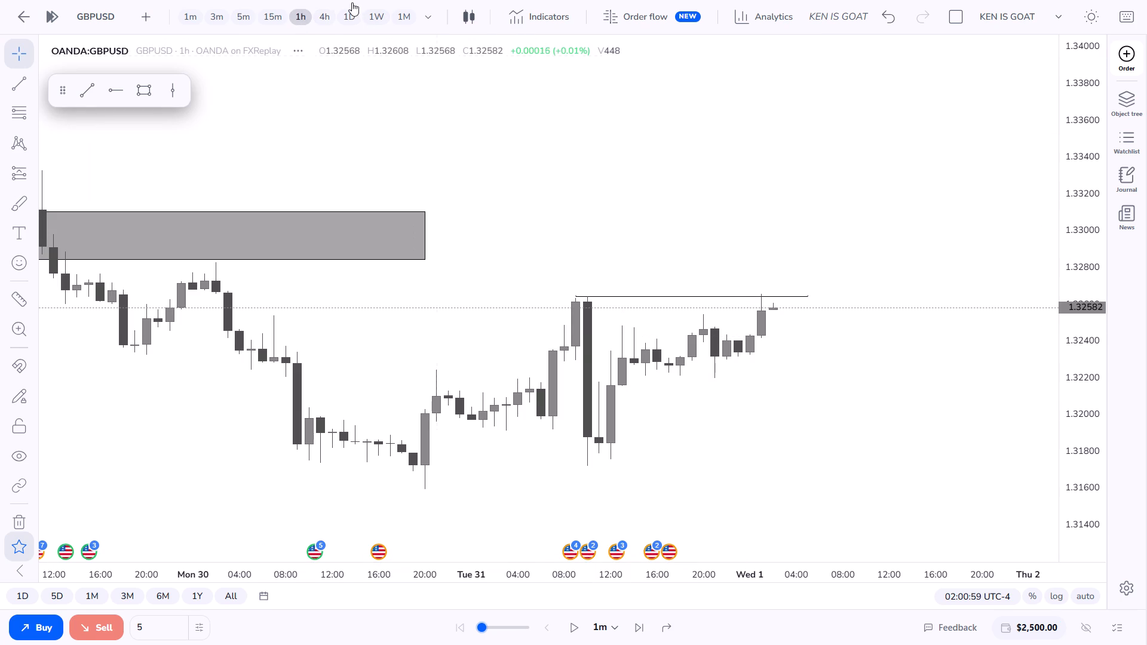
{"action": "left_click_drag", "start_coordinate": [1061, 458], "coordinate": [1039, 275]}
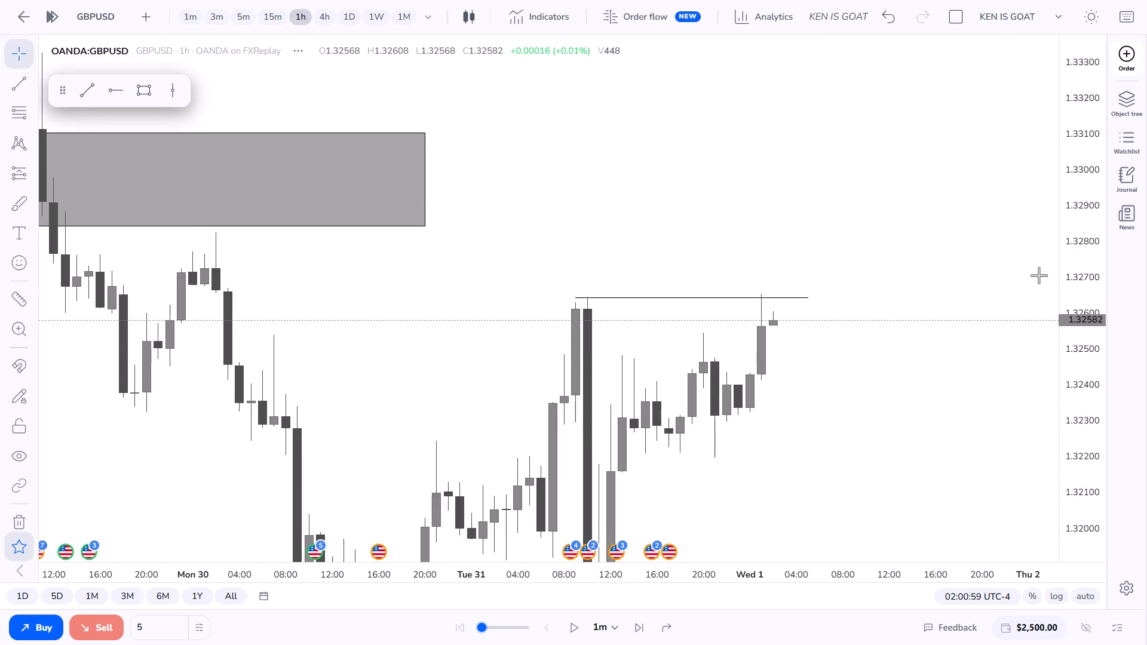
{"action": "left_click", "coordinate": [329, 23]}
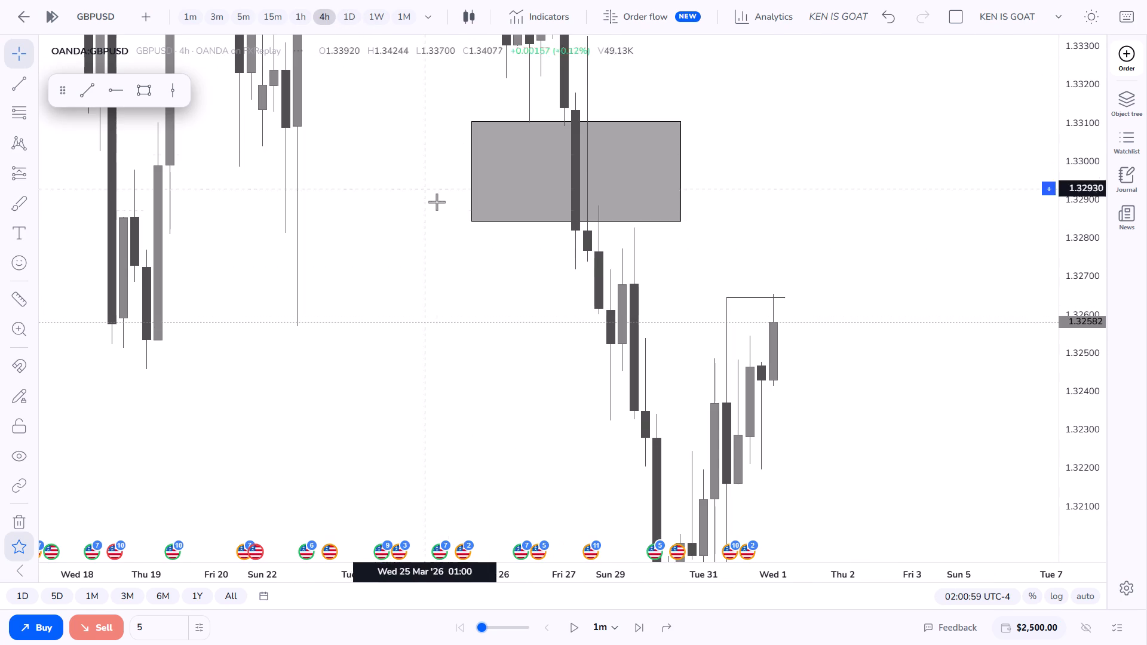
Switch to the 5m timeframe, frame the latest candles near the 1.3264 line, and play the replay until 02:06:59 before pausing it.
{"action": "left_click", "coordinate": [240, 22]}
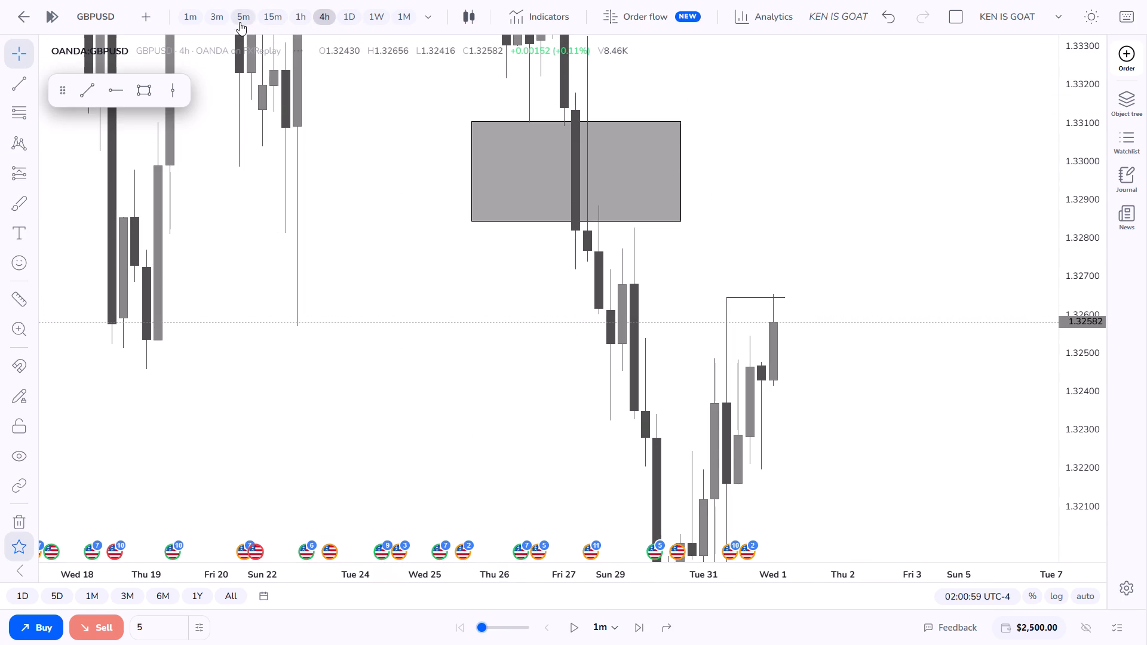
{"action": "scroll", "coordinate": [554, 291], "scroll_direction": "down", "scroll_amount": 4}
{"action": "left_click_drag", "start_coordinate": [1073, 468], "coordinate": [1071, 465]}
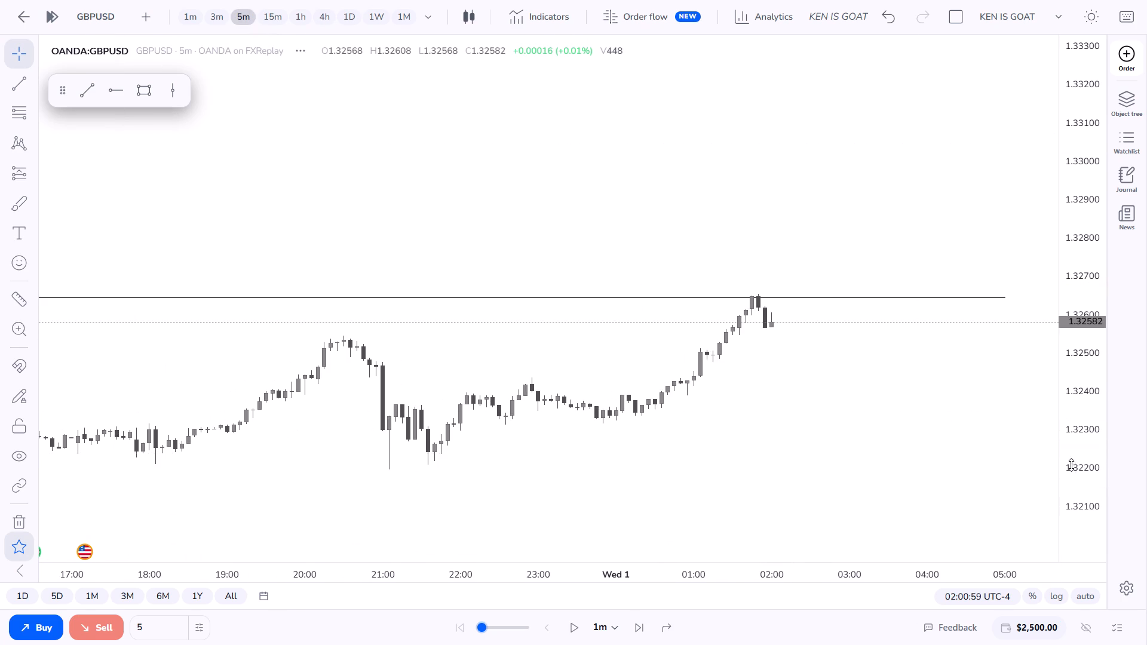
{"action": "left_click_drag", "start_coordinate": [1071, 465], "coordinate": [1052, 215]}
{"action": "left_click", "coordinate": [920, 385]}
{"action": "left_click_drag", "start_coordinate": [920, 385], "coordinate": [955, 268]}
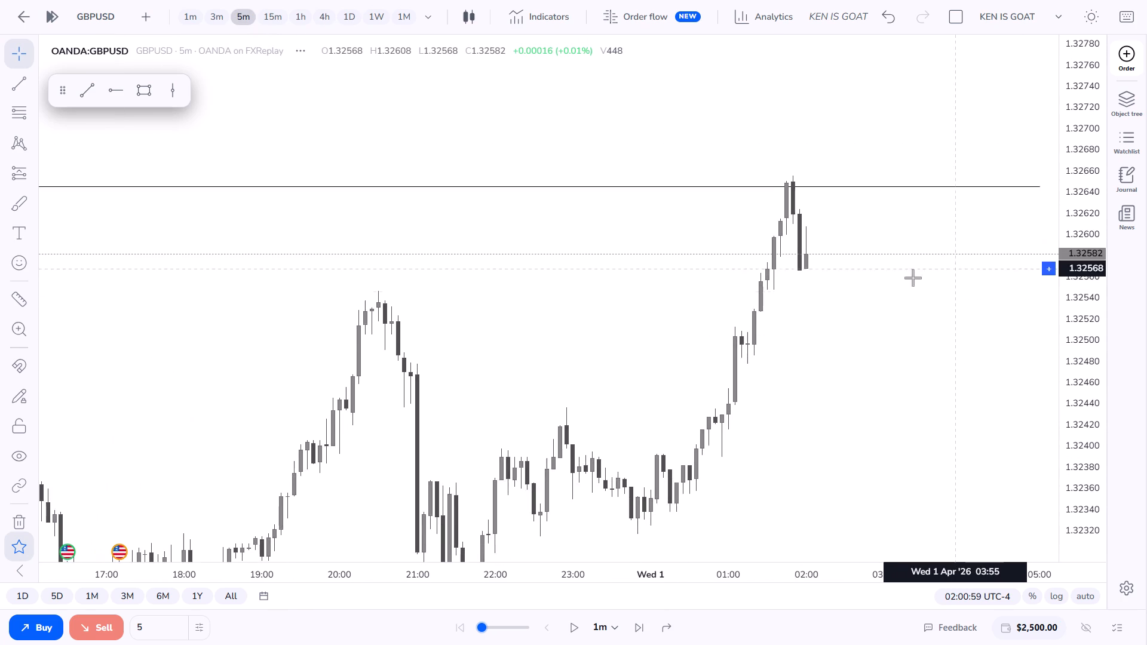
{"action": "scroll", "coordinate": [774, 398], "scroll_direction": "up", "scroll_amount": 3}
{"action": "left_click_drag", "start_coordinate": [1059, 472], "coordinate": [1050, 391]}
{"action": "left_click", "coordinate": [570, 626]}
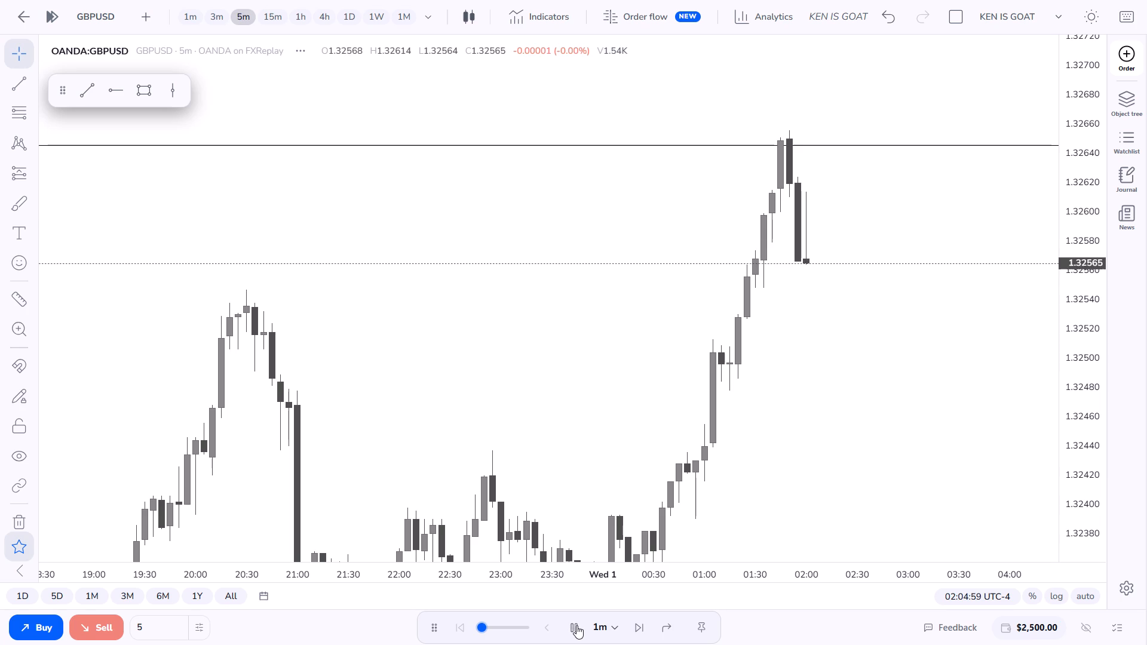
{"action": "left_click", "coordinate": [576, 625]}
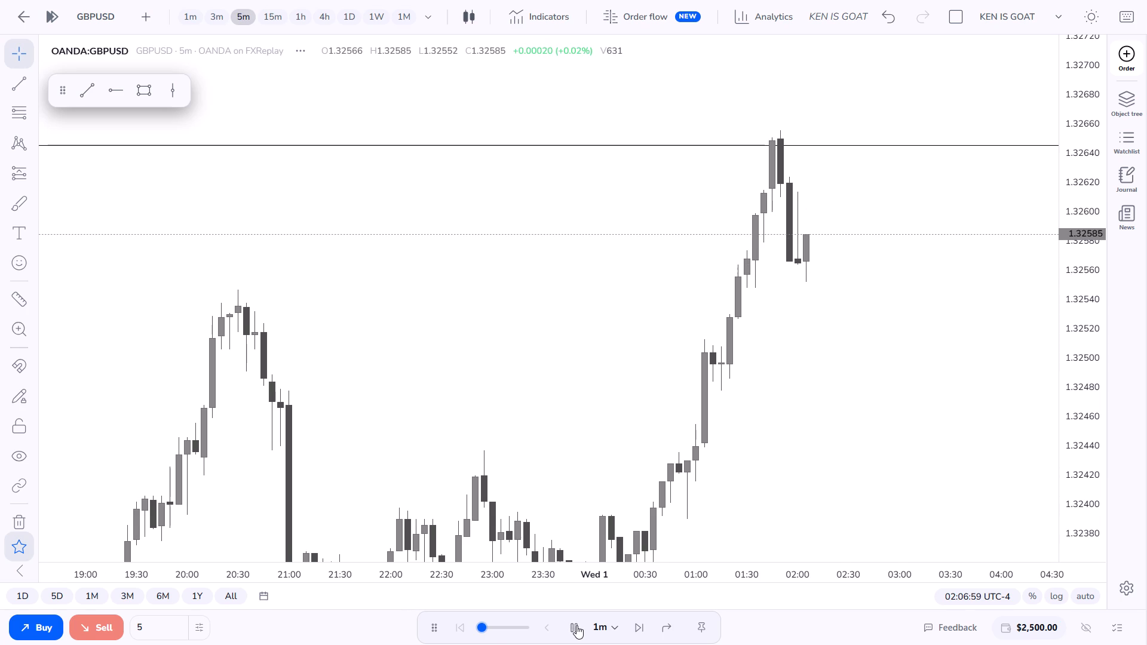
Advance the replay one minute at a time on the 5m timeframe until 02:23:59.
{"action": "left_click", "coordinate": [634, 631]}
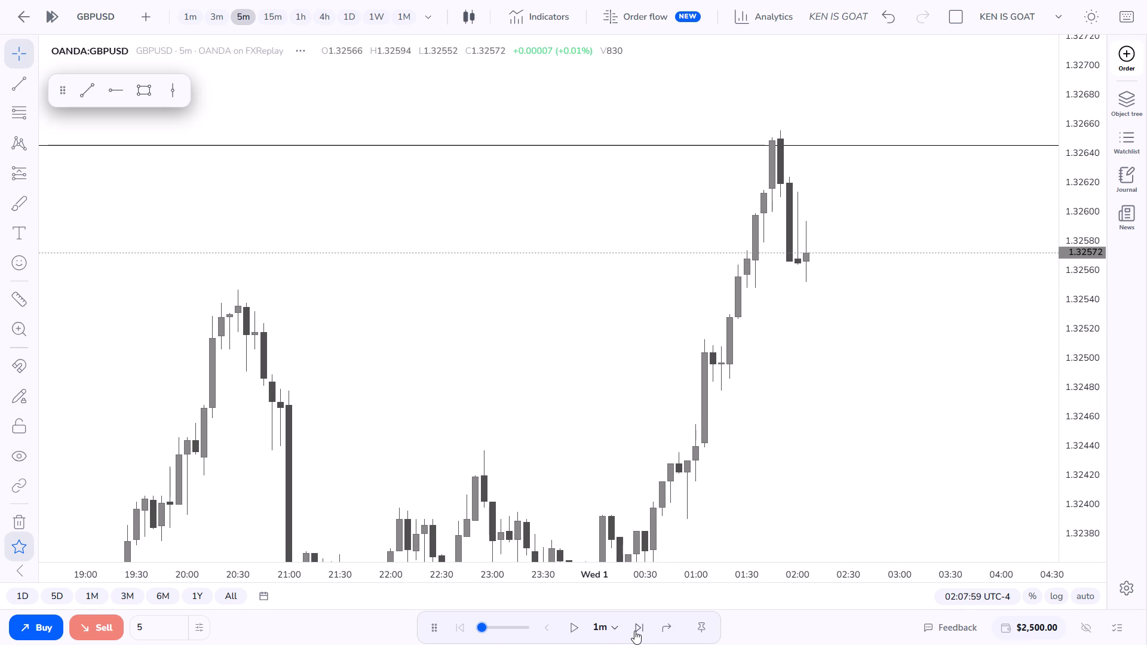
{"action": "left_click", "coordinate": [634, 631]}
{"action": "left_click", "coordinate": [634, 631]}
{"action": "left_click", "coordinate": [634, 631]}
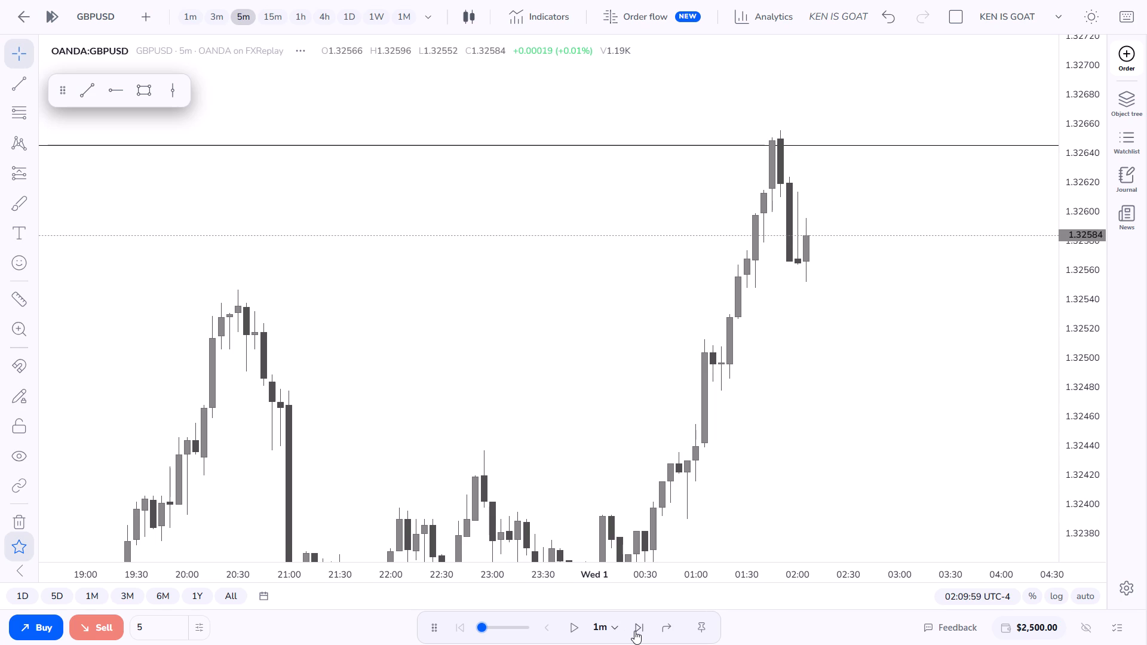
{"action": "left_click", "coordinate": [634, 631]}
{"action": "left_click", "coordinate": [634, 631]}
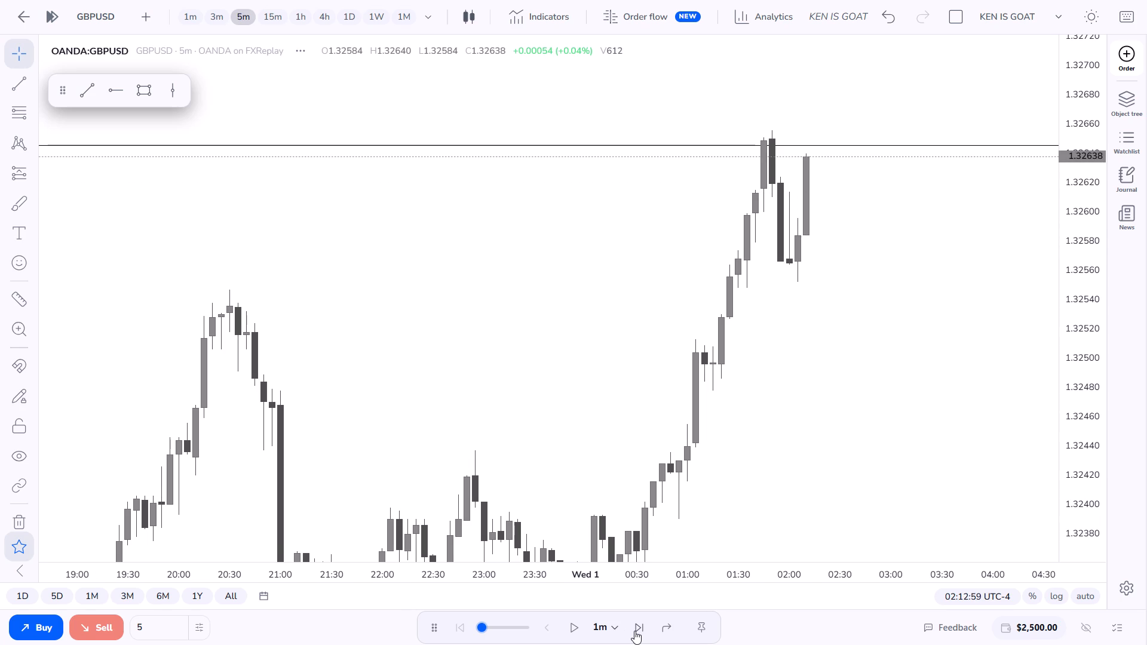
{"action": "left_click", "coordinate": [634, 631]}
{"action": "left_click", "coordinate": [634, 631]}
{"action": "left_click", "coordinate": [634, 631]}
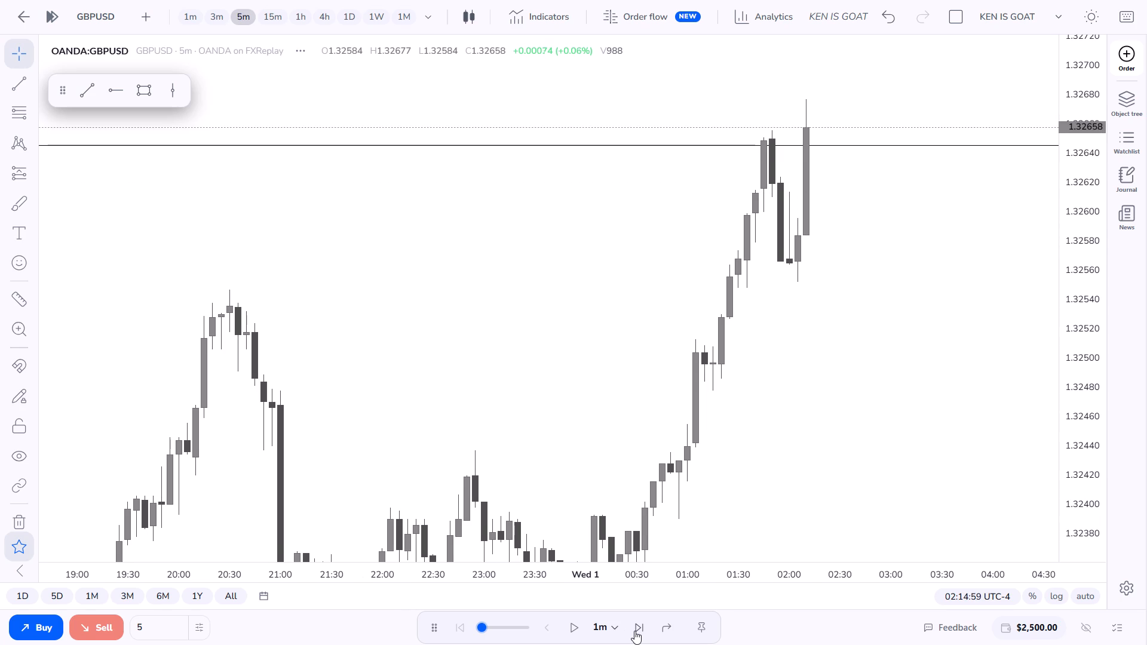
{"action": "left_click", "coordinate": [634, 631]}
{"action": "left_click", "coordinate": [634, 631]}
{"action": "left_click", "coordinate": [634, 631]}
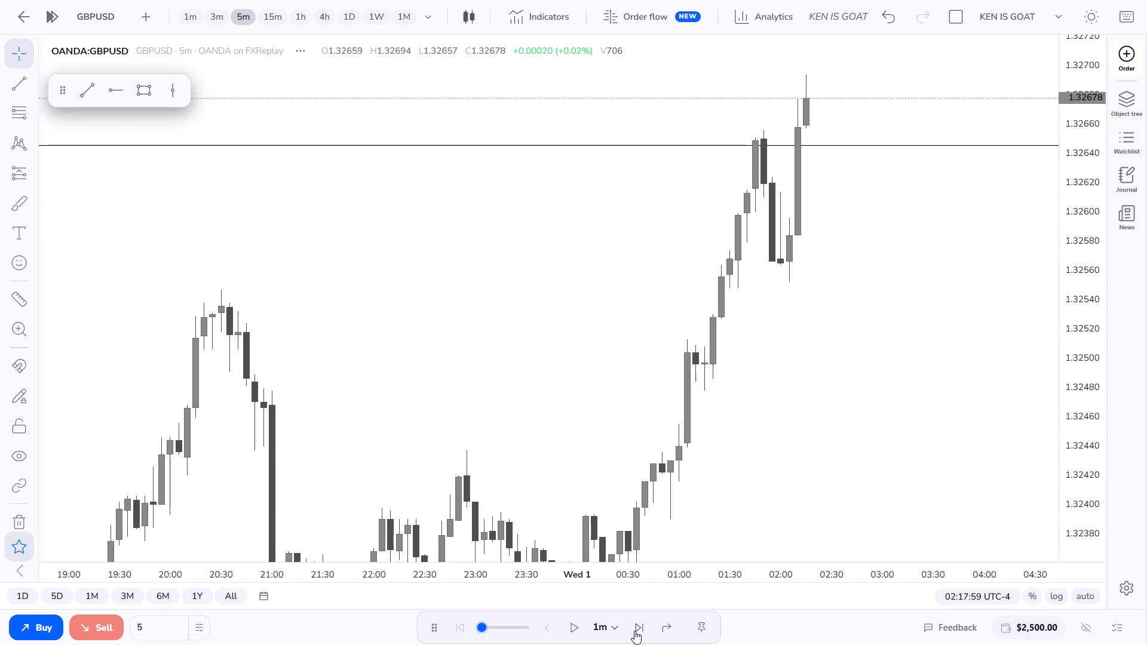
{"action": "left_click", "coordinate": [634, 631]}
{"action": "left_click", "coordinate": [634, 631]}
{"action": "left_click", "coordinate": [634, 631]}
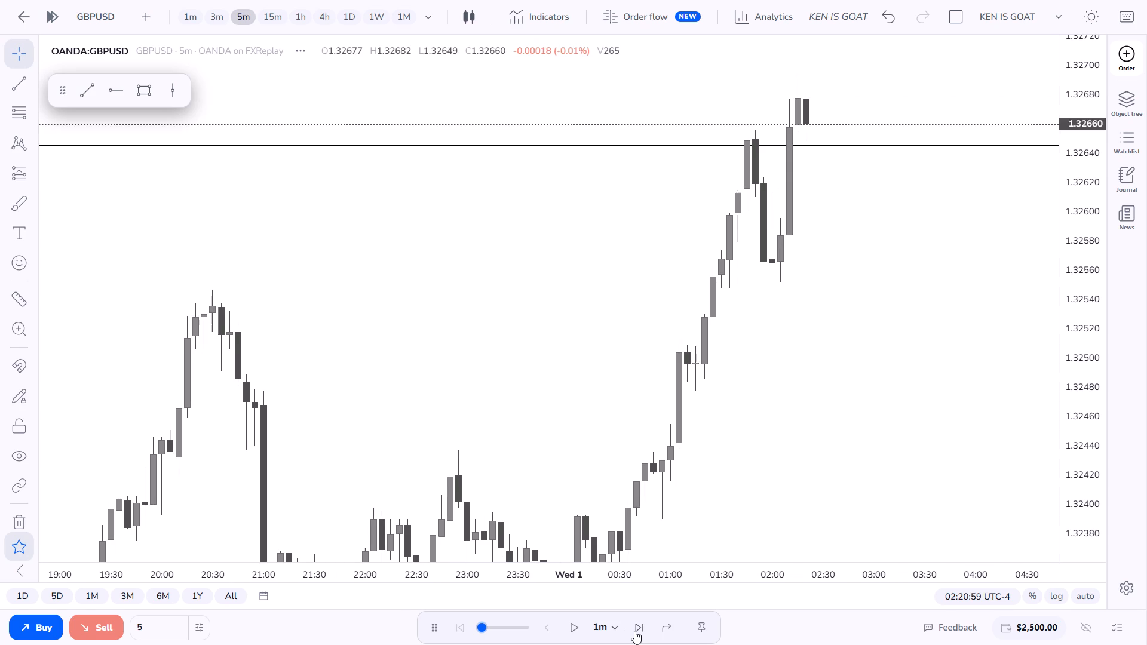
{"action": "left_click", "coordinate": [634, 631]}
{"action": "left_click", "coordinate": [634, 631]}
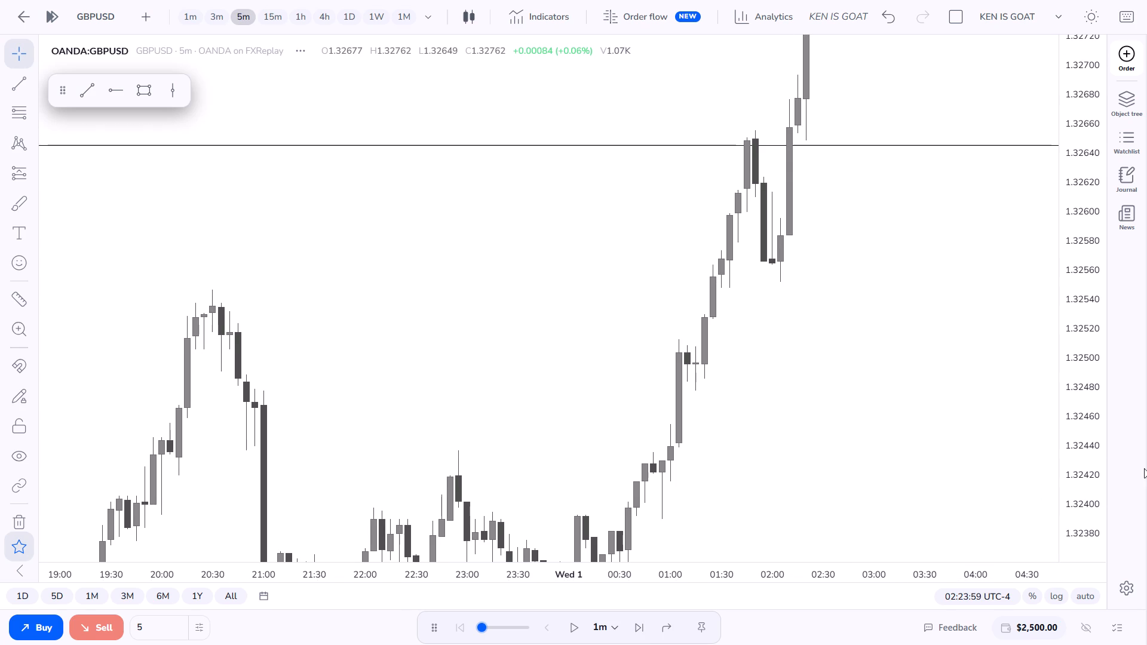
Extend the gap rectangle's end edge beyond the latest candles to Wed 1 Apr '26 07:45.
{"action": "left_click_drag", "start_coordinate": [1071, 398], "coordinate": [1077, 644]}
{"action": "scroll", "coordinate": [850, 456], "scroll_direction": "down", "scroll_amount": 5}
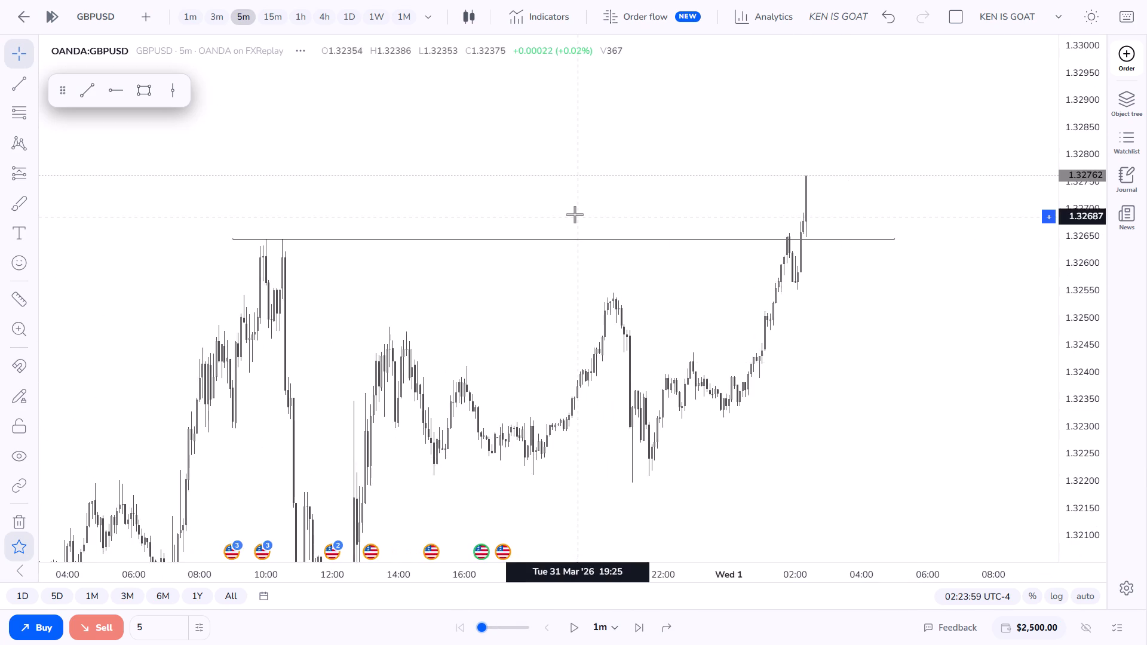
{"action": "scroll", "coordinate": [575, 214], "scroll_direction": "down", "scroll_amount": 5}
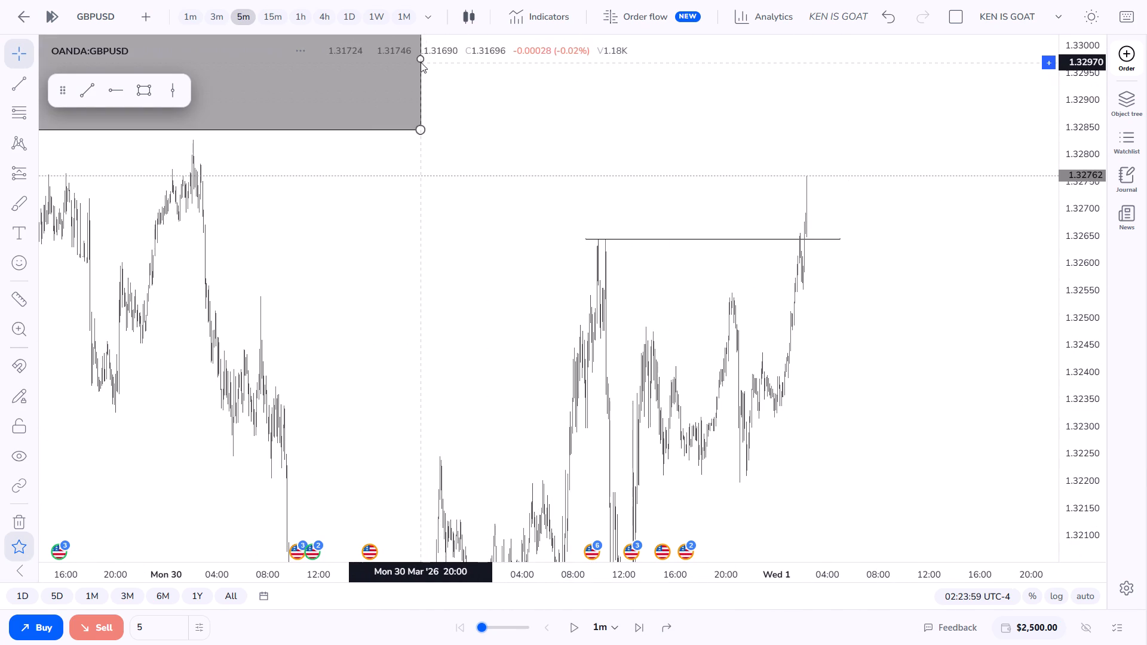
{"action": "left_click", "coordinate": [421, 62]}
{"action": "left_click", "coordinate": [420, 60]}
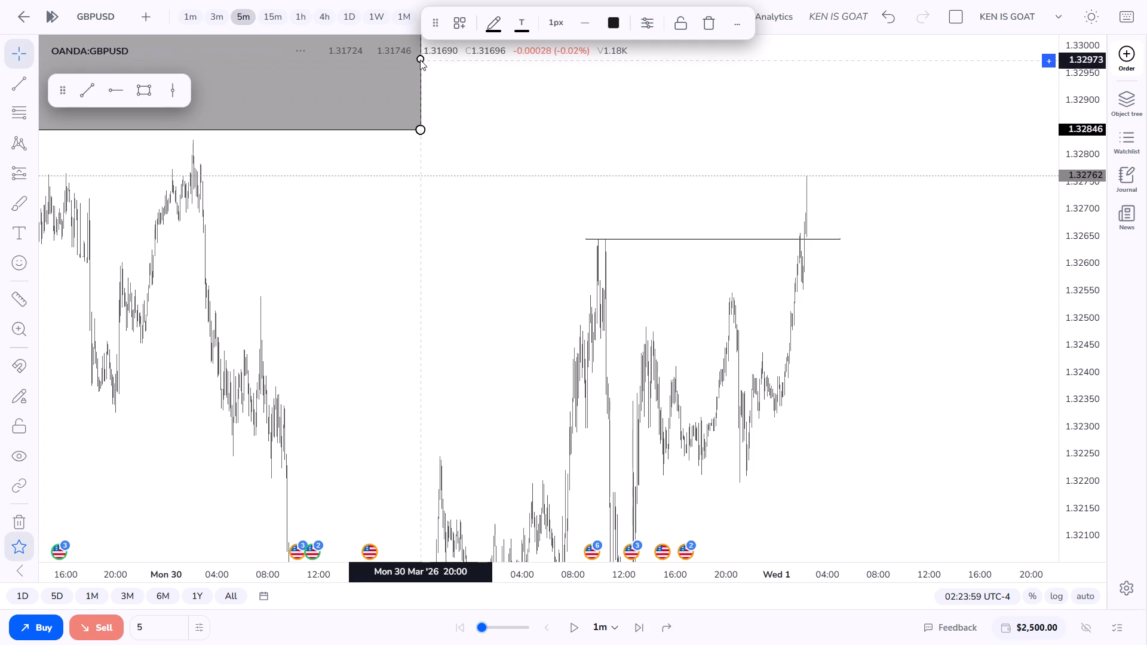
{"action": "left_click_drag", "start_coordinate": [420, 60], "coordinate": [875, 121]}
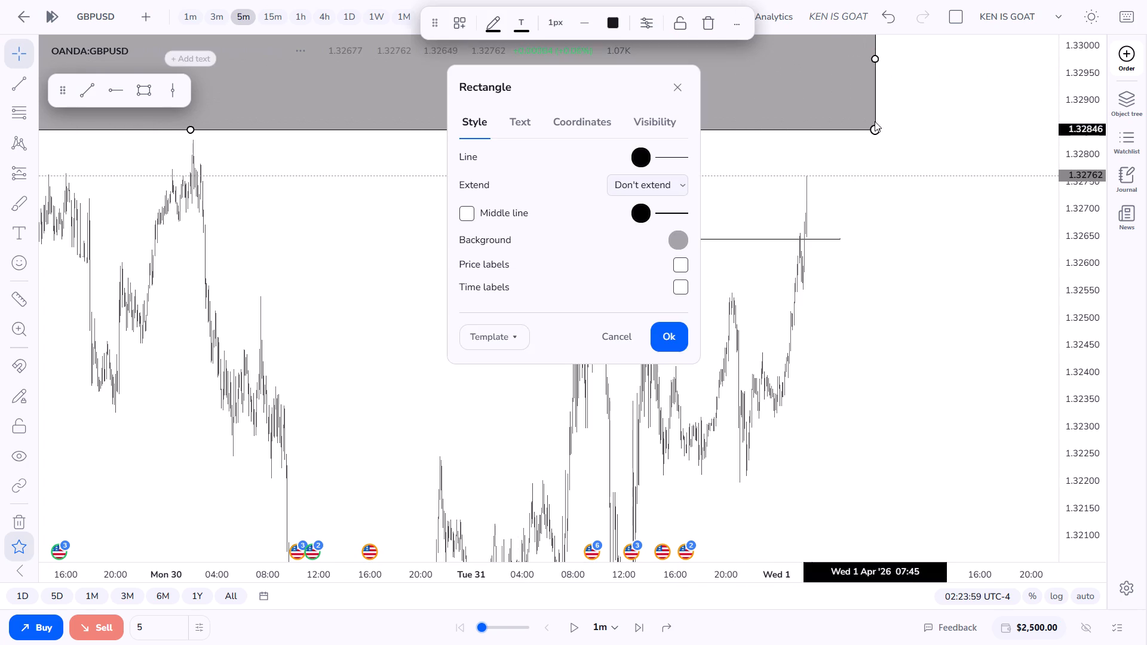
{"action": "left_click", "coordinate": [841, 213]}
Advance the replay minute by minute on the 5m timeframe until 02:36:59, following price into the gap rectangle.
{"action": "scroll", "coordinate": [513, 199], "scroll_direction": "up", "scroll_amount": 5}
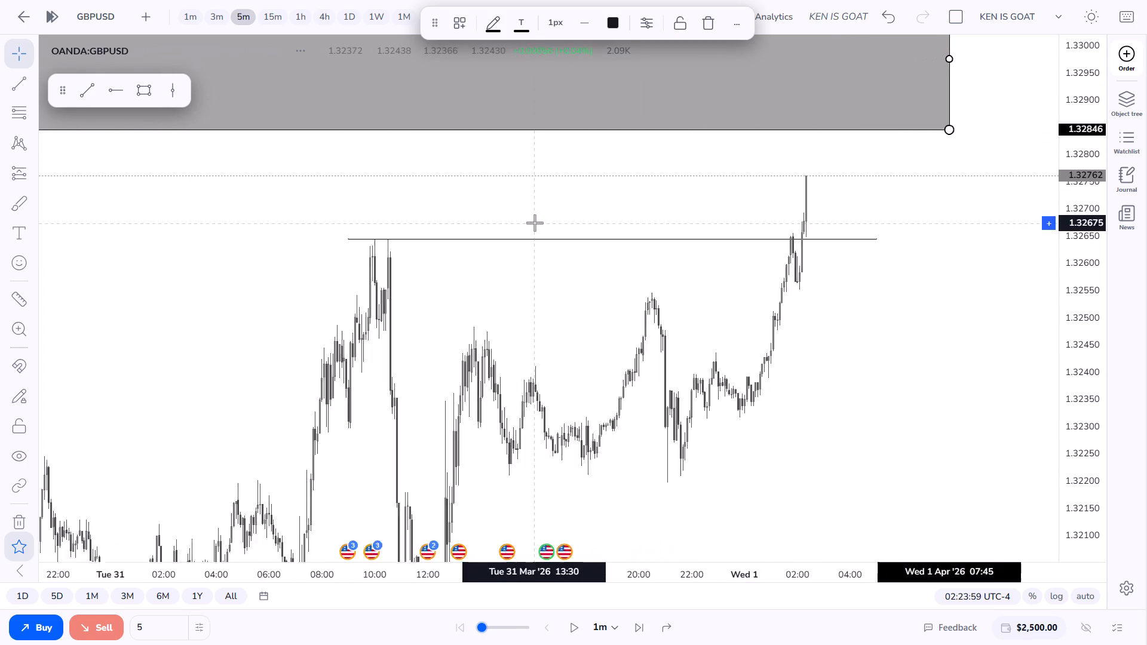
{"action": "scroll", "coordinate": [535, 223], "scroll_direction": "up", "scroll_amount": 2}
{"action": "left_click", "coordinate": [636, 626]}
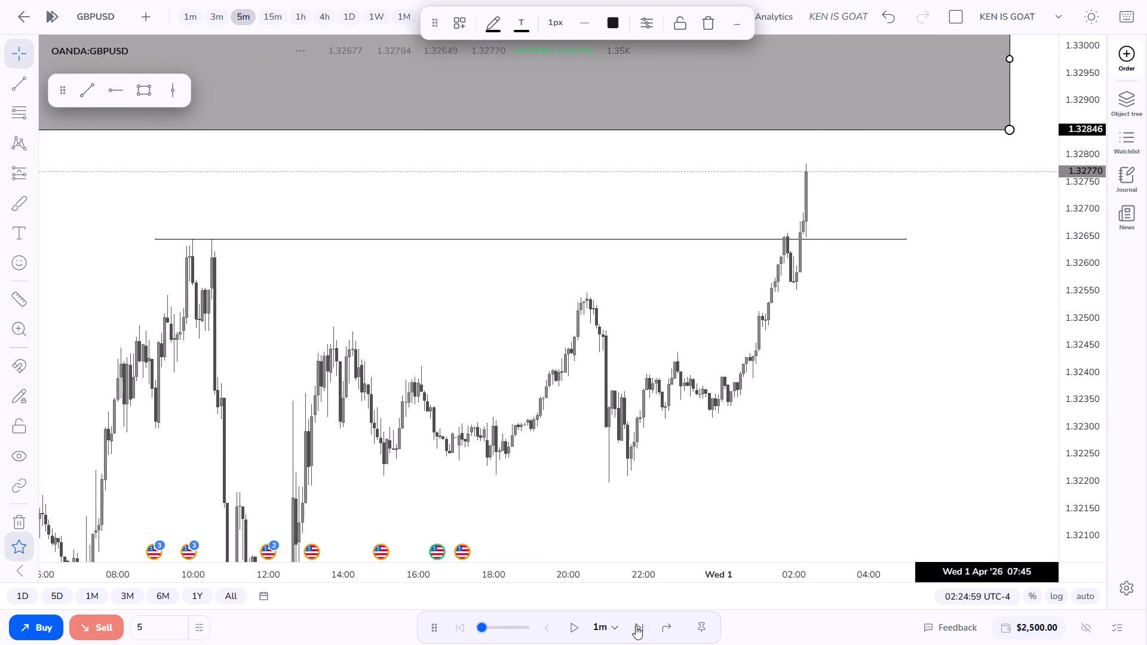
{"action": "left_click", "coordinate": [636, 626]}
{"action": "left_click", "coordinate": [636, 626]}
{"action": "left_click", "coordinate": [636, 626]}
{"action": "left_click", "coordinate": [636, 626]}
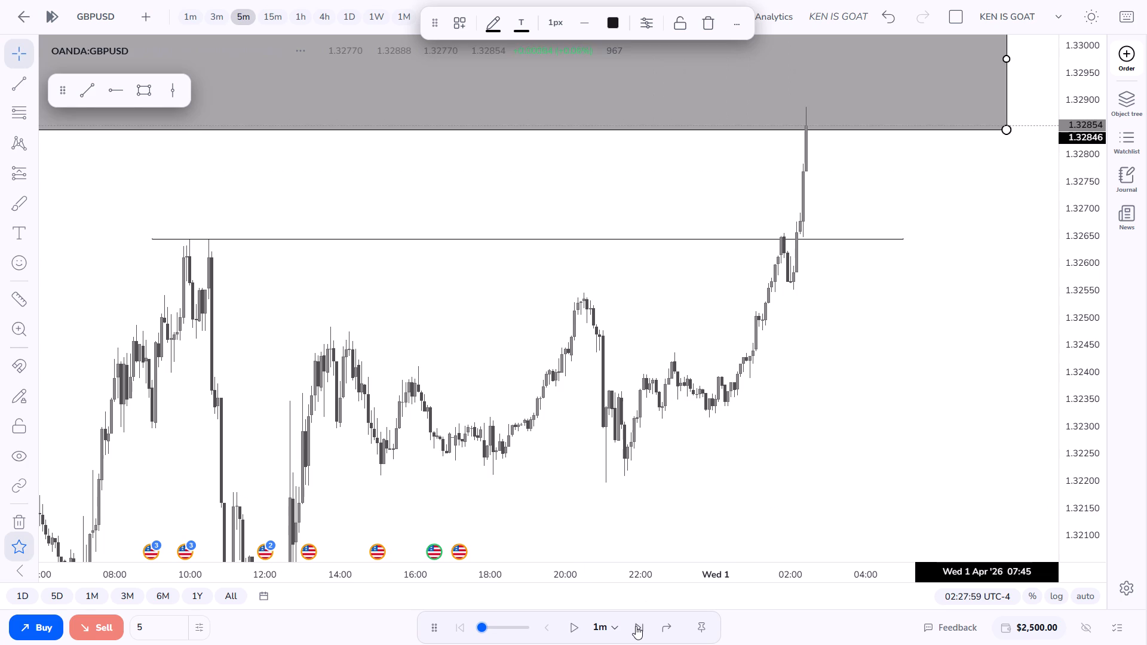
{"action": "left_click", "coordinate": [636, 626]}
{"action": "left_click", "coordinate": [636, 626]}
{"action": "left_click", "coordinate": [636, 626]}
{"action": "left_click", "coordinate": [636, 626]}
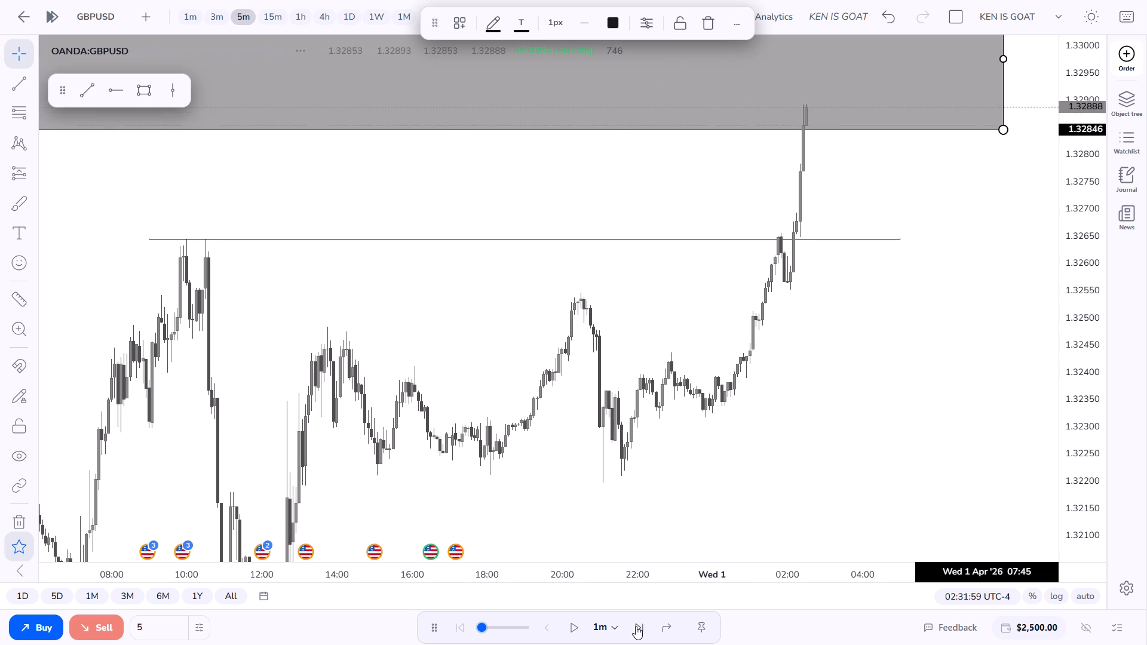
{"action": "left_click", "coordinate": [636, 626]}
{"action": "left_click", "coordinate": [636, 626]}
{"action": "double_click", "coordinate": [636, 626]}
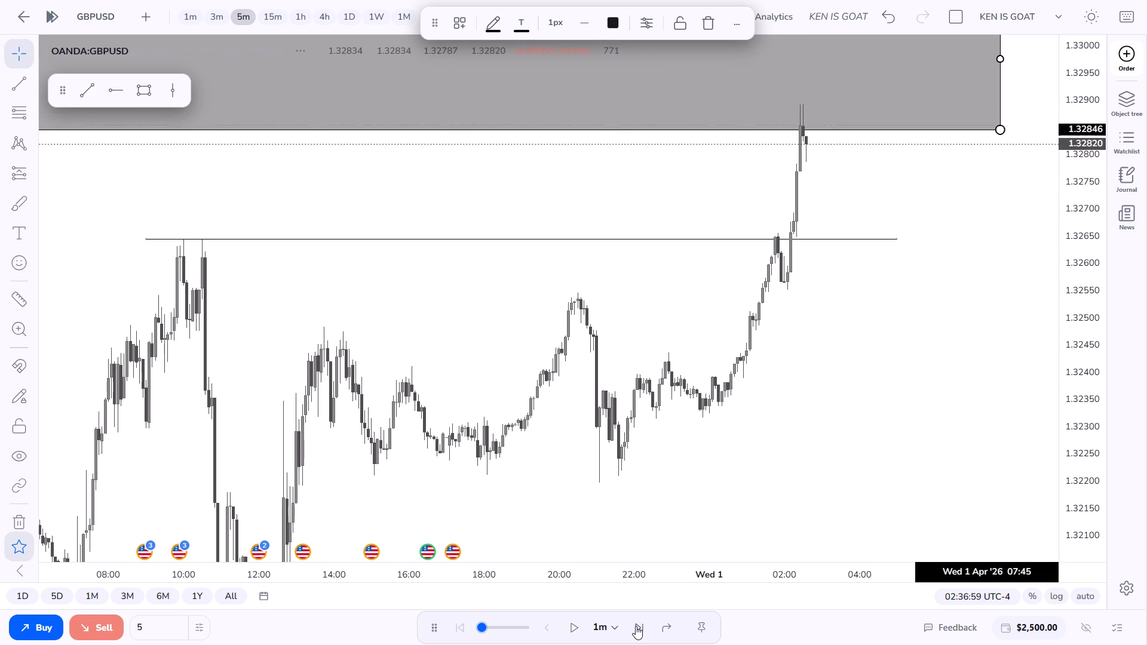
Switch to the 1h timeframe, frame the whole gap rectangle with the latest candles, and advance the replay minute by minute to 02:40:59.
{"action": "left_click_drag", "start_coordinate": [289, 8], "coordinate": [297, 13]}
{"action": "left_click", "coordinate": [297, 13]}
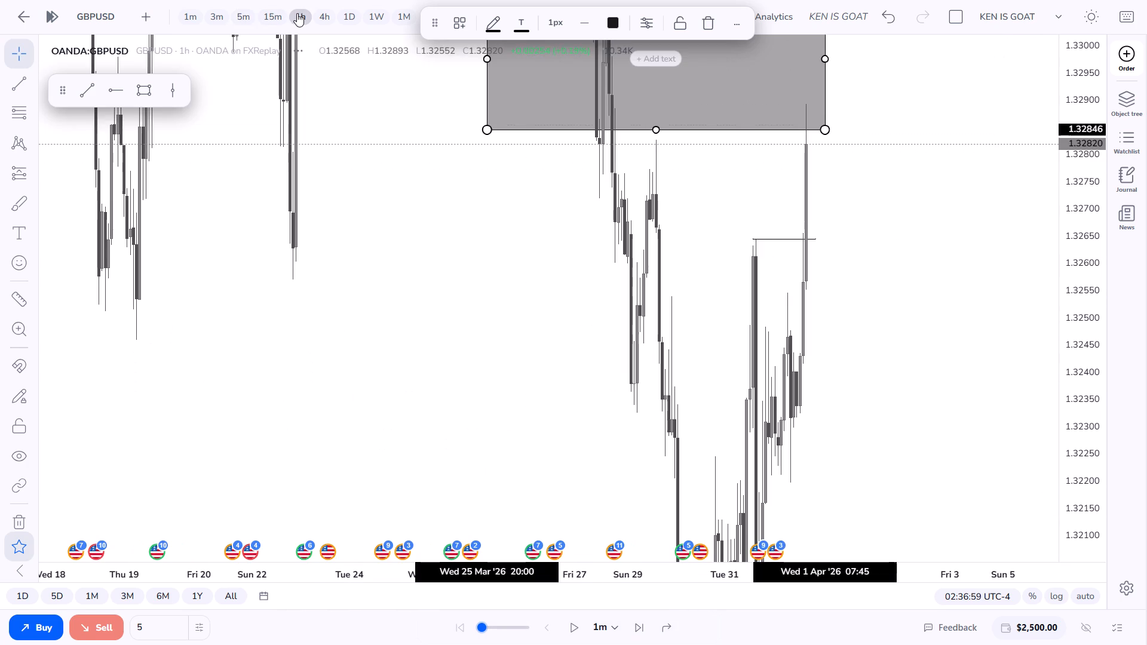
{"action": "left_click", "coordinate": [703, 334]}
{"action": "scroll", "coordinate": [712, 356], "scroll_direction": "up", "scroll_amount": 2}
{"action": "scroll", "coordinate": [962, 444], "scroll_direction": "up", "scroll_amount": 1}
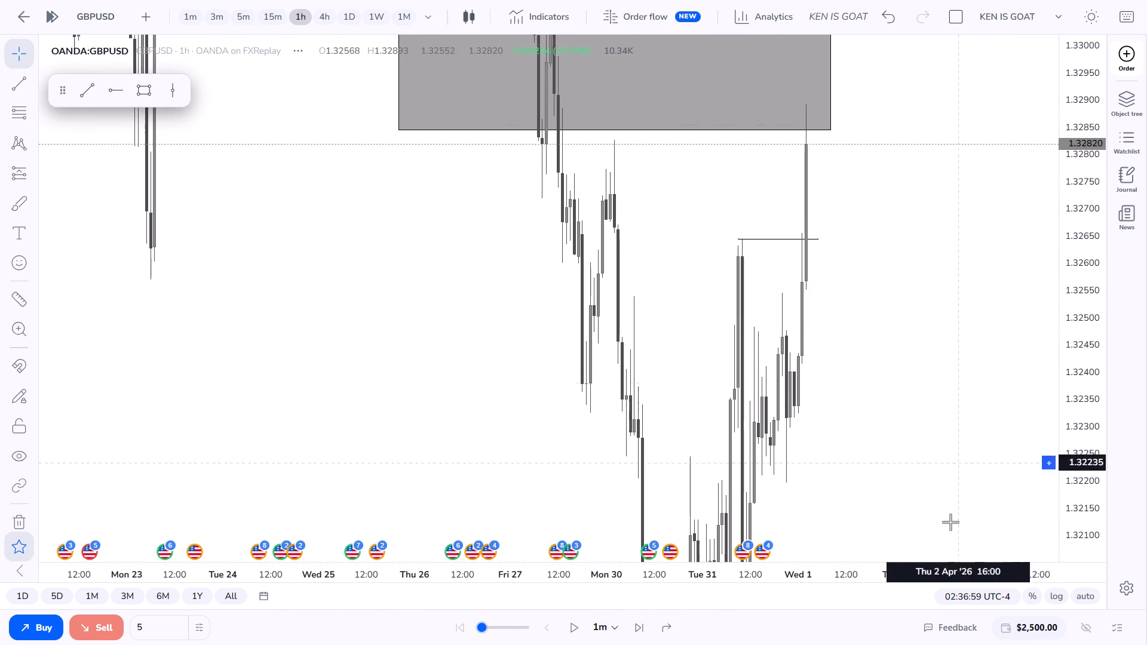
{"action": "scroll", "coordinate": [950, 522], "scroll_direction": "up", "scroll_amount": 1}
{"action": "left_click_drag", "start_coordinate": [1096, 259], "coordinate": [1093, 495]}
{"action": "double_click", "coordinate": [961, 383]}
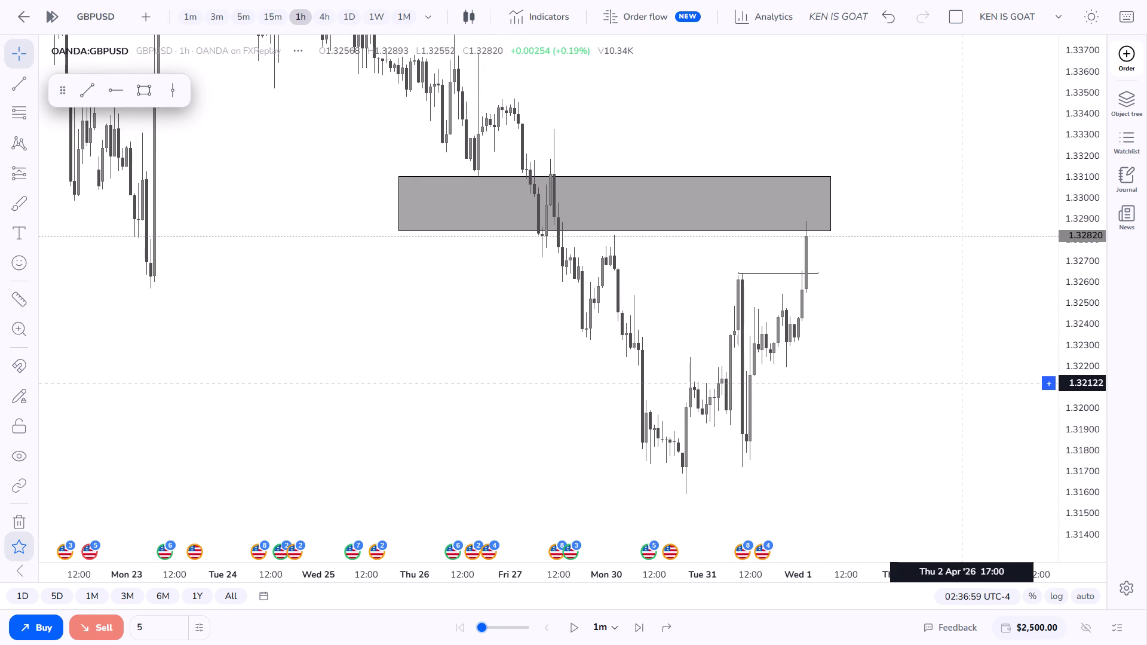
{"action": "left_click_drag", "start_coordinate": [961, 383], "coordinate": [991, 388]}
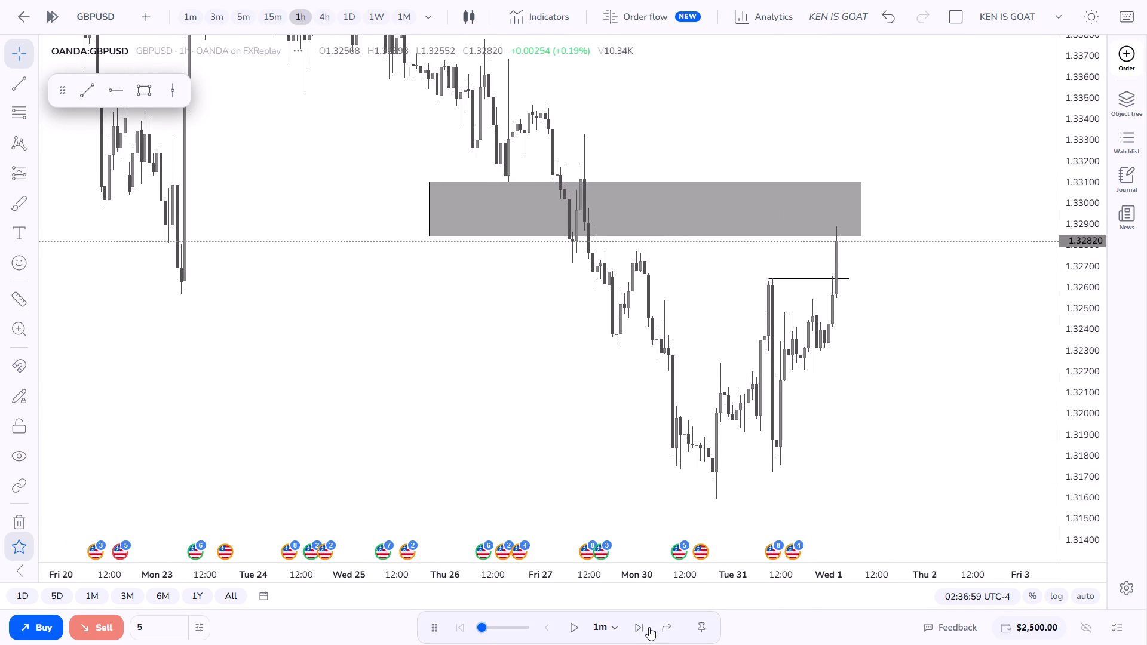
{"action": "left_click", "coordinate": [644, 627]}
{"action": "left_click", "coordinate": [644, 627]}
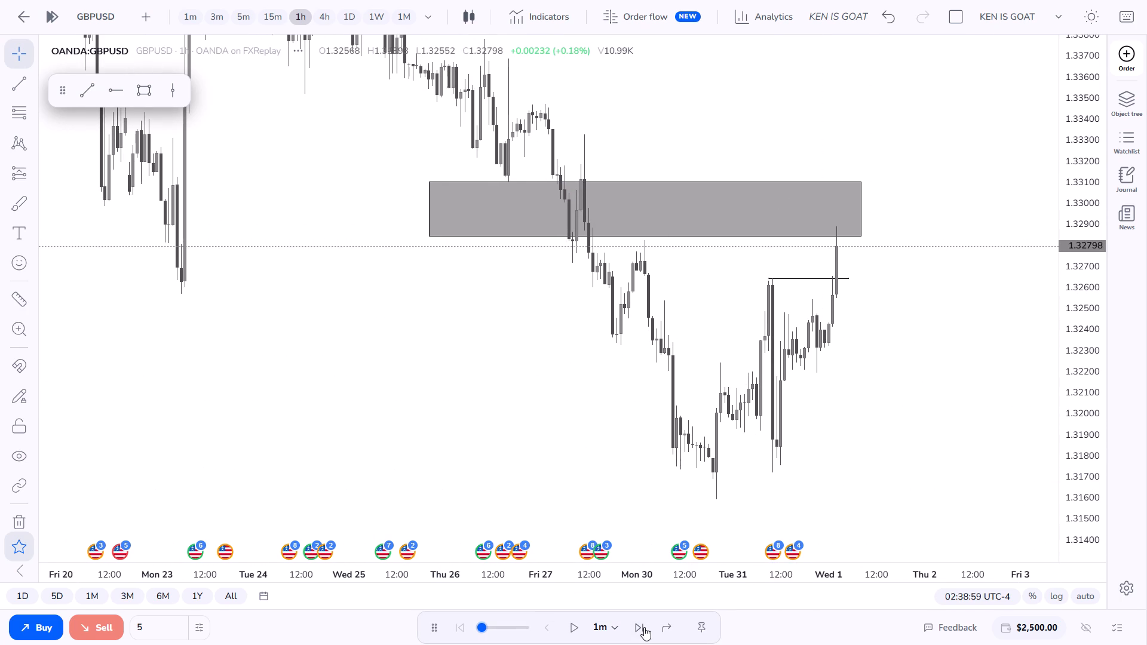
{"action": "left_click", "coordinate": [644, 627]}
{"action": "left_click", "coordinate": [644, 627]}
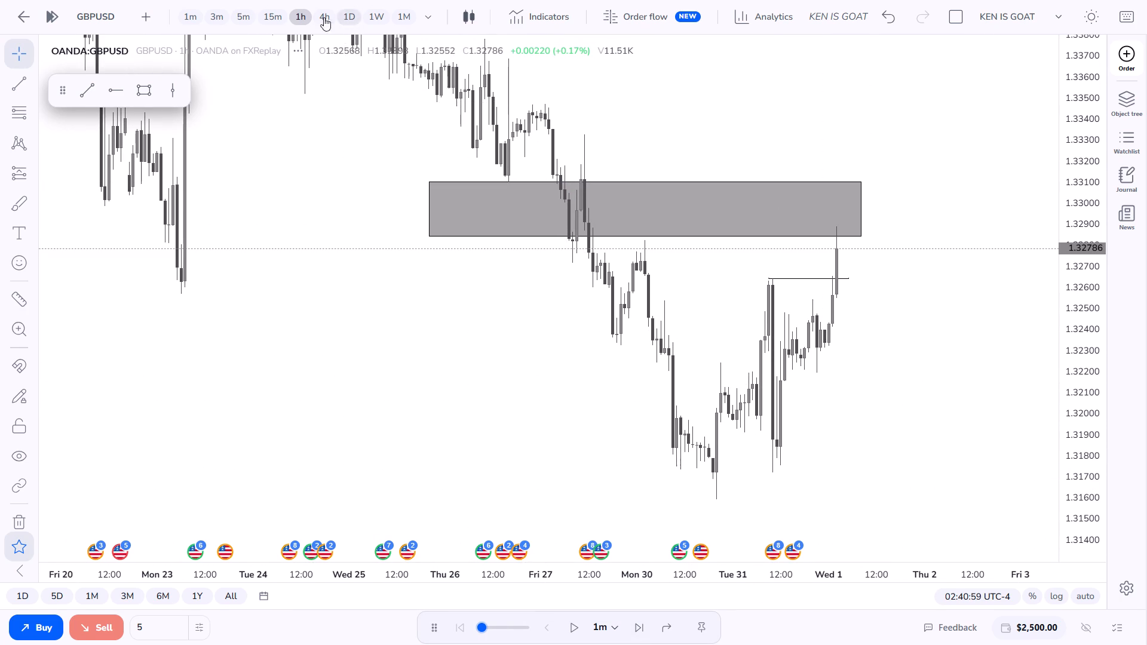
Check price against the gap rectangle on the 4h and 1D timeframes.
{"action": "left_click", "coordinate": [320, 17]}
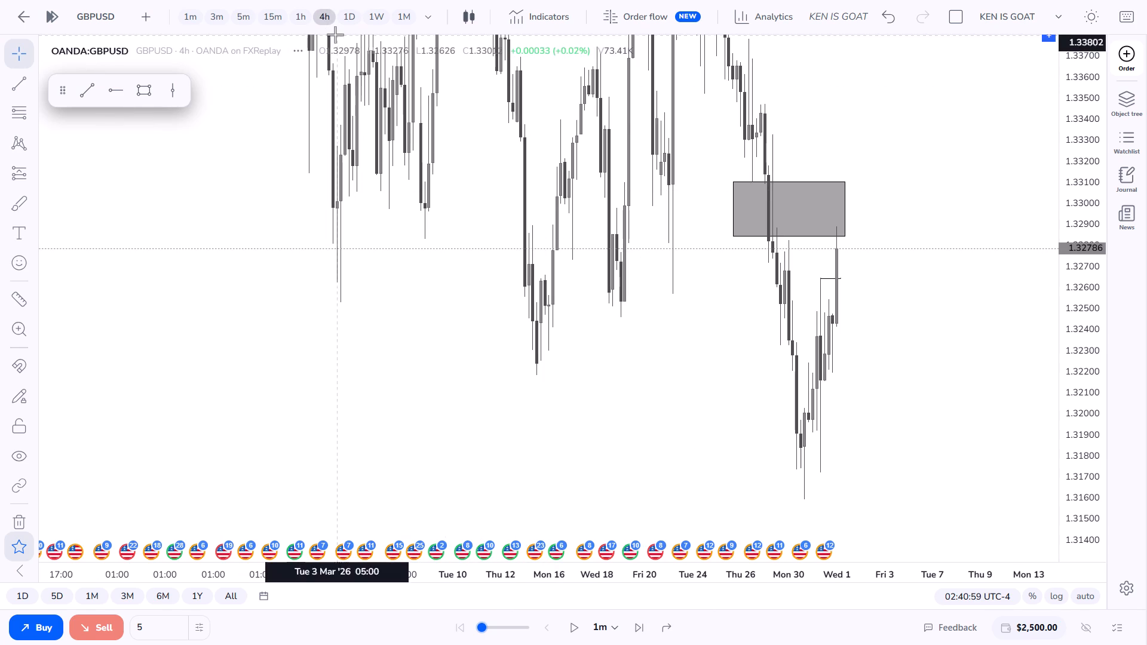
{"action": "left_click", "coordinate": [348, 21]}
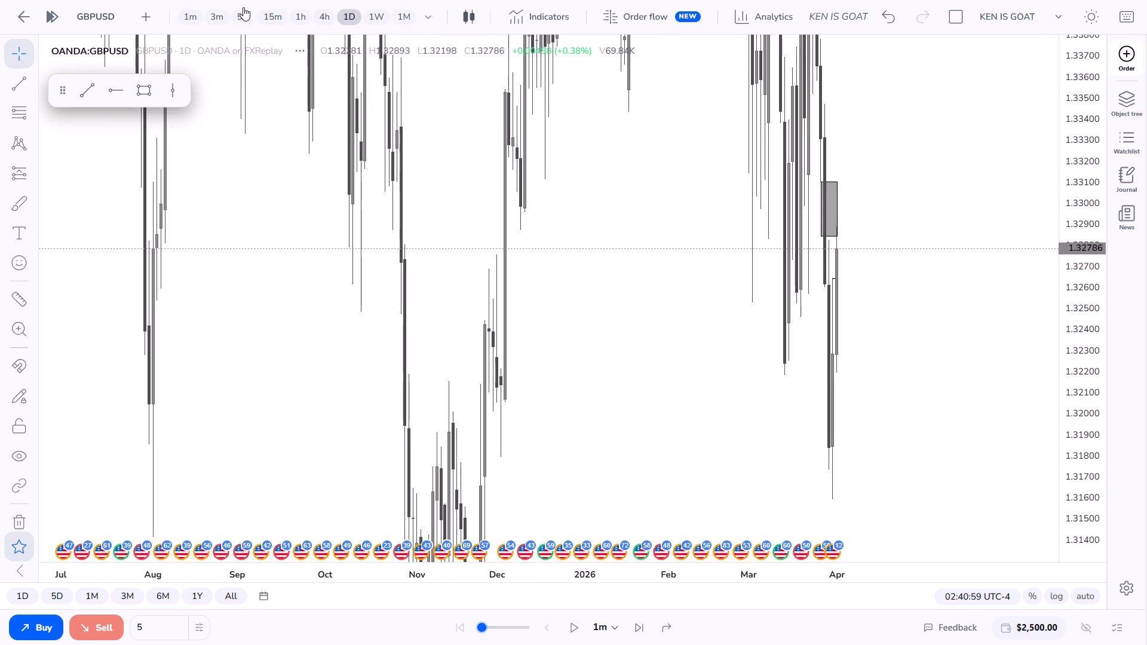
Return to the 5m timeframe, frame the latest candles at the gap rectangle's lower edge, and advance the replay minute by minute to 03:00:59.
{"action": "left_click", "coordinate": [241, 9]}
{"action": "scroll", "coordinate": [449, 183], "scroll_direction": "up", "scroll_amount": 4}
{"action": "scroll", "coordinate": [780, 341], "scroll_direction": "up", "scroll_amount": 2}
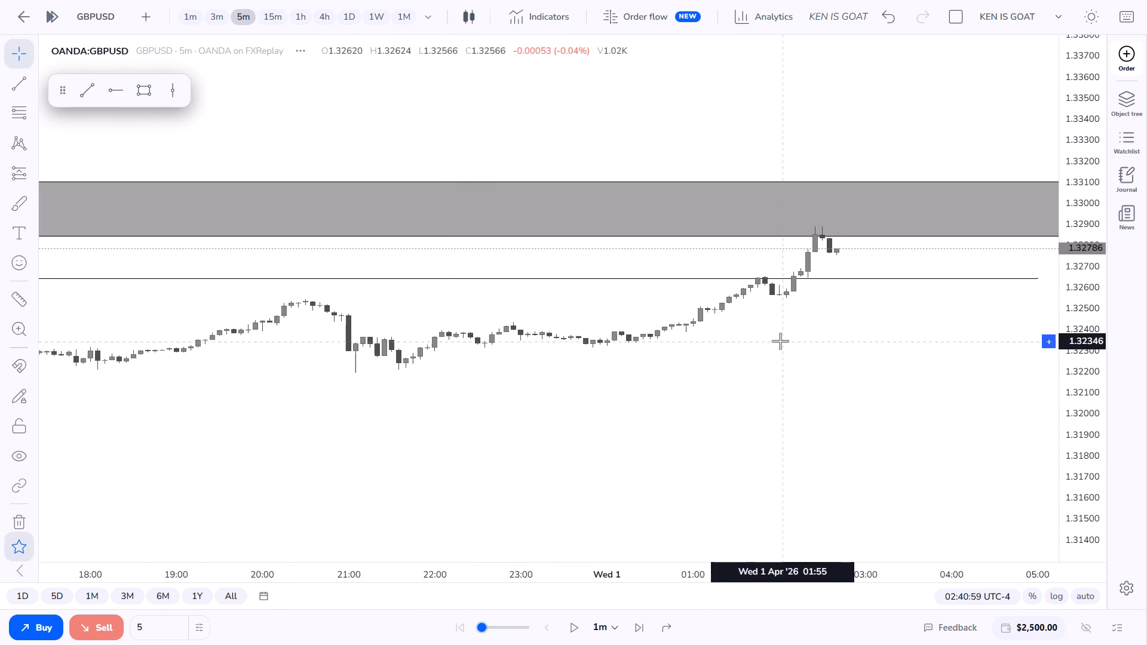
{"action": "left_click_drag", "start_coordinate": [1063, 420], "coordinate": [1040, 116]}
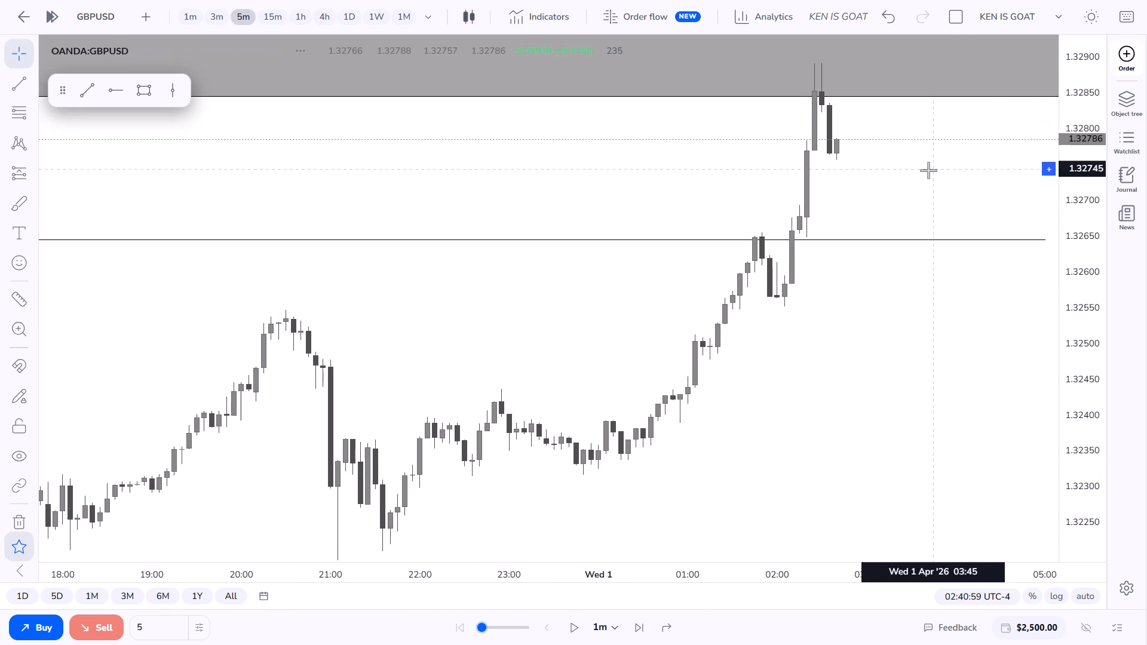
{"action": "left_click_drag", "start_coordinate": [928, 170], "coordinate": [918, 298]}
{"action": "scroll", "coordinate": [918, 298], "scroll_direction": "up", "scroll_amount": 2}
{"action": "left_click_drag", "start_coordinate": [1079, 478], "coordinate": [1061, 297]}
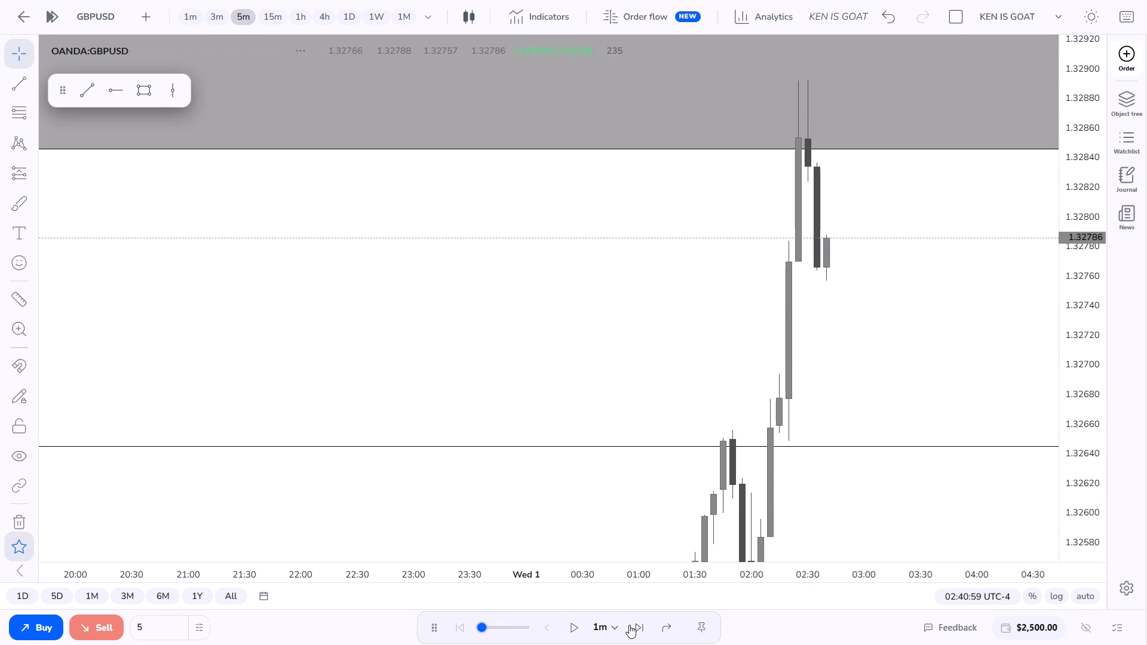
{"action": "left_click", "coordinate": [629, 625]}
{"action": "left_click", "coordinate": [629, 625]}
{"action": "left_click", "coordinate": [629, 625]}
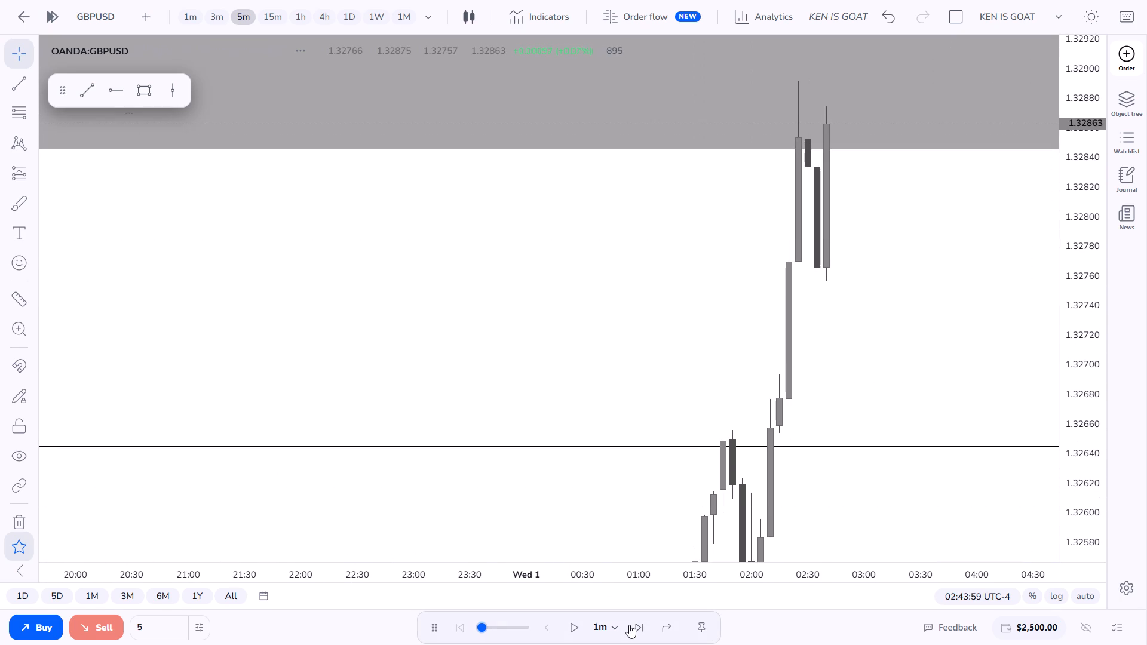
{"action": "left_click", "coordinate": [629, 625]}
{"action": "left_click", "coordinate": [629, 625]}
{"action": "left_click", "coordinate": [629, 625]}
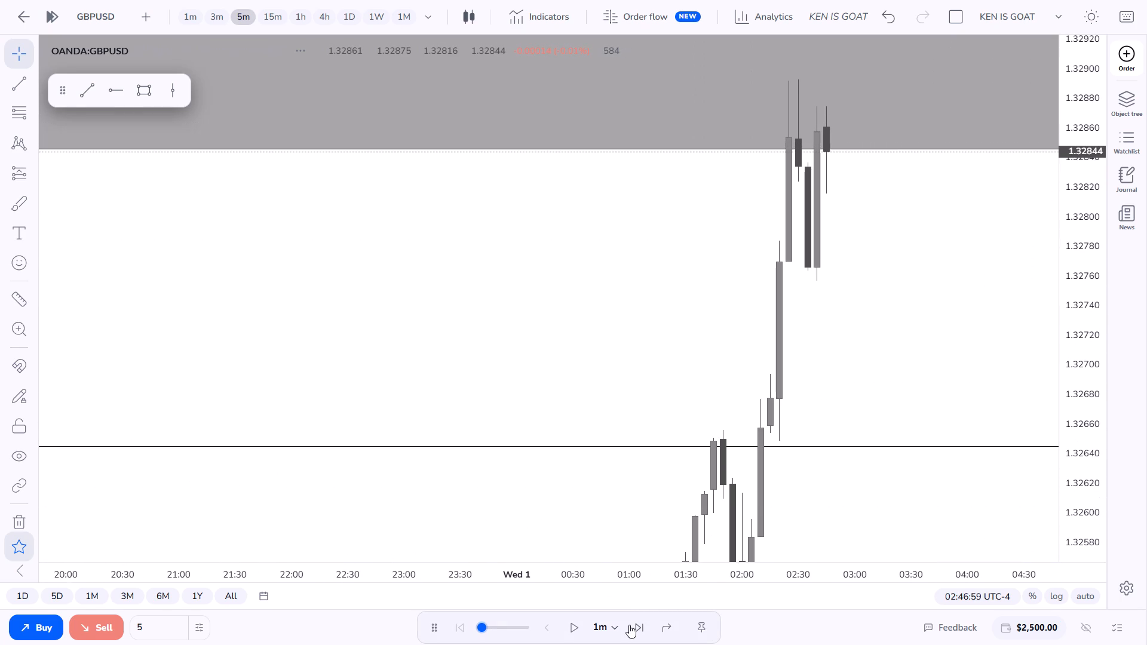
{"action": "left_click", "coordinate": [629, 625]}
{"action": "left_click", "coordinate": [629, 625]}
{"action": "triple_click", "coordinate": [629, 625]}
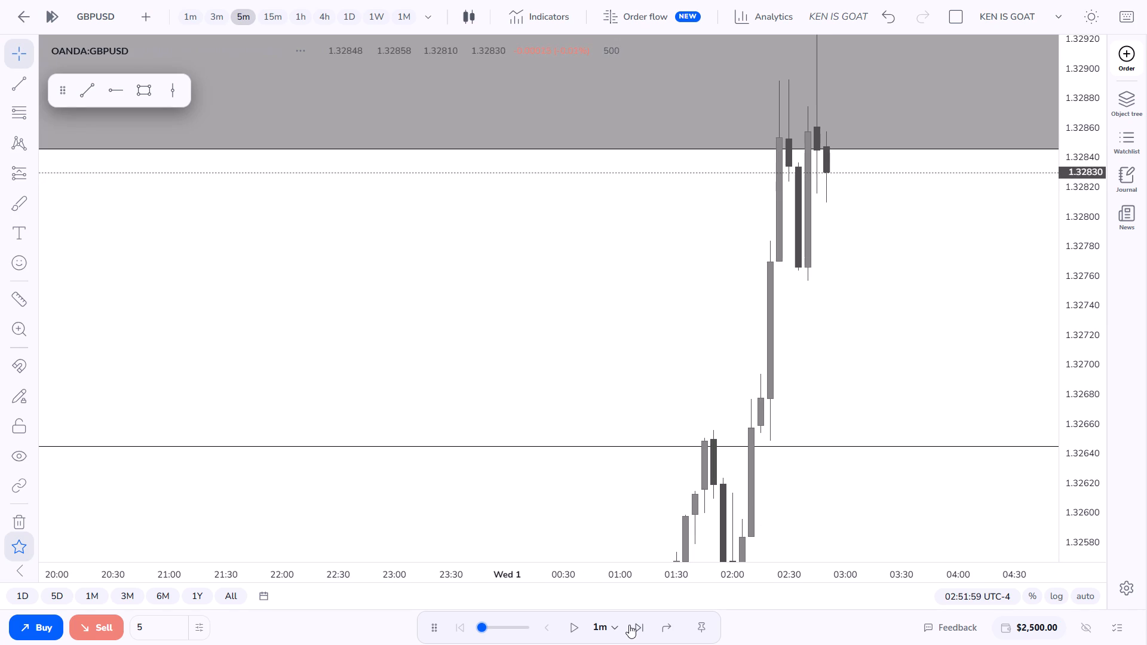
{"action": "double_click", "coordinate": [629, 625]}
{"action": "left_click", "coordinate": [629, 625]}
{"action": "left_click", "coordinate": [629, 625]}
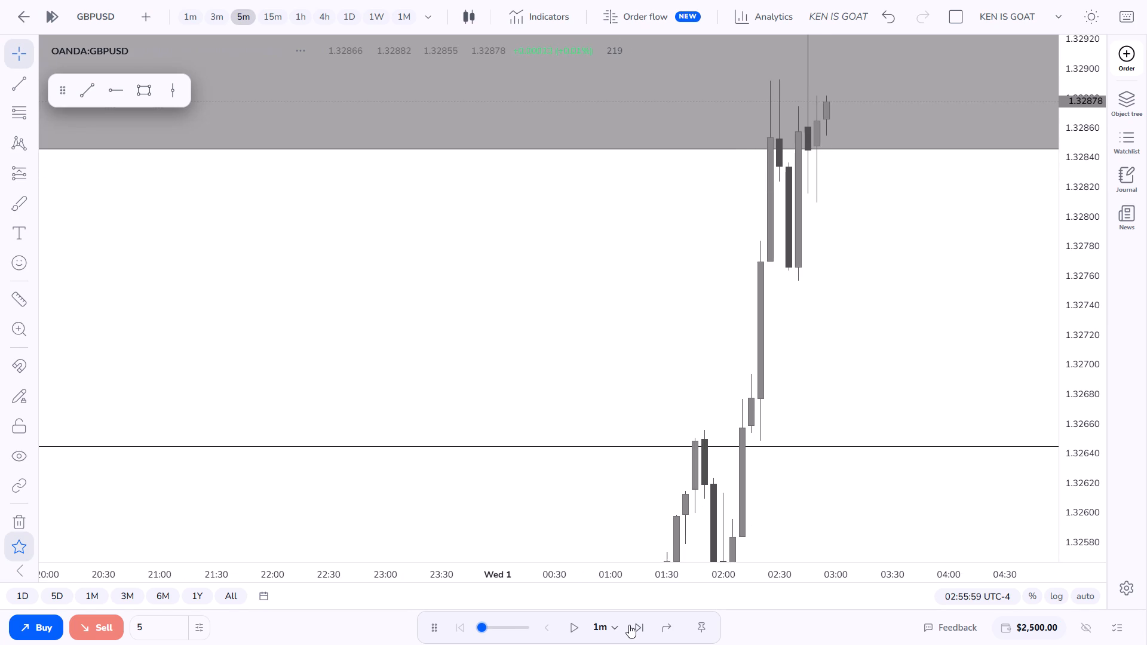
{"action": "left_click", "coordinate": [629, 625]}
{"action": "left_click", "coordinate": [629, 625]}
{"action": "left_click", "coordinate": [629, 625]}
{"action": "left_click", "coordinate": [629, 625]}
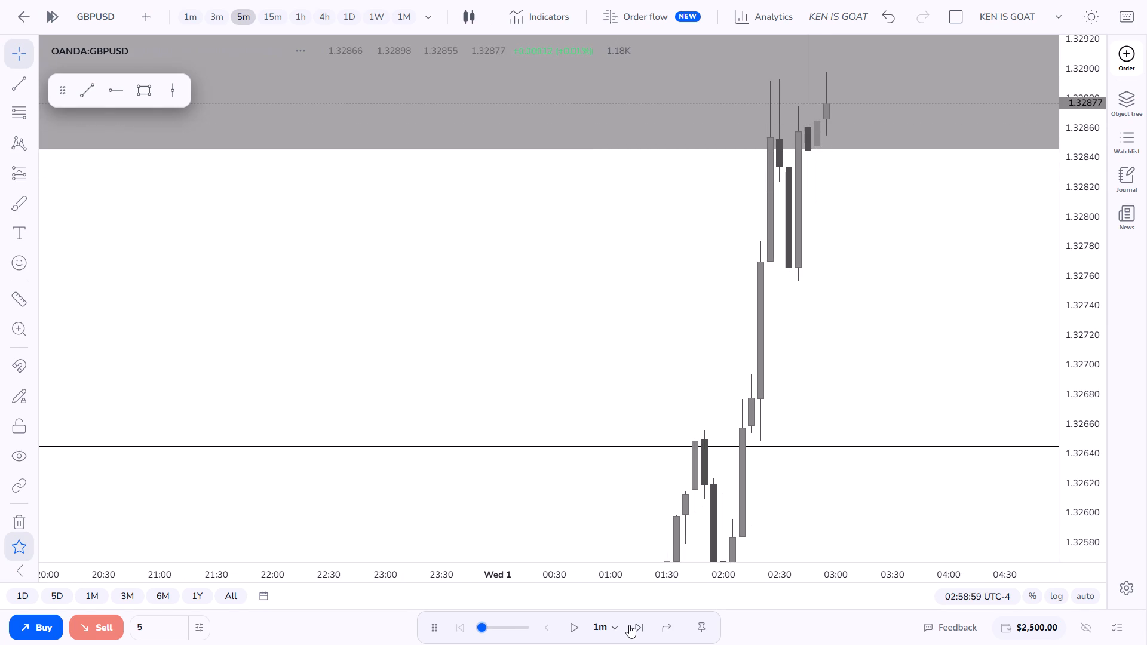
{"action": "left_click", "coordinate": [629, 625]}
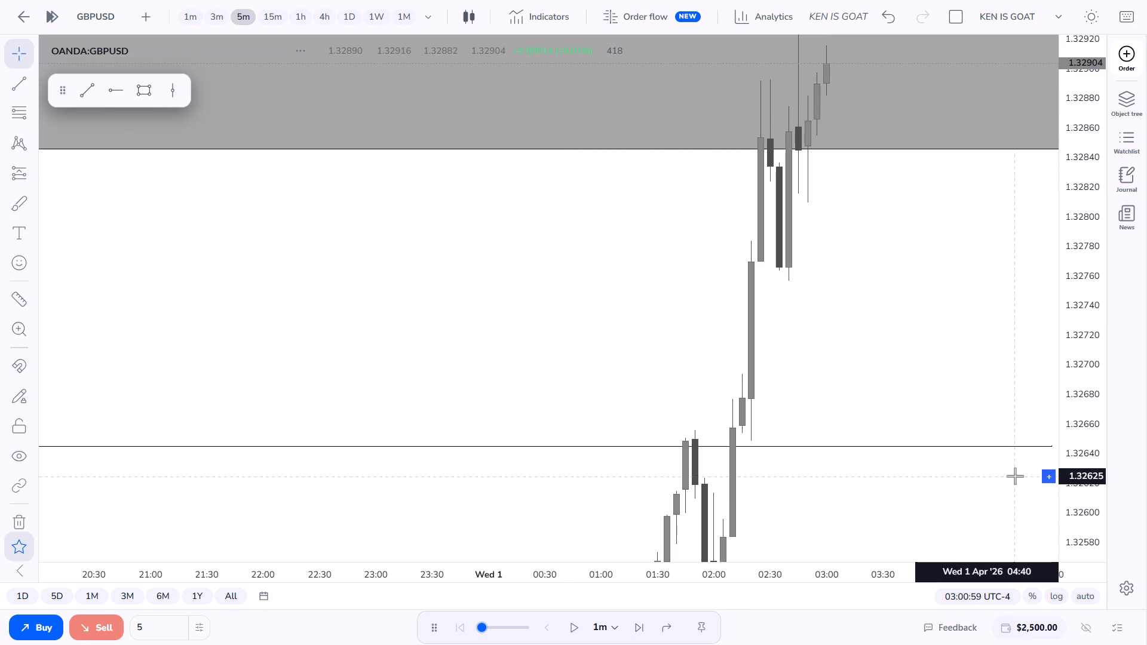
Frame more of the gap rectangle on the 5m timeframe and advance the replay minute by minute to 03:12:59.
{"action": "left_click_drag", "start_coordinate": [1058, 389], "coordinate": [1085, 380]}
{"action": "left_click_drag", "start_coordinate": [1085, 380], "coordinate": [1050, 567]}
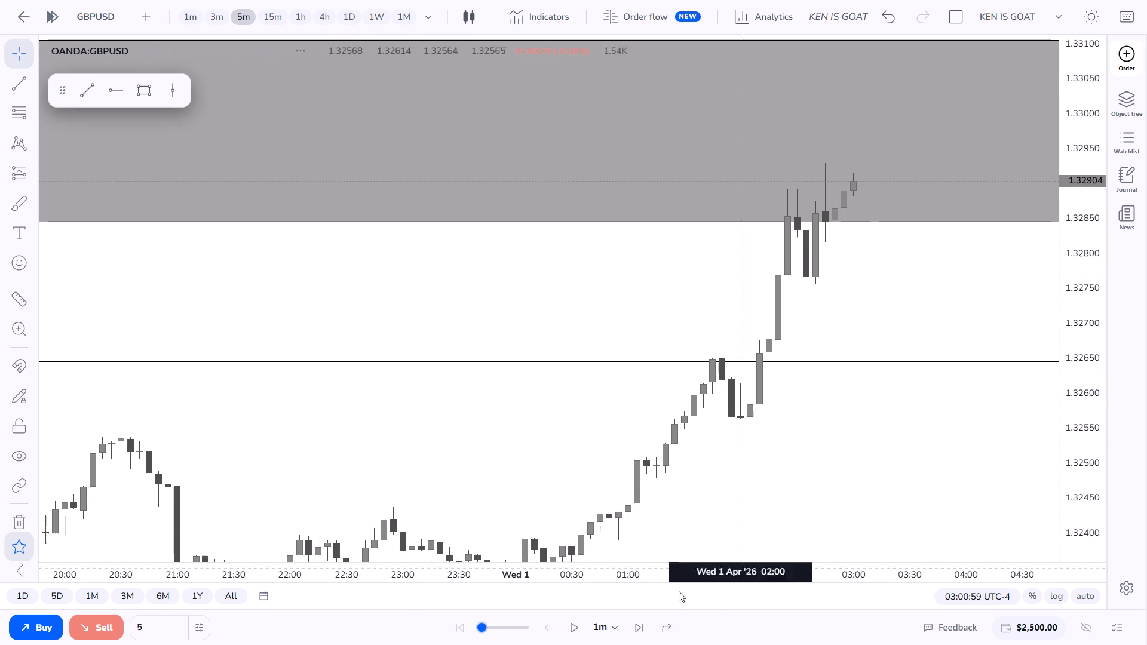
{"action": "left_click", "coordinate": [637, 629]}
{"action": "left_click", "coordinate": [637, 629]}
{"action": "left_click", "coordinate": [637, 629]}
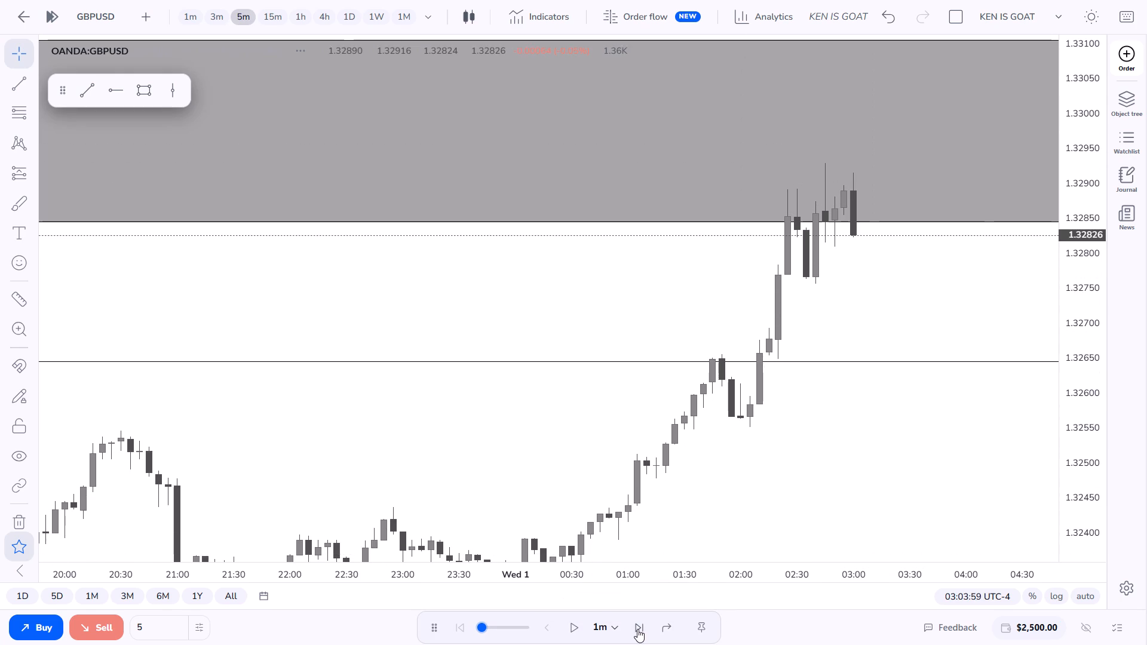
{"action": "left_click", "coordinate": [637, 629]}
{"action": "left_click", "coordinate": [637, 629]}
{"action": "left_click", "coordinate": [637, 629]}
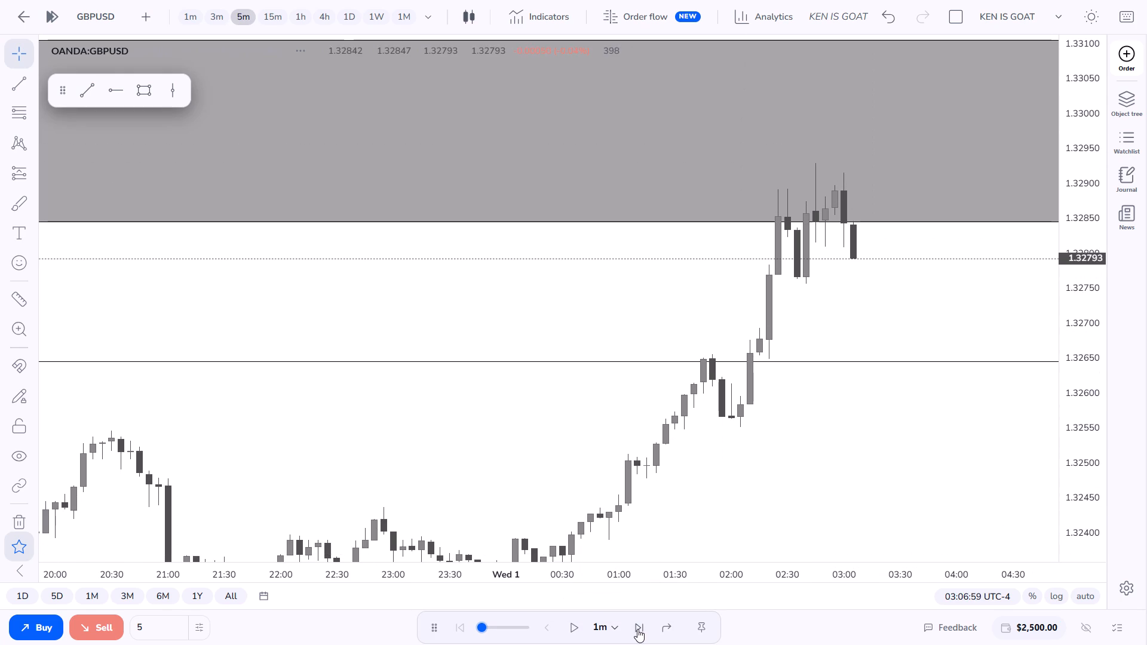
{"action": "left_click", "coordinate": [637, 629]}
{"action": "left_click", "coordinate": [637, 629]}
{"action": "left_click", "coordinate": [637, 629]}
{"action": "left_click", "coordinate": [637, 629]}
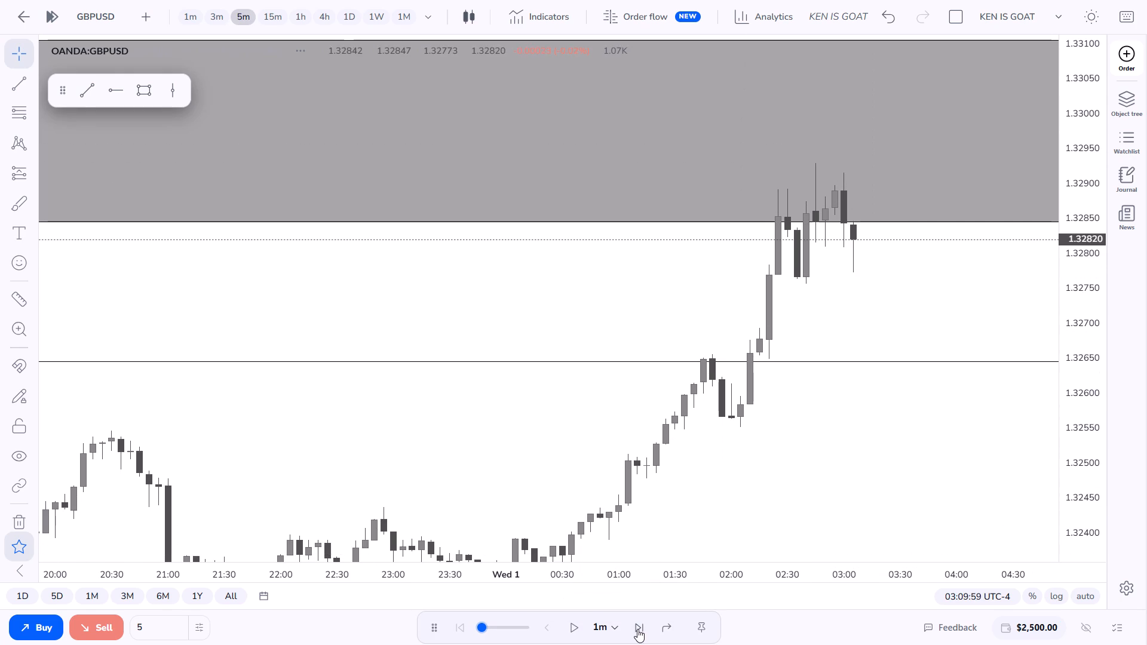
{"action": "left_click", "coordinate": [637, 629]}
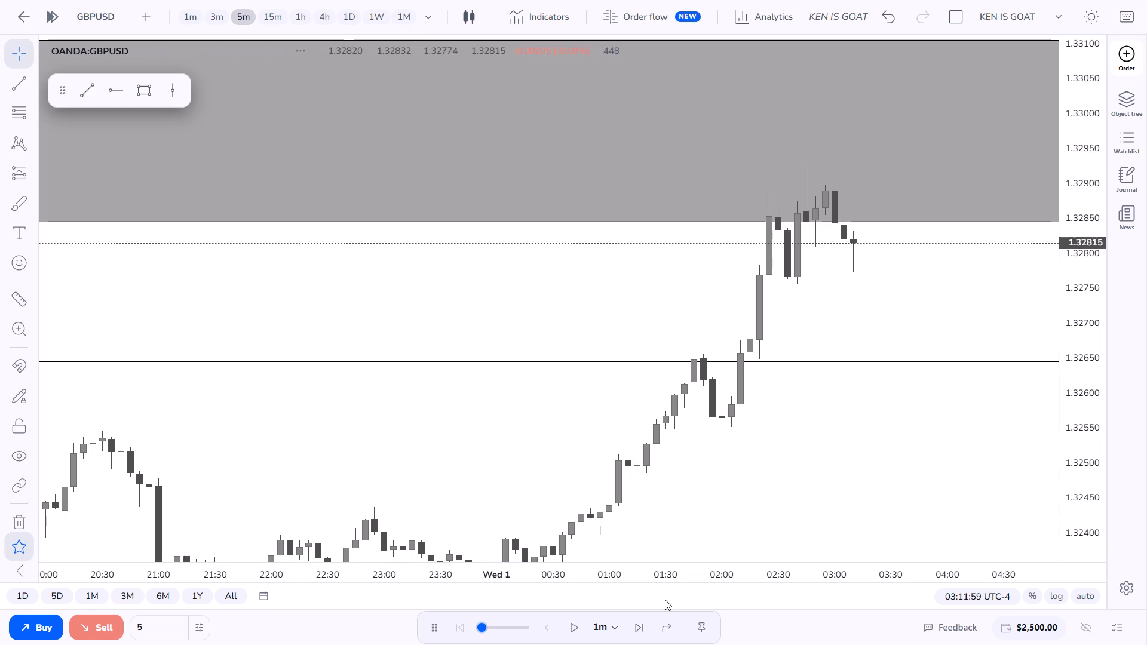
{"action": "left_click", "coordinate": [642, 632]}
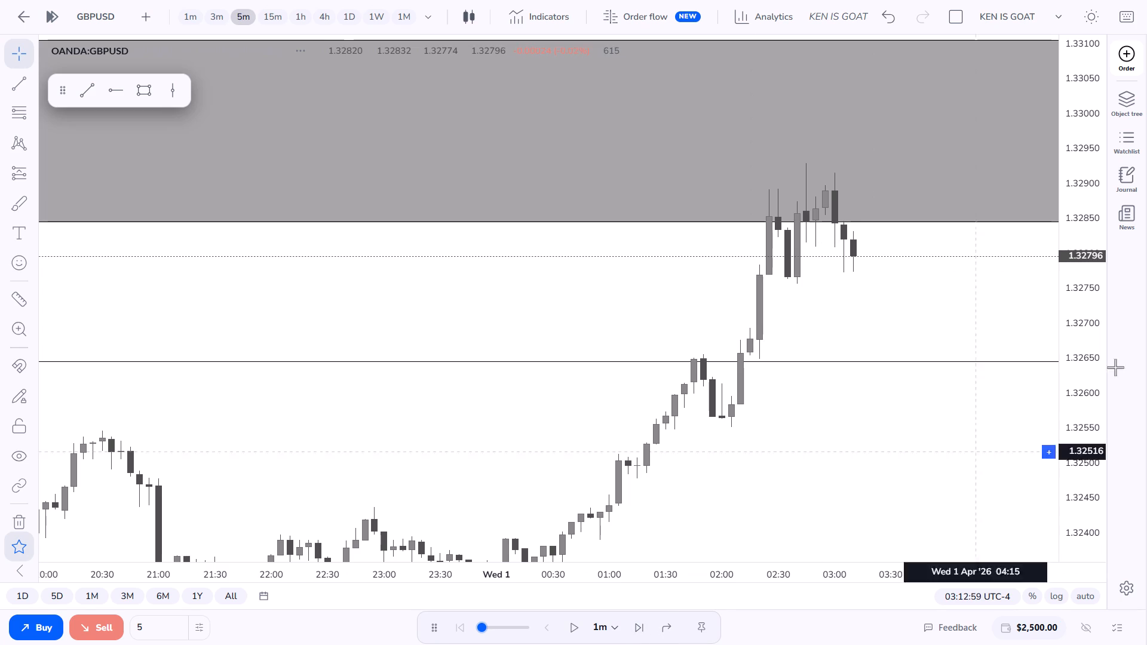
Frame the latest candles closely at the gap rectangle's lower edge and advance the replay minute by minute to 03:24:59.
{"action": "left_click_drag", "start_coordinate": [1097, 377], "coordinate": [1094, 183]}
{"action": "scroll", "coordinate": [890, 263], "scroll_direction": "up", "scroll_amount": 1}
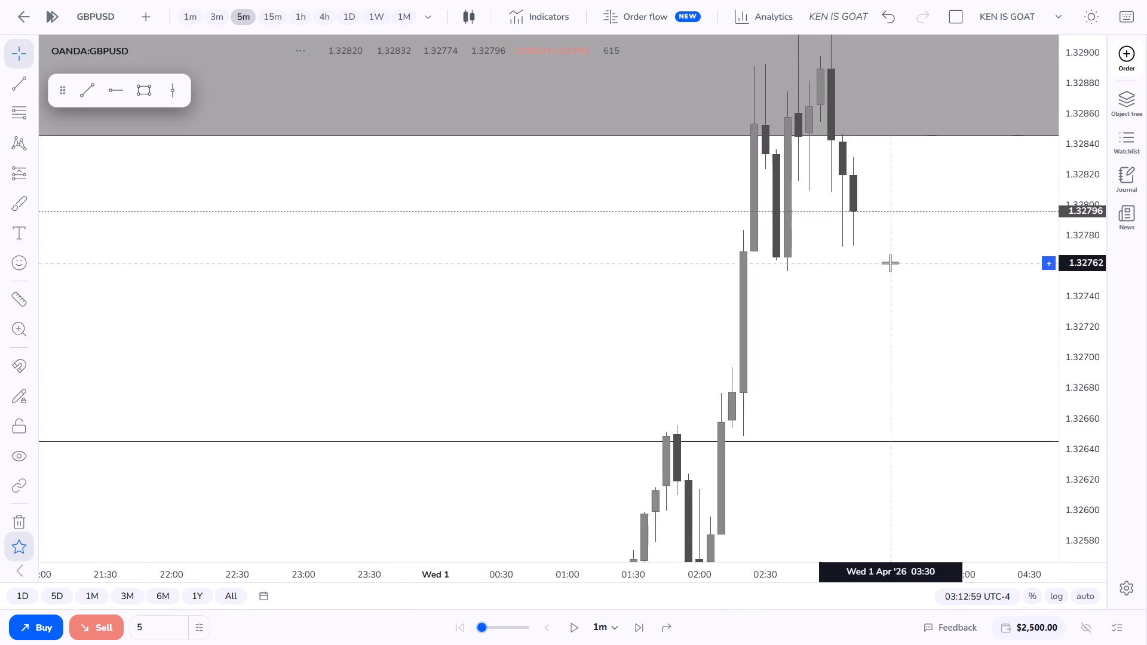
{"action": "scroll", "coordinate": [890, 263], "scroll_direction": "up", "scroll_amount": 1}
{"action": "left_click_drag", "start_coordinate": [824, 235], "coordinate": [795, 335]}
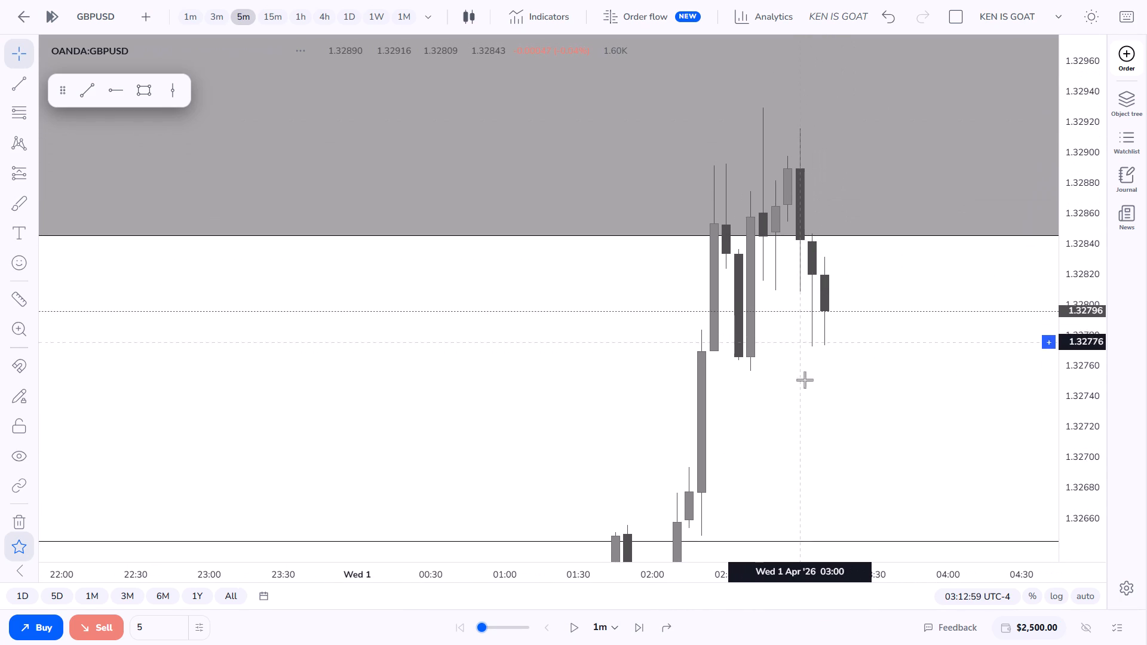
{"action": "left_click", "coordinate": [646, 626]}
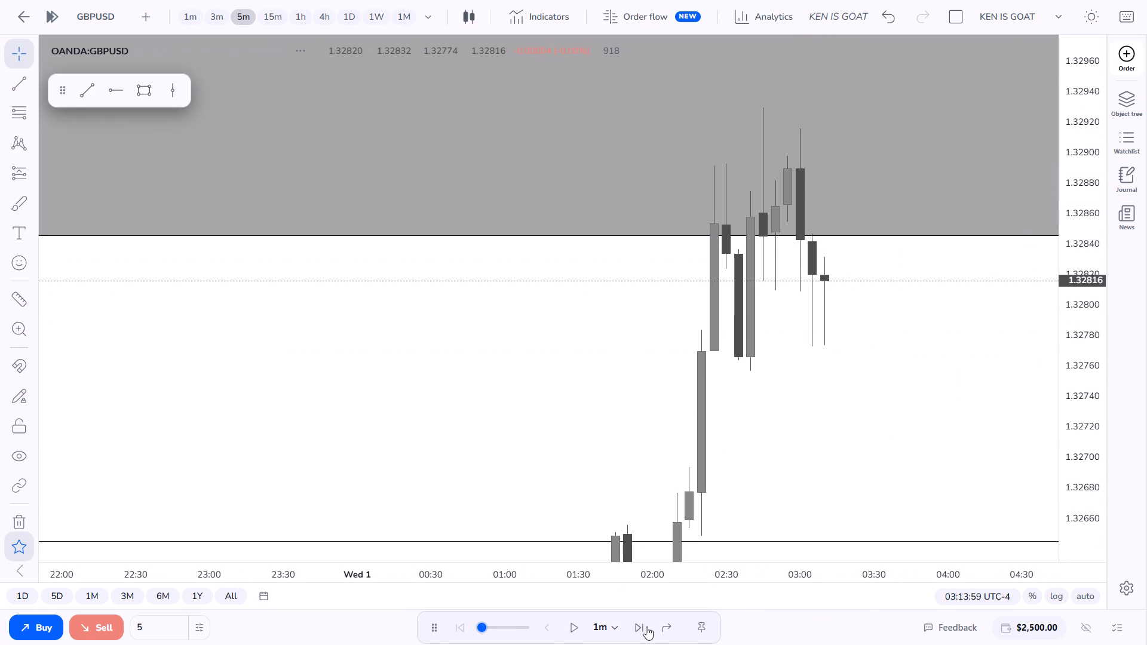
{"action": "left_click", "coordinate": [646, 626]}
{"action": "left_click", "coordinate": [646, 626]}
{"action": "left_click", "coordinate": [646, 626]}
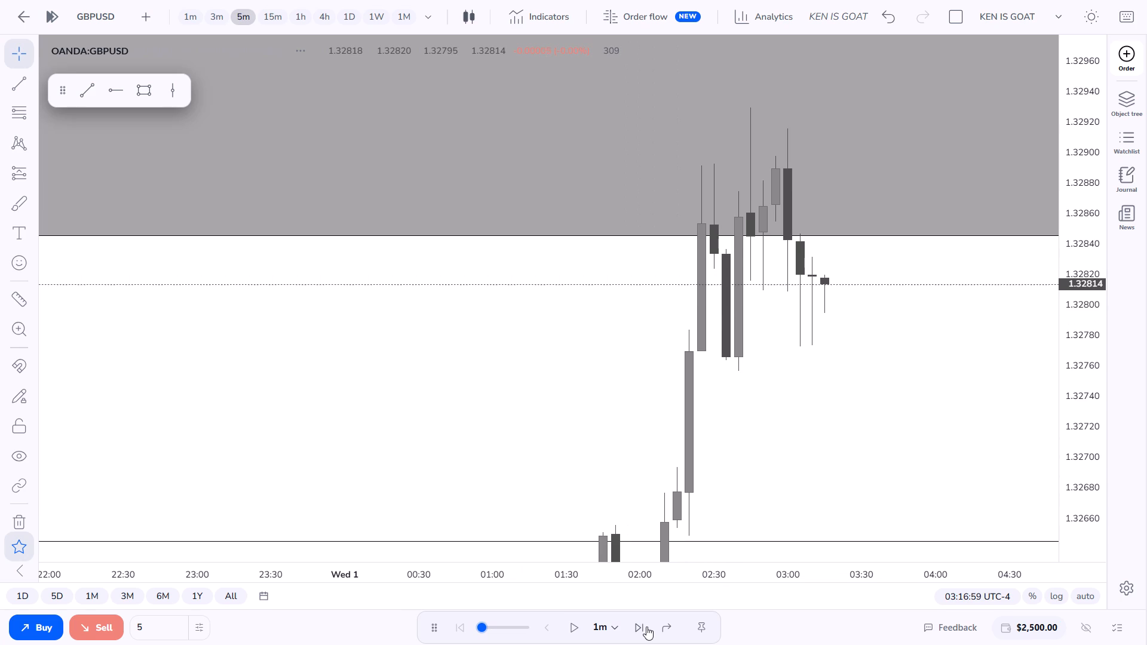
{"action": "left_click", "coordinate": [646, 626]}
{"action": "left_click", "coordinate": [646, 626]}
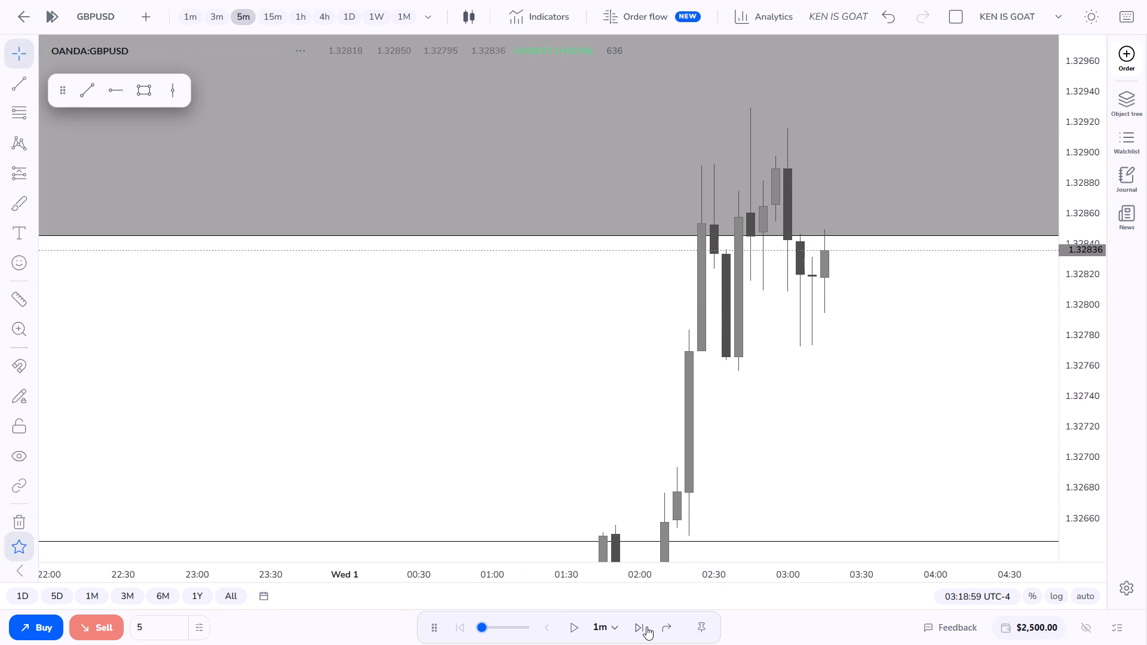
{"action": "left_click", "coordinate": [646, 626]}
{"action": "left_click", "coordinate": [646, 626]}
{"action": "left_click", "coordinate": [646, 626]}
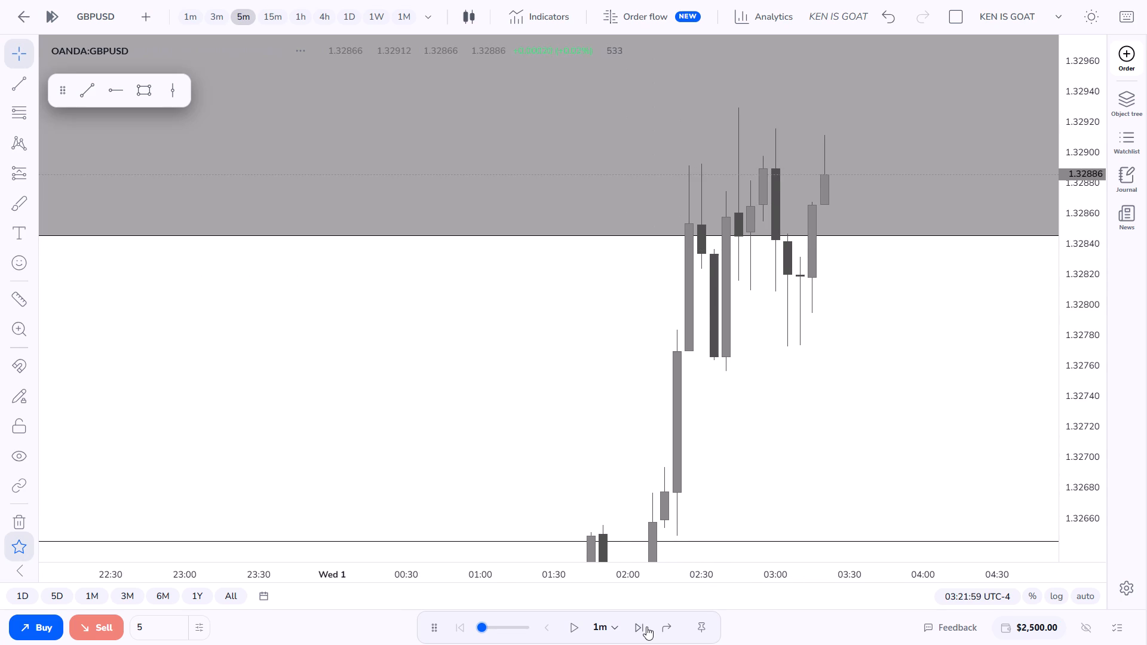
{"action": "left_click", "coordinate": [646, 626]}
{"action": "left_click", "coordinate": [646, 626]}
{"action": "left_click", "coordinate": [646, 626]}
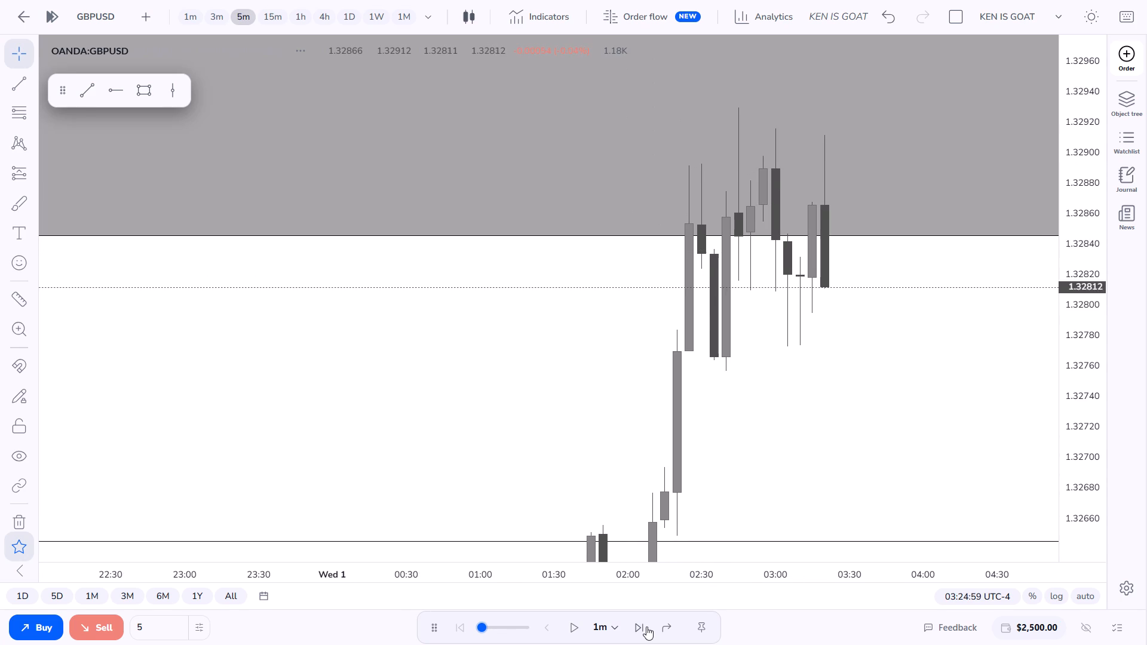
Advance the replay minute by minute on the 5m timeframe to 03:37:59, following price below the gap rectangle.
{"action": "left_click", "coordinate": [646, 626]}
{"action": "left_click", "coordinate": [646, 626]}
{"action": "left_click", "coordinate": [646, 626]}
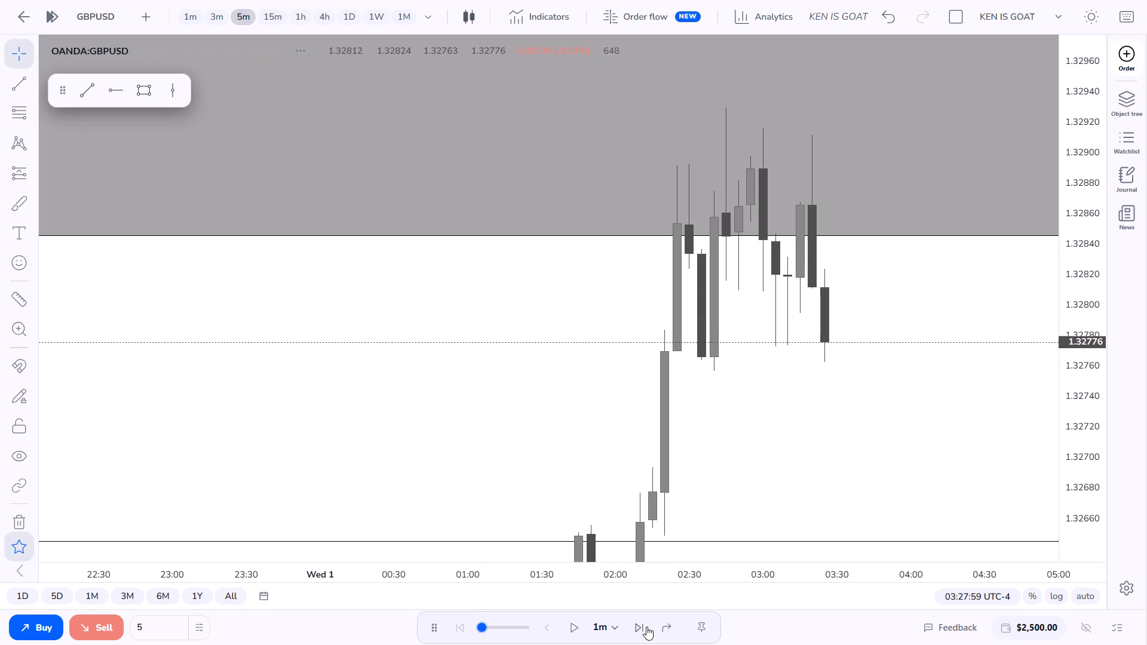
{"action": "left_click", "coordinate": [646, 626]}
{"action": "left_click", "coordinate": [646, 626]}
{"action": "left_click", "coordinate": [646, 626]}
{"action": "left_click", "coordinate": [646, 626]}
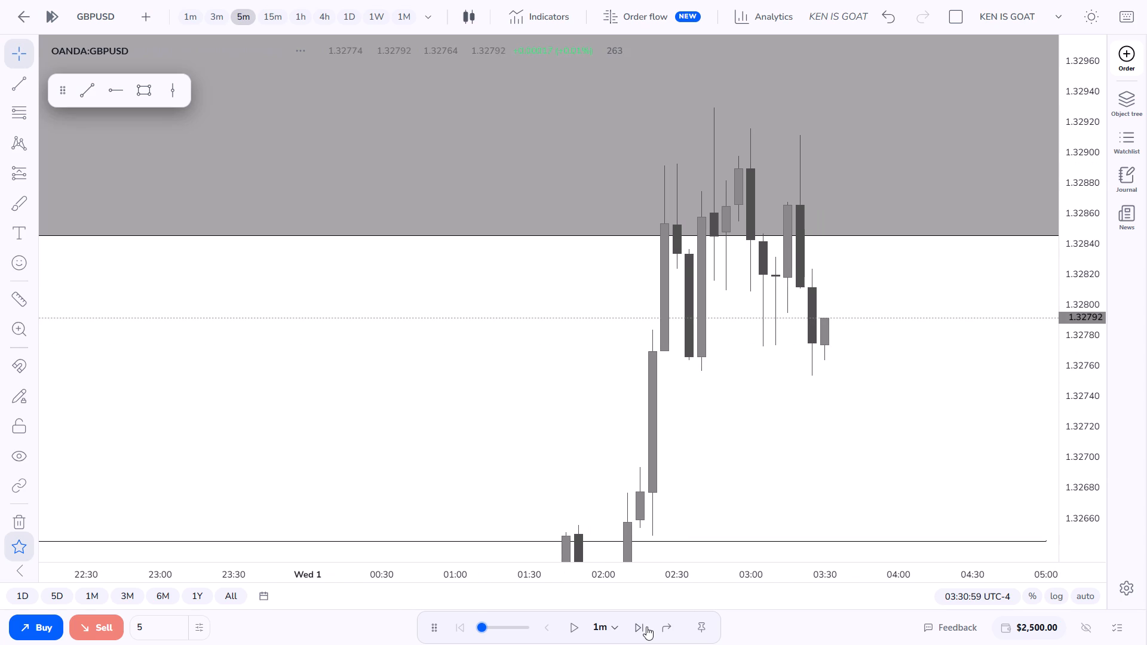
{"action": "left_click", "coordinate": [646, 626]}
{"action": "left_click", "coordinate": [646, 626]}
{"action": "left_click", "coordinate": [646, 626]}
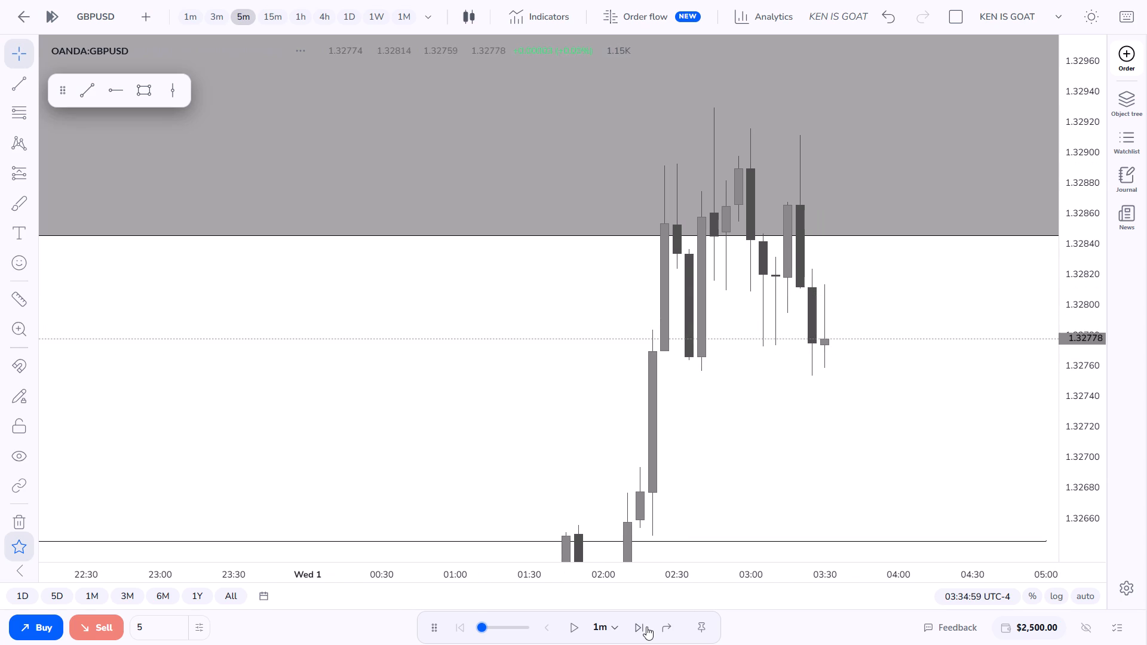
{"action": "left_click", "coordinate": [646, 626]}
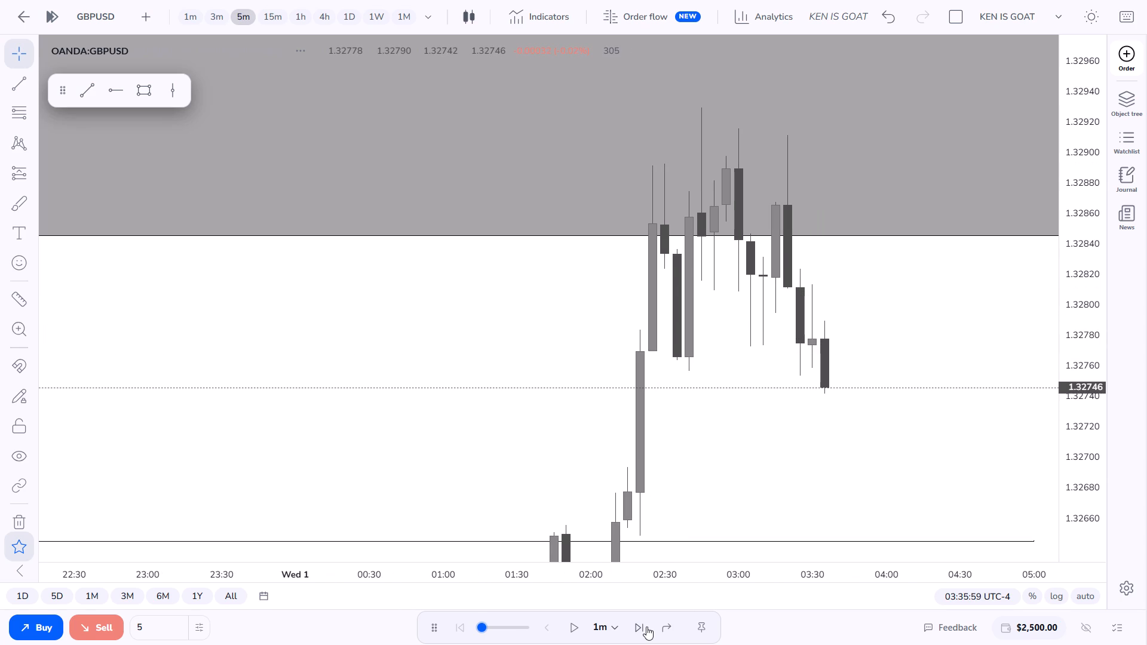
{"action": "left_click", "coordinate": [646, 626]}
{"action": "left_click", "coordinate": [646, 626]}
{"action": "left_click", "coordinate": [646, 626]}
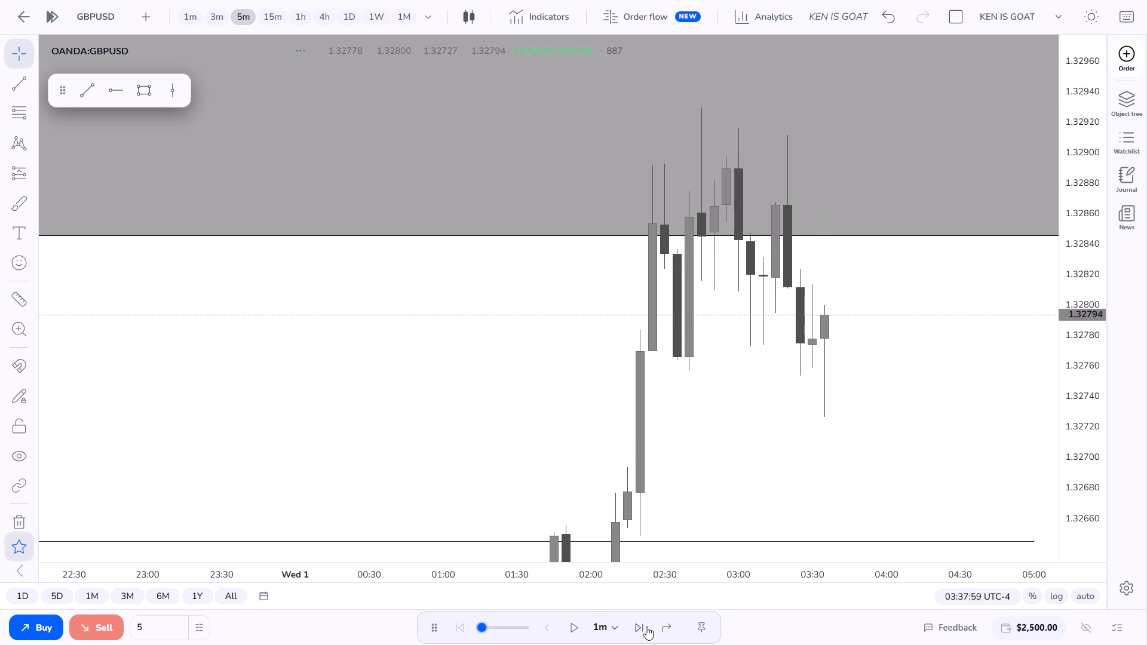
Continue advancing the replay minute by minute to 03:50:59, following price toward the horizontal level below the gap rectangle.
{"action": "left_click", "coordinate": [646, 626]}
{"action": "left_click", "coordinate": [646, 626]}
{"action": "left_click", "coordinate": [646, 626]}
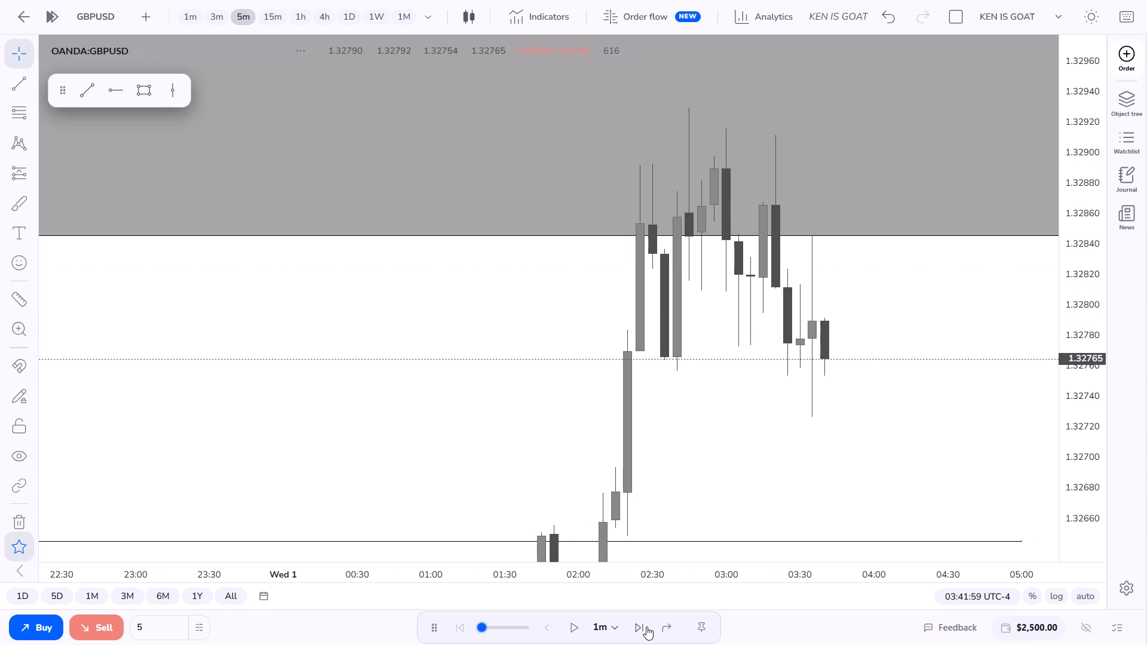
{"action": "left_click", "coordinate": [646, 626]}
{"action": "left_click", "coordinate": [646, 626]}
{"action": "left_click", "coordinate": [646, 626]}
{"action": "left_click", "coordinate": [646, 626]}
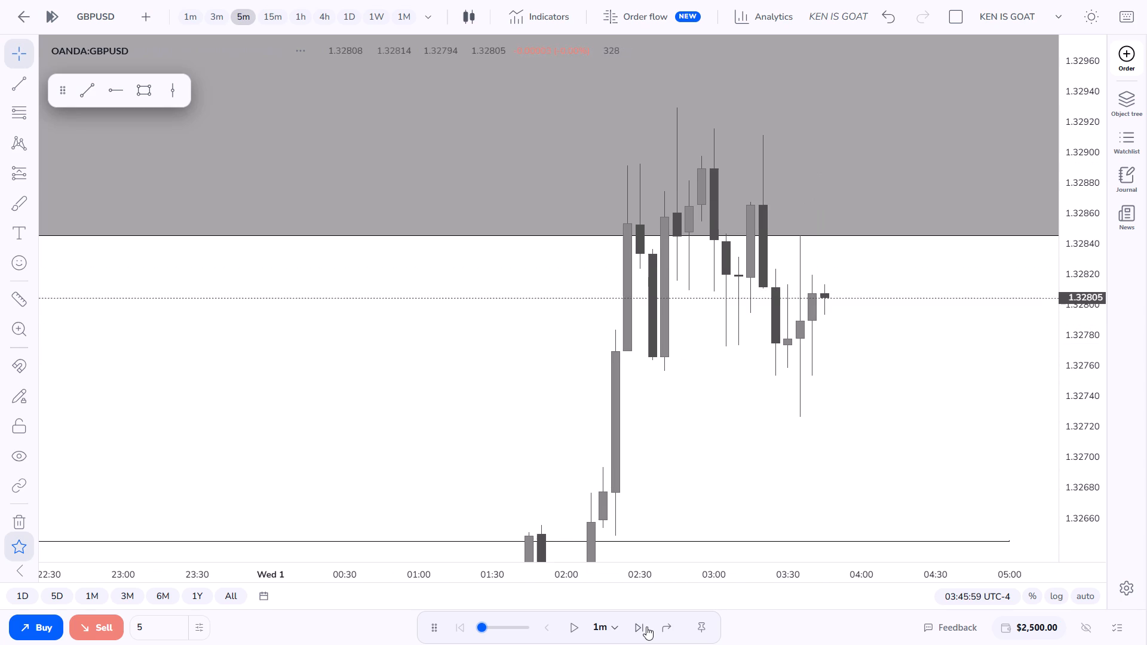
{"action": "left_click", "coordinate": [646, 626]}
{"action": "left_click", "coordinate": [646, 626]}
{"action": "left_click", "coordinate": [646, 626]}
{"action": "left_click", "coordinate": [646, 626]}
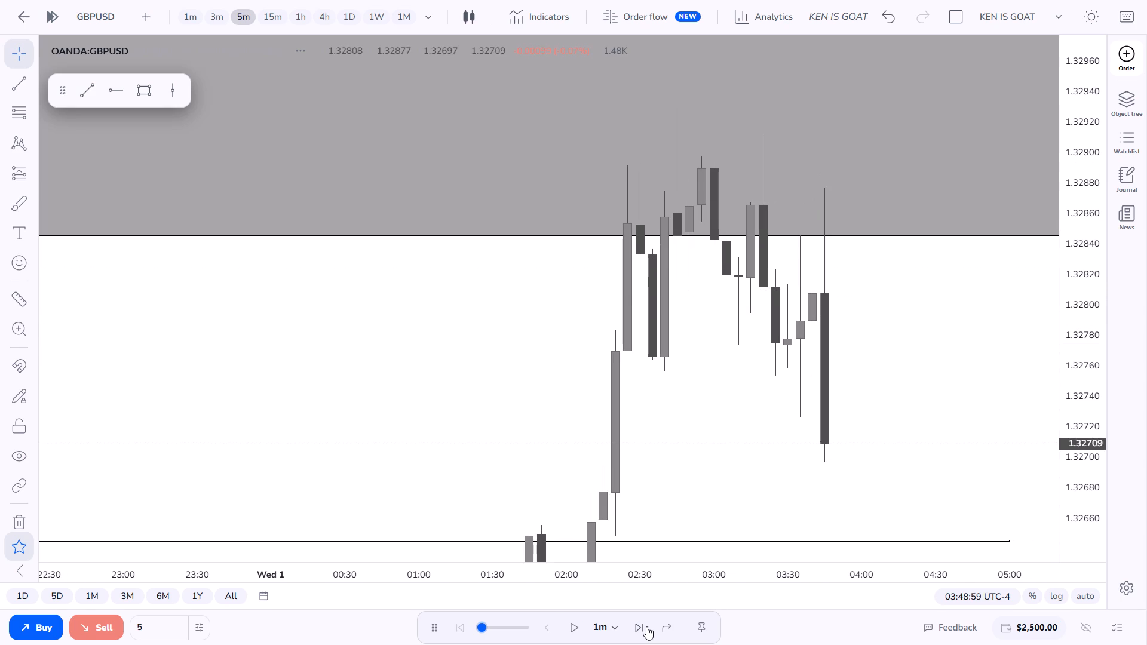
{"action": "left_click", "coordinate": [646, 626]}
Frame the full gap rectangle with the horizontal level below it and advance the replay minute by minute to 03:55:59.
{"action": "left_click_drag", "start_coordinate": [1065, 403], "coordinate": [1050, 553]}
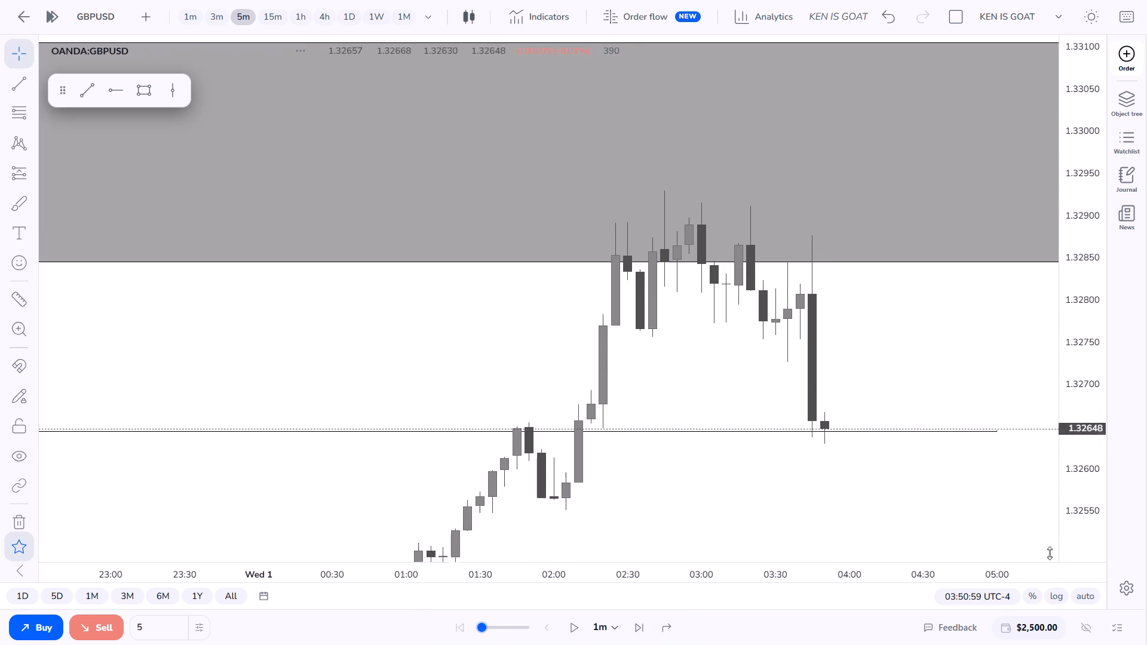
{"action": "left_click_drag", "start_coordinate": [1050, 553], "coordinate": [1042, 511]}
{"action": "left_click_drag", "start_coordinate": [1092, 453], "coordinate": [939, 542]}
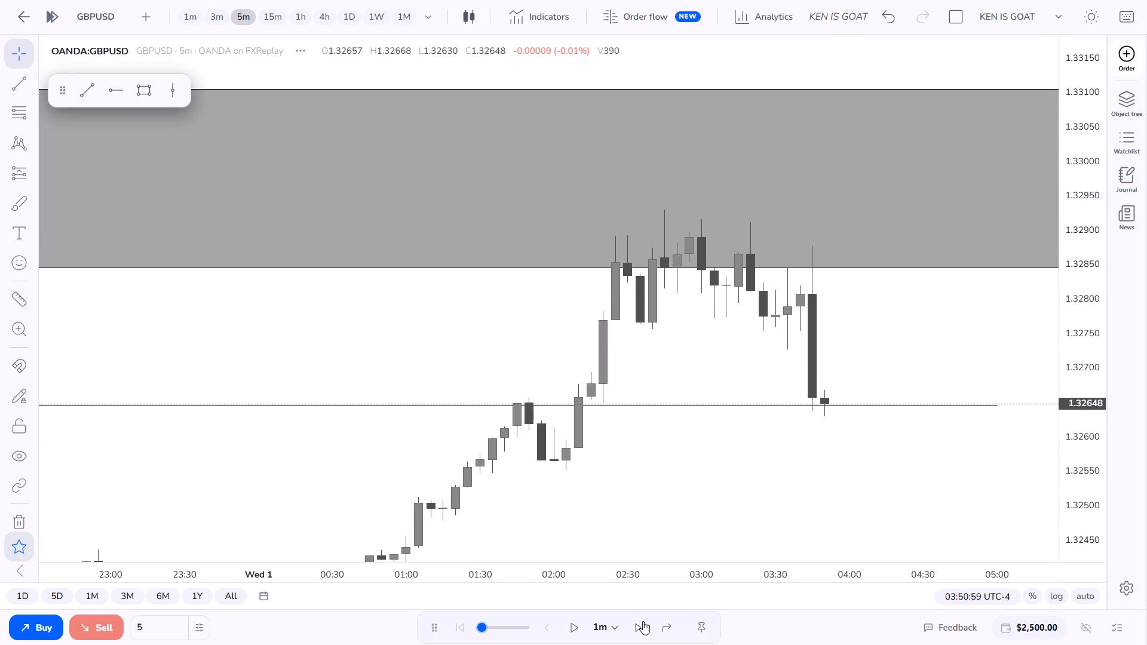
{"action": "left_click", "coordinate": [645, 635]}
{"action": "left_click", "coordinate": [645, 635]}
{"action": "left_click", "coordinate": [645, 635]}
{"action": "left_click", "coordinate": [645, 635]}
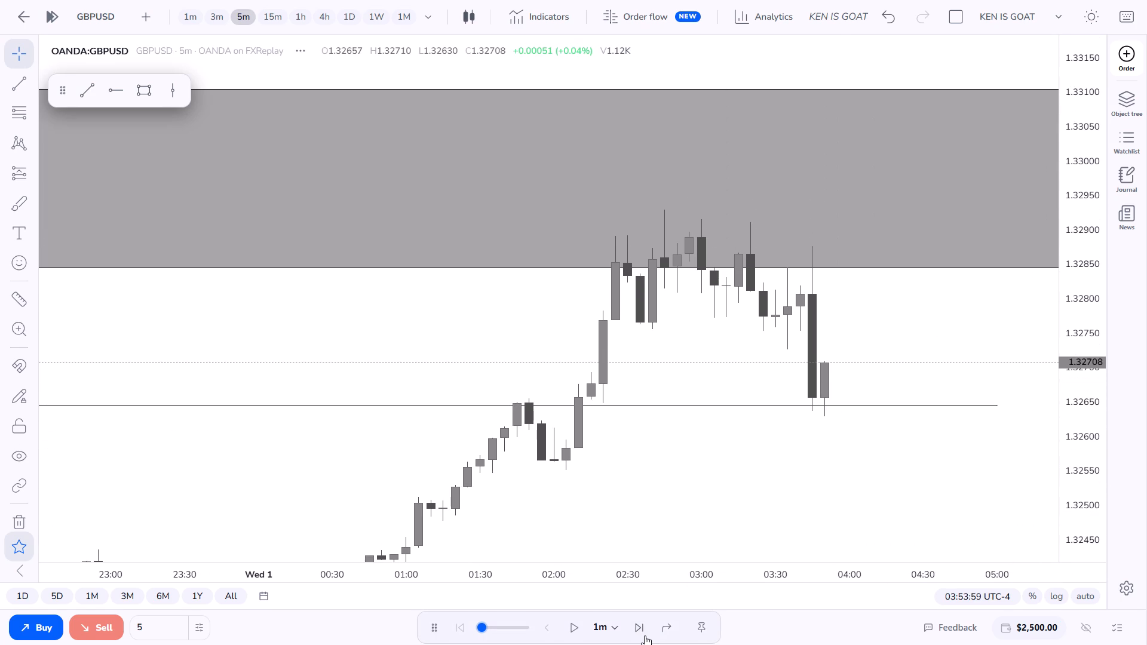
{"action": "left_click", "coordinate": [645, 635]}
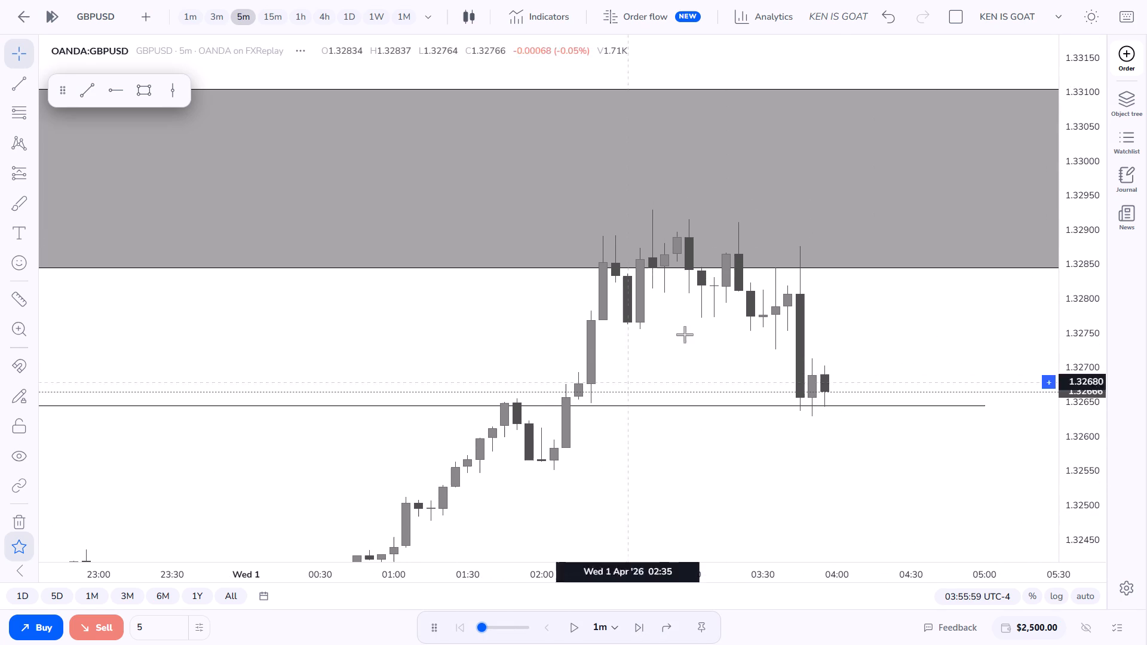
Draw a short position beside the latest candles with entry at 1.32729 and its stop at 1.32891, inside the gap rectangle.
{"action": "left_click_drag", "start_coordinate": [766, 390], "coordinate": [714, 346]}
{"action": "scroll", "coordinate": [714, 346], "scroll_direction": "down", "scroll_amount": 1}
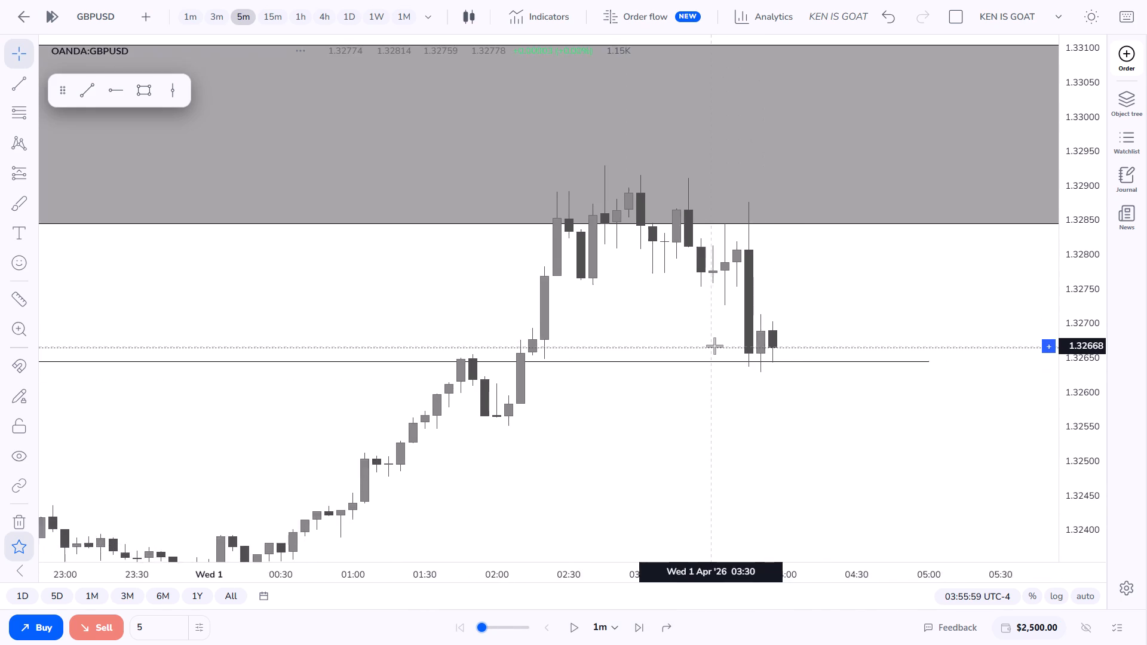
{"action": "scroll", "coordinate": [714, 346], "scroll_direction": "down", "scroll_amount": 1}
{"action": "scroll", "coordinate": [593, 369], "scroll_direction": "down", "scroll_amount": 3}
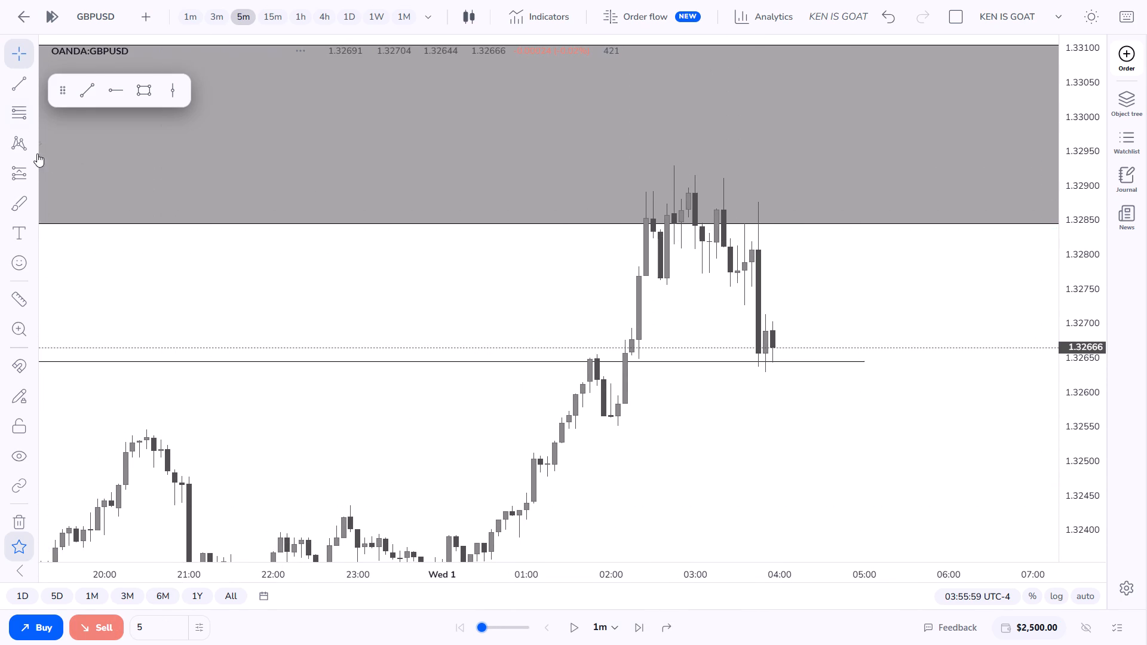
{"action": "left_click", "coordinate": [32, 174]}
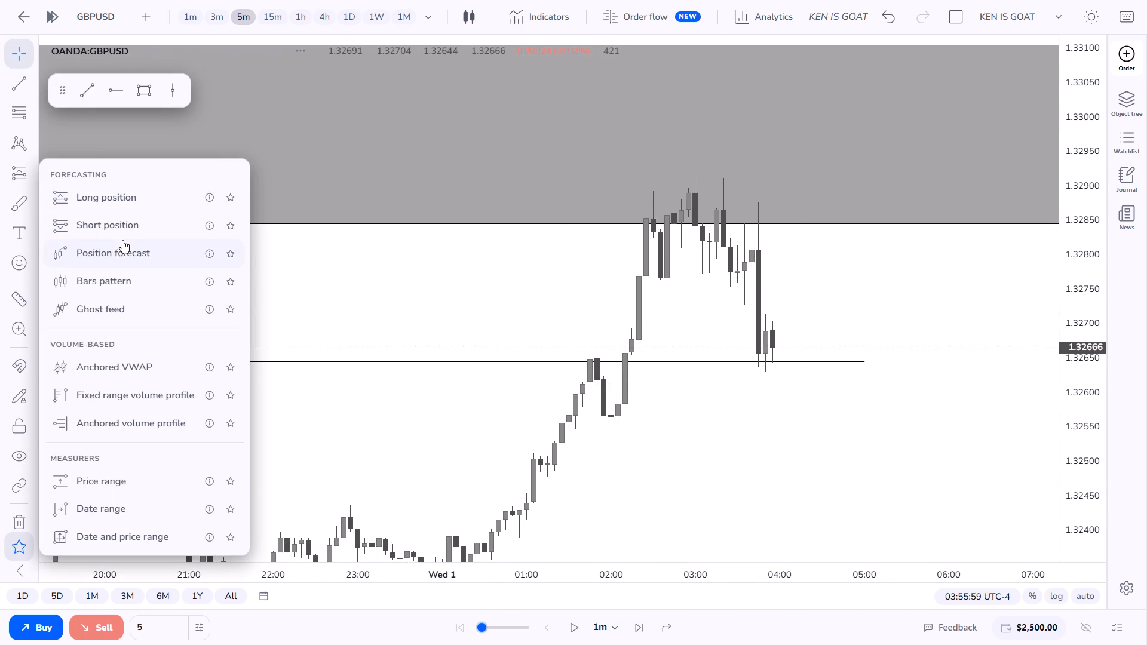
{"action": "left_click", "coordinate": [130, 232]}
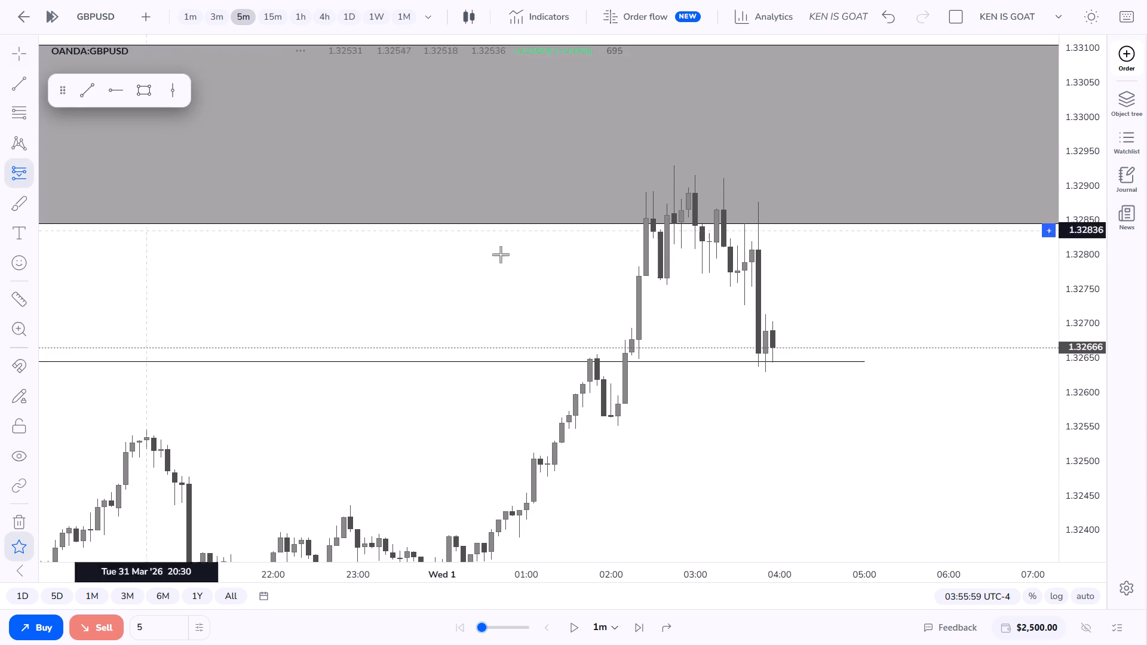
{"action": "left_click", "coordinate": [762, 303]}
{"action": "left_click_drag", "start_coordinate": [915, 271], "coordinate": [895, 289]}
{"action": "left_click_drag", "start_coordinate": [812, 269], "coordinate": [806, 229]}
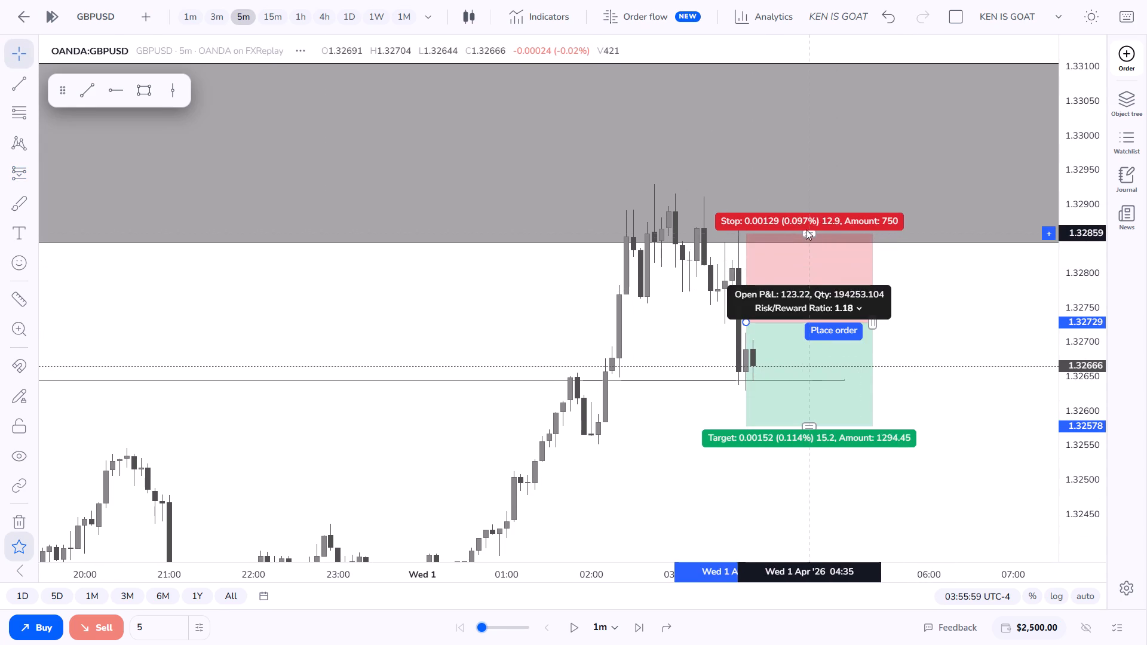
{"action": "left_click_drag", "start_coordinate": [806, 229], "coordinate": [802, 210]}
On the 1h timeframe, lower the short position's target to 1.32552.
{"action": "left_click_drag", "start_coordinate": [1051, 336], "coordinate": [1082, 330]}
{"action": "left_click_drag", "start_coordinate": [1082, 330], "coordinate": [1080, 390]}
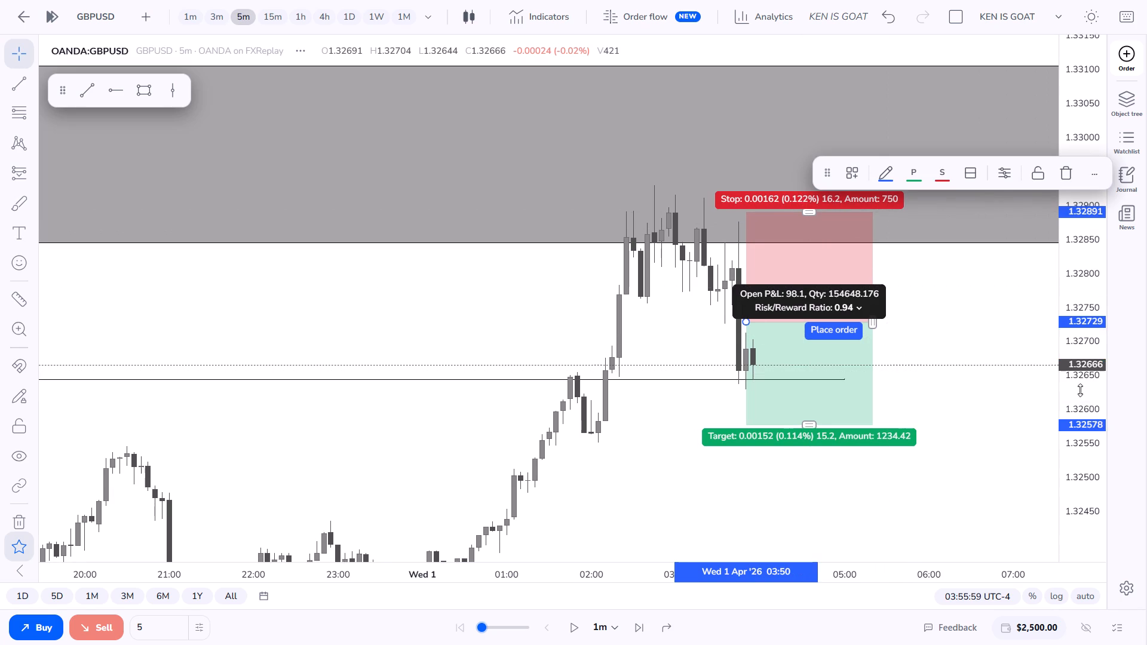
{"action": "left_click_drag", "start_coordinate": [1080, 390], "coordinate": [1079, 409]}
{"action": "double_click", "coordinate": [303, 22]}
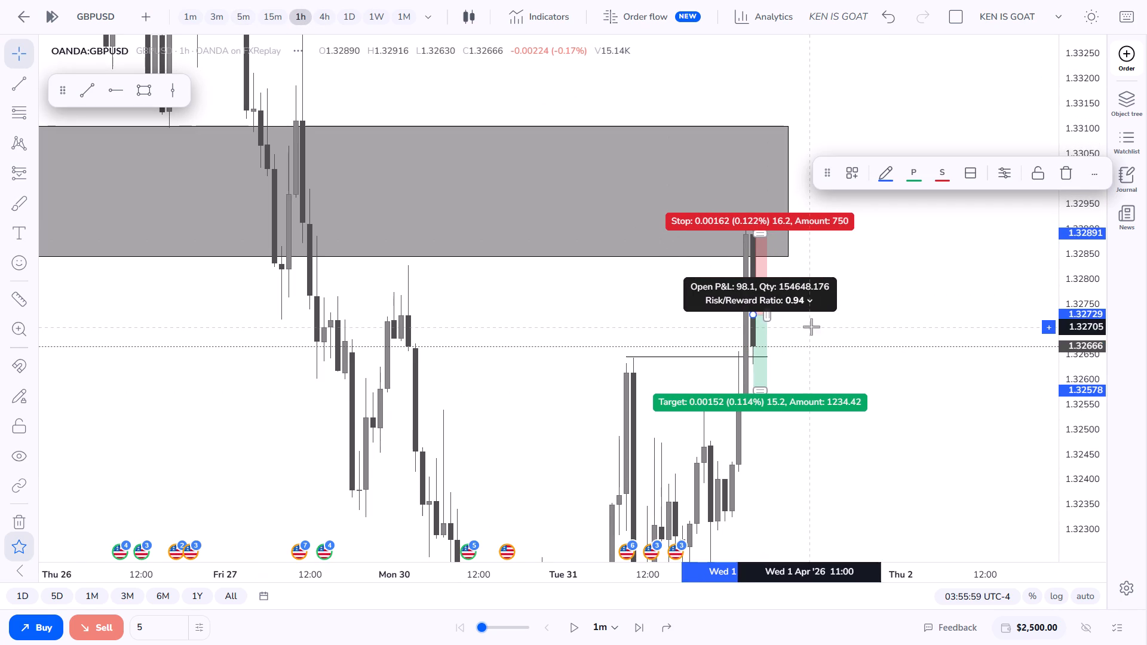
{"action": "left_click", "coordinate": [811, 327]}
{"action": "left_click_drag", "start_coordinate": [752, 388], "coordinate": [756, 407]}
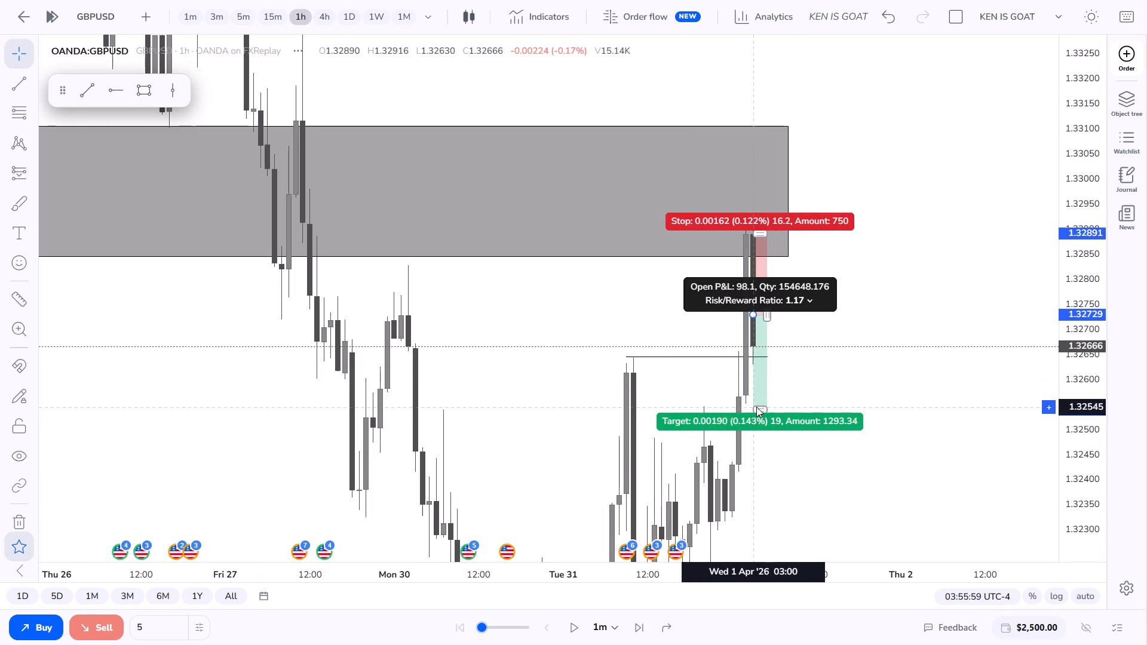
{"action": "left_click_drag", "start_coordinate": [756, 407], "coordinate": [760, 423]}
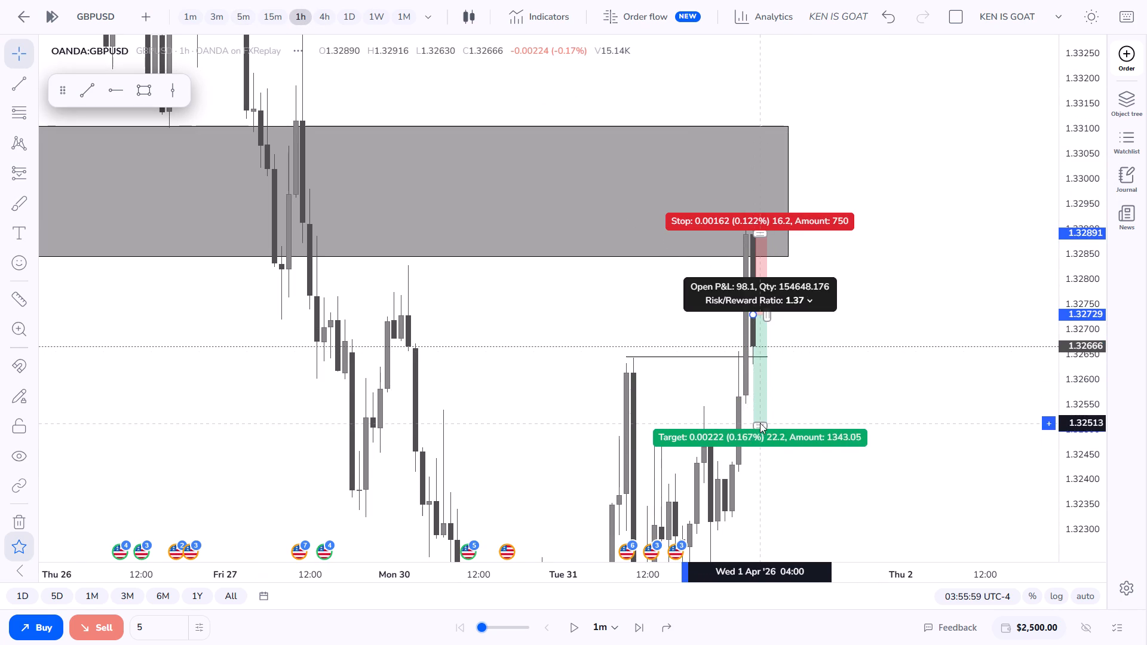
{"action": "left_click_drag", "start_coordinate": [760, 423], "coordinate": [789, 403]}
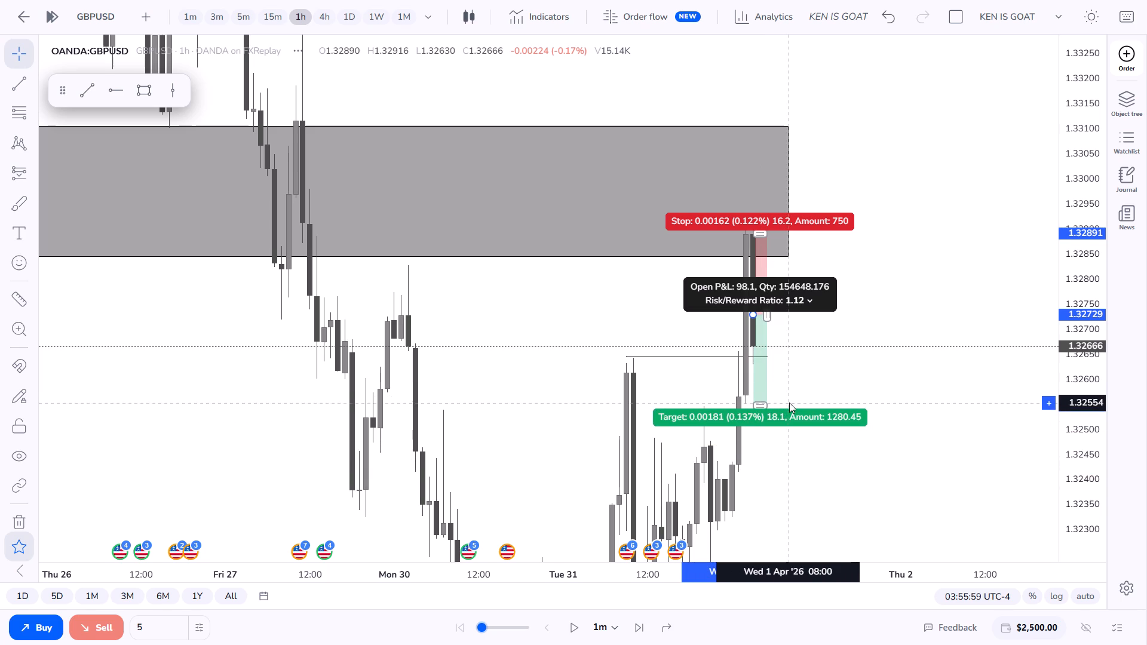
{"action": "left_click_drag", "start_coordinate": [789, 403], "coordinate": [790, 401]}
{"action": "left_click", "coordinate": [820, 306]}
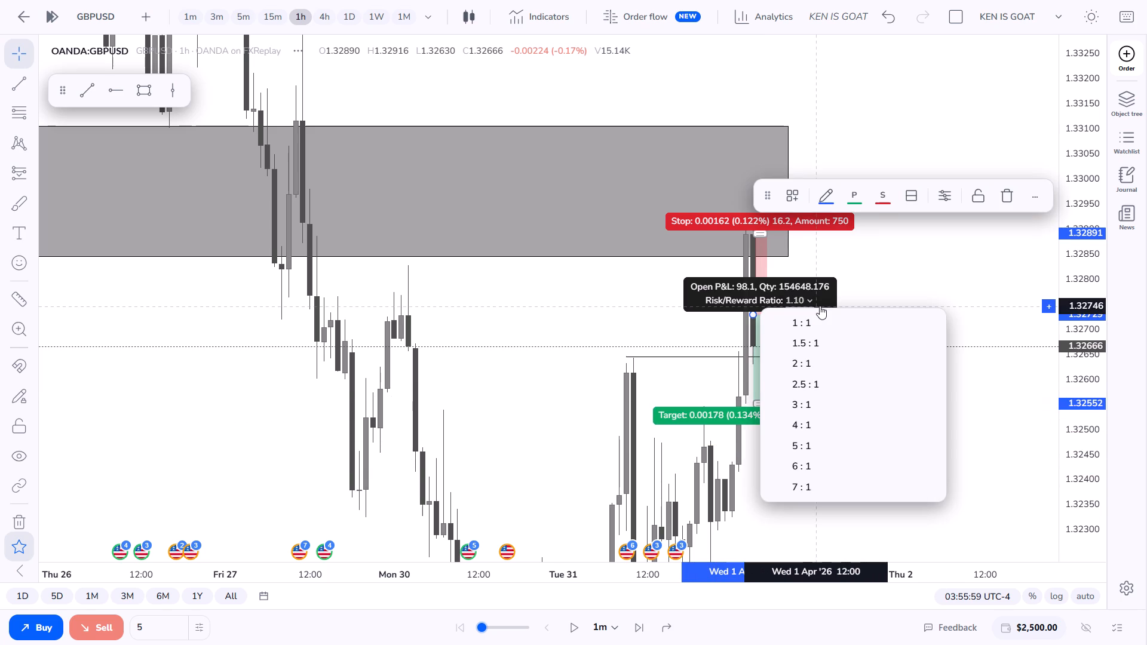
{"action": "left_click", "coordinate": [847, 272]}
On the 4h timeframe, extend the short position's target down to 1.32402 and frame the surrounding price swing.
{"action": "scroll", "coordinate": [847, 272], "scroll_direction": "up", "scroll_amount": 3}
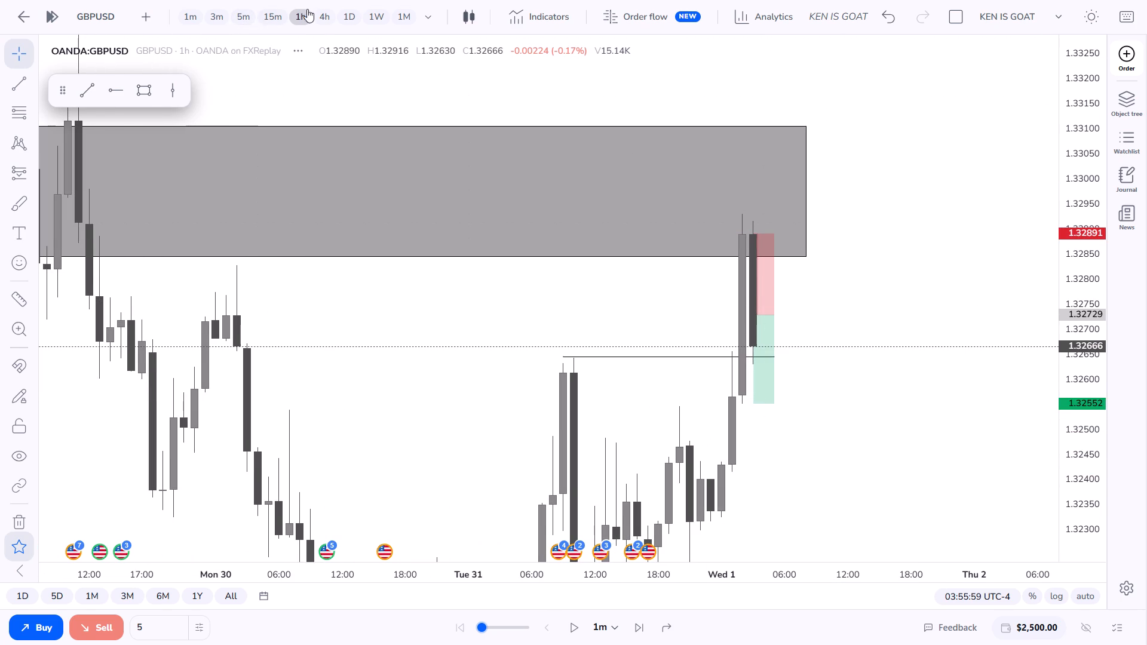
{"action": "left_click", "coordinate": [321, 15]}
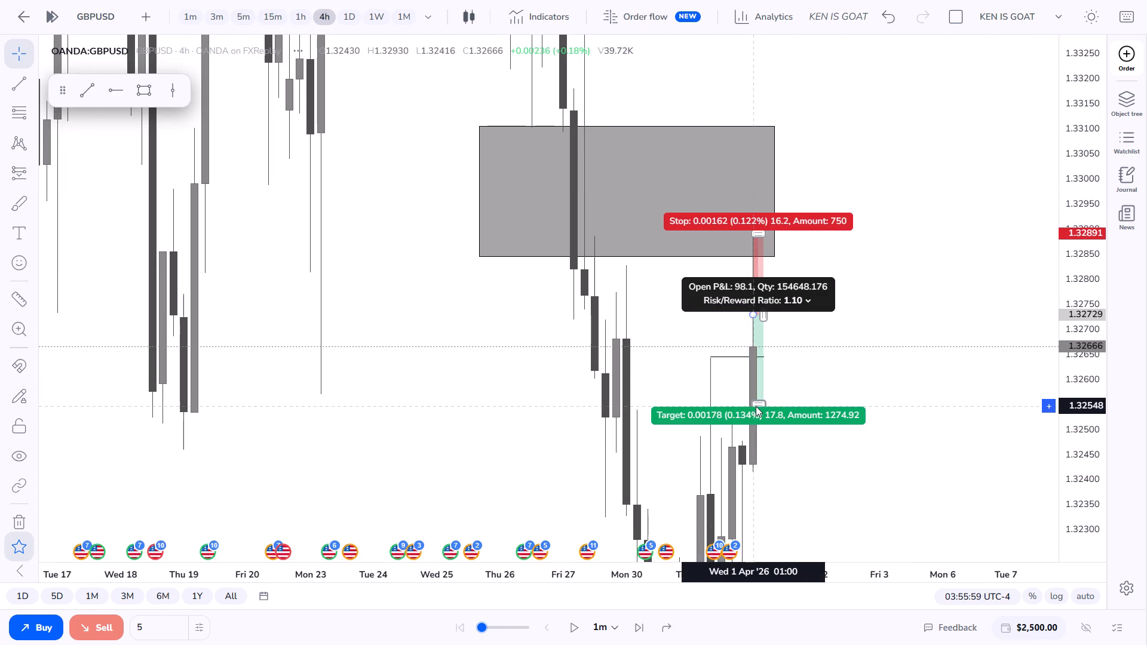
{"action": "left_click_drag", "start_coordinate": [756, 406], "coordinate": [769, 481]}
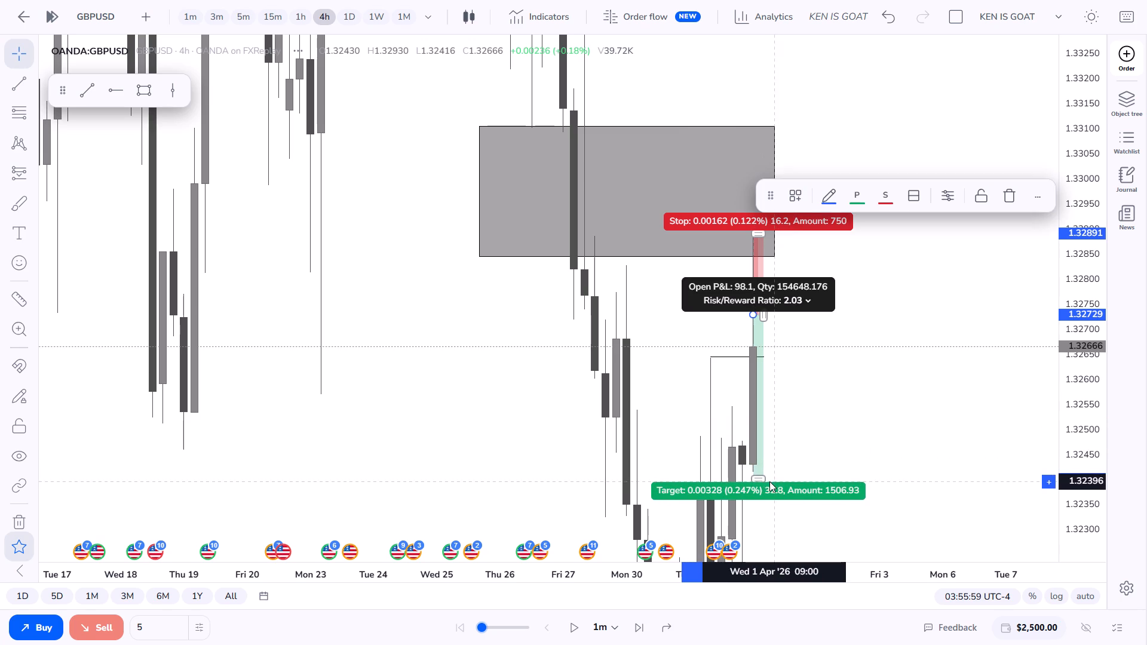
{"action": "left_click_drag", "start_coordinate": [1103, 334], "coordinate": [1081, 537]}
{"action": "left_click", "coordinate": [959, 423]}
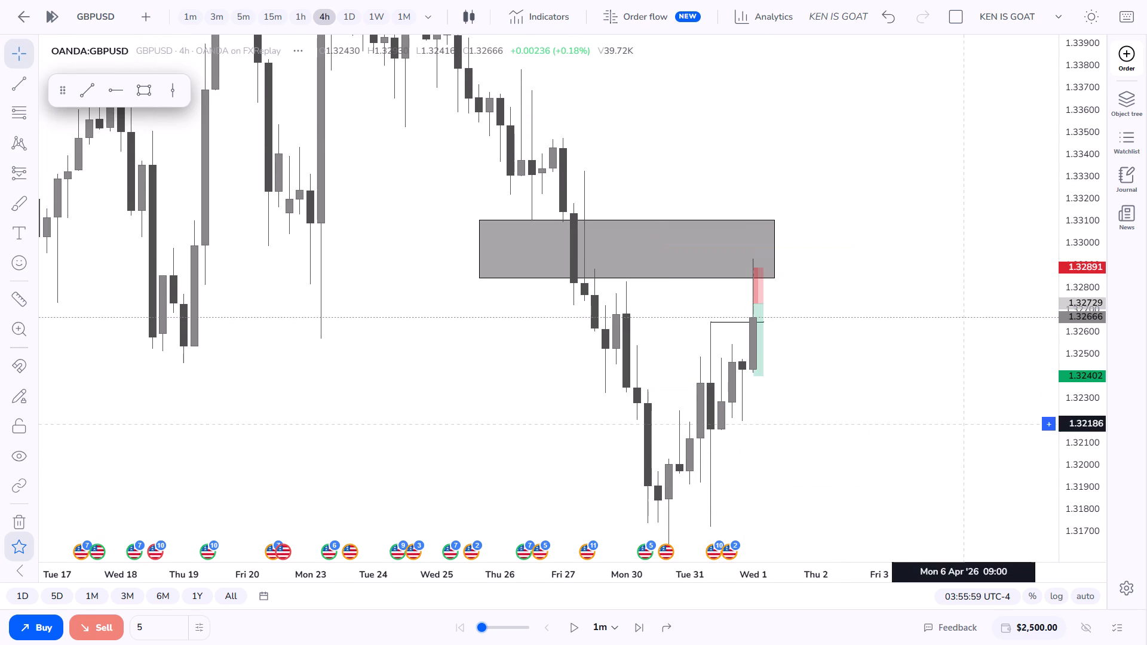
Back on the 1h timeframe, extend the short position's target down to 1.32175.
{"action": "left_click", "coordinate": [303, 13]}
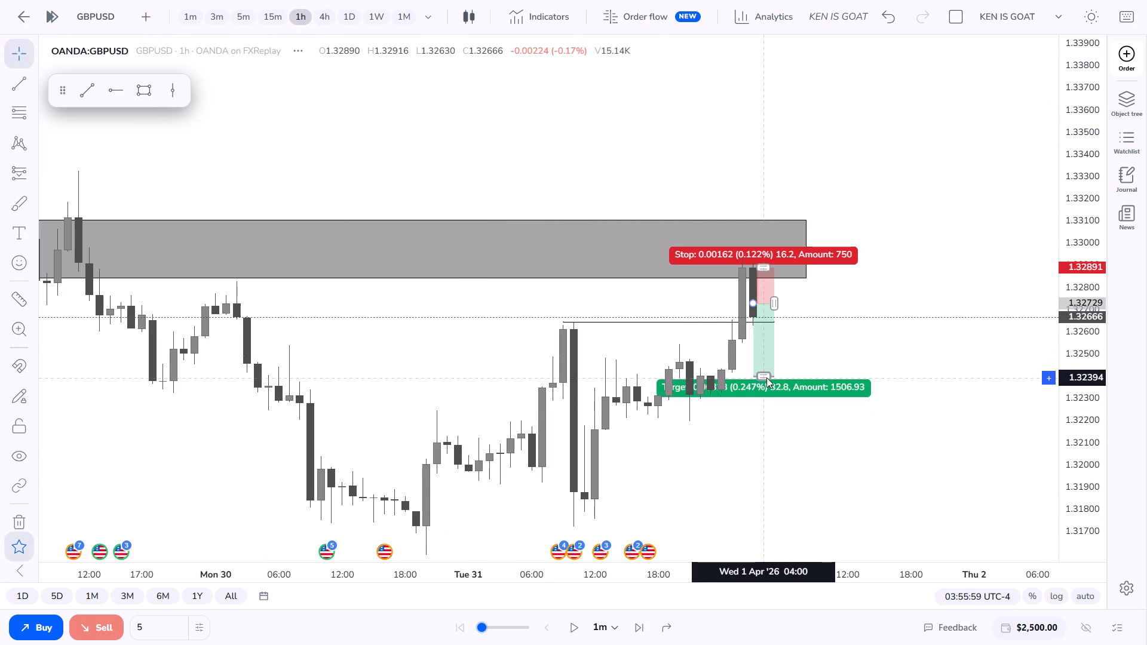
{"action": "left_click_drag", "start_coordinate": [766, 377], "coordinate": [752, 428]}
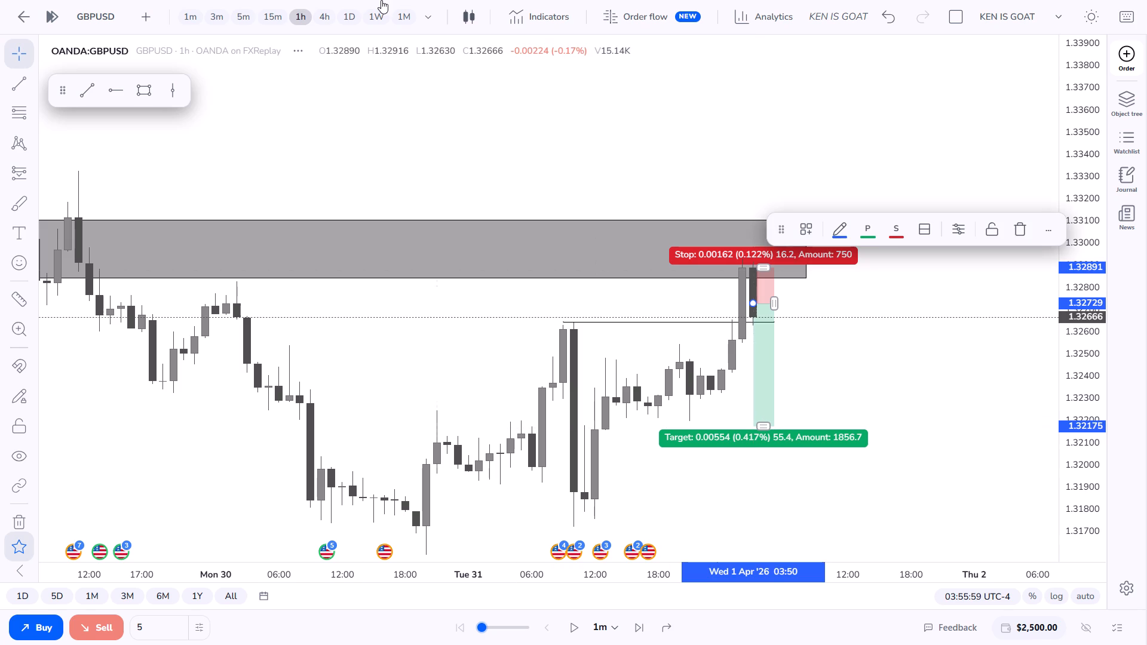
Examine the planned short position against the 1D, 4h, 1h and 15m charts, checking its risk/reward ratio.
{"action": "left_click", "coordinate": [359, 13]}
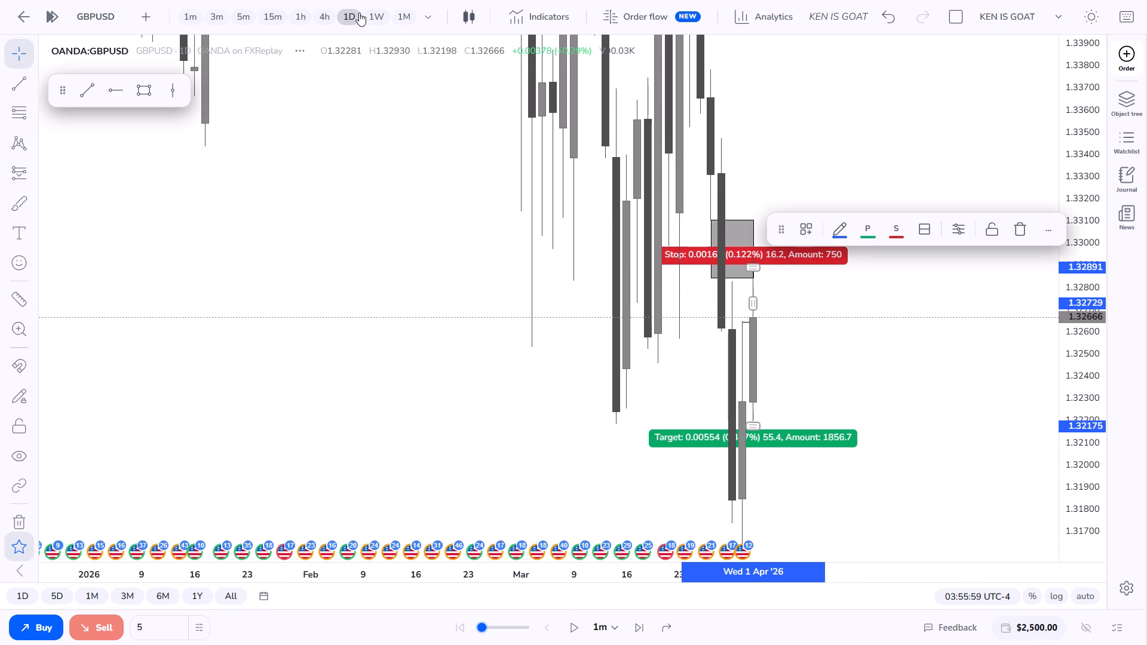
{"action": "left_click", "coordinate": [298, 23]}
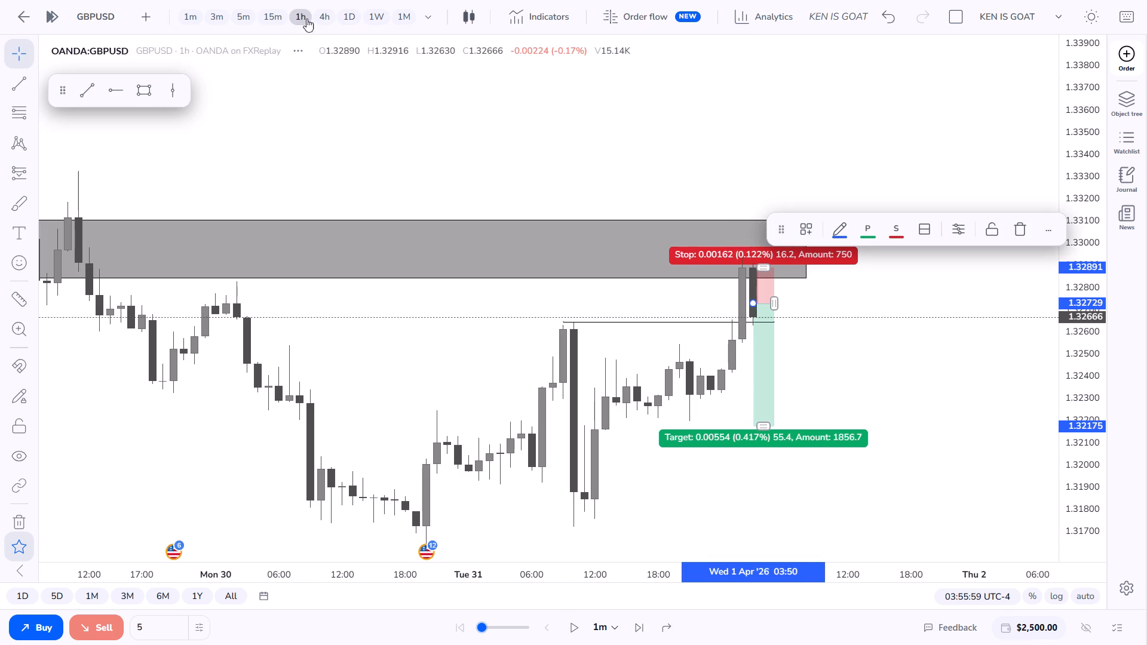
{"action": "left_click", "coordinate": [324, 14]}
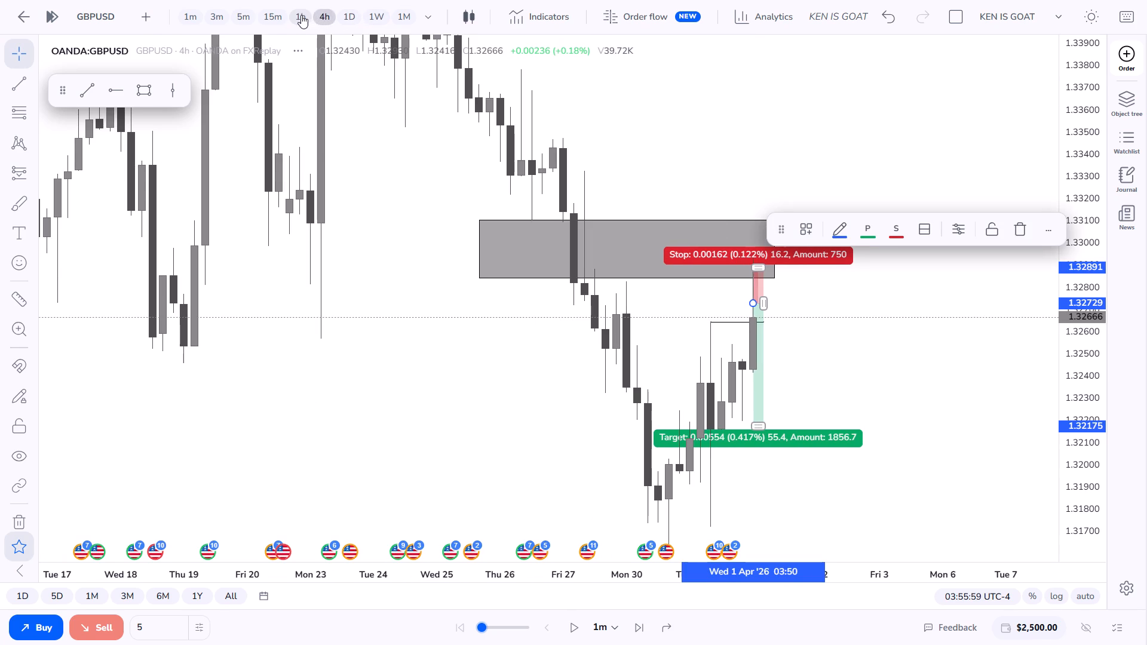
{"action": "left_click_drag", "start_coordinate": [287, 16], "coordinate": [296, 17]}
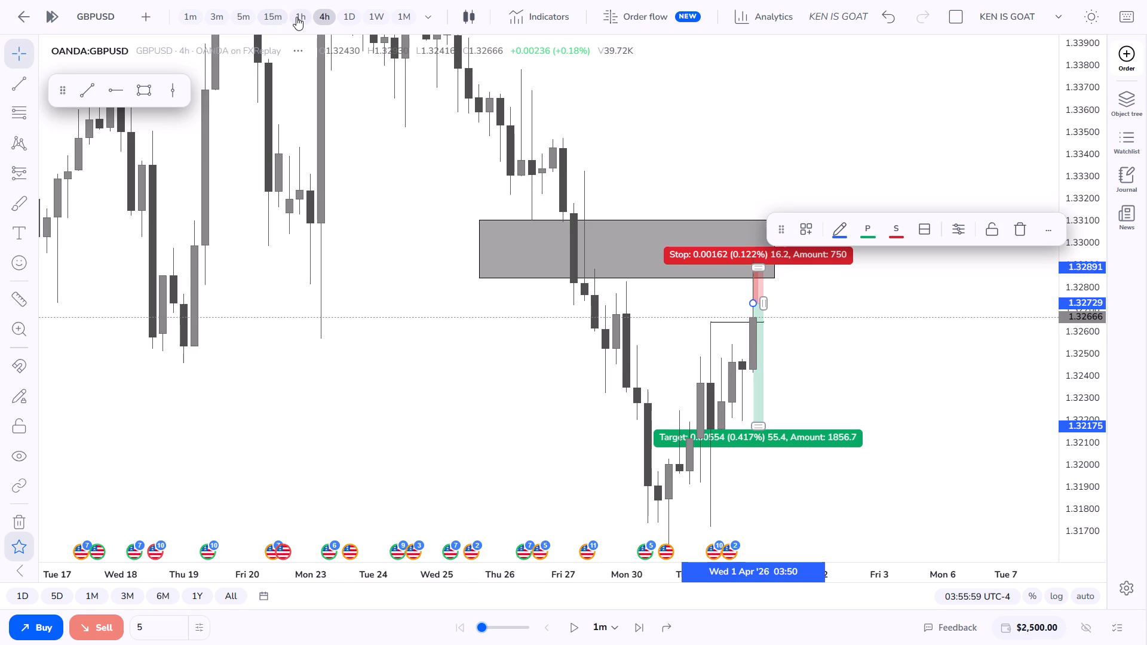
{"action": "left_click", "coordinate": [296, 17]}
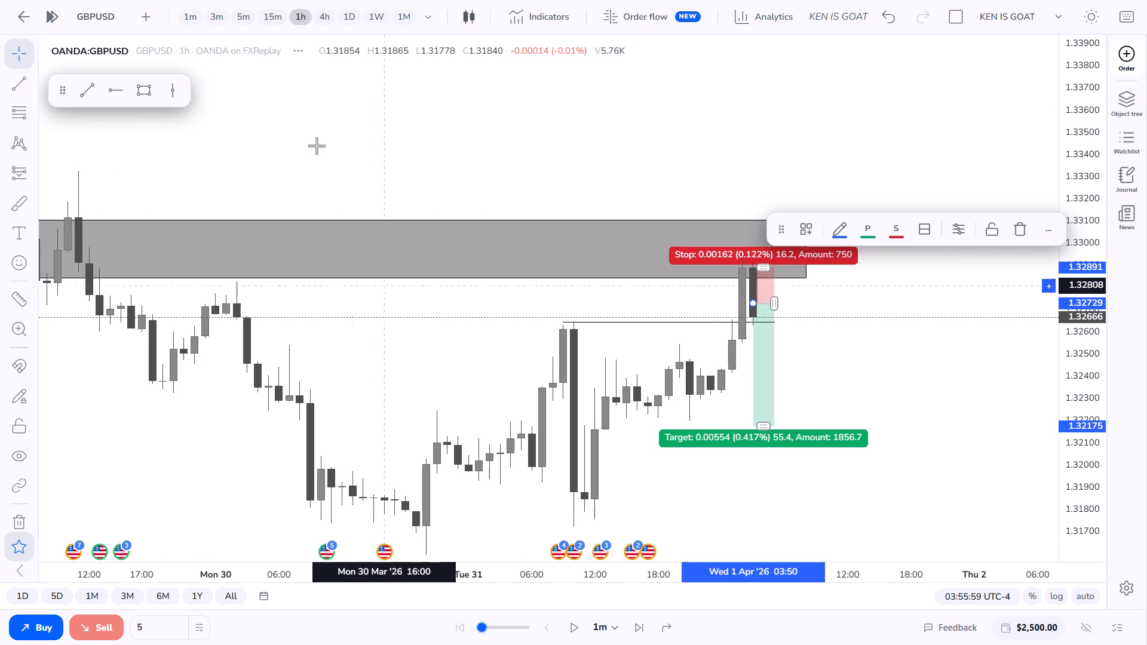
{"action": "left_click", "coordinate": [273, 9]}
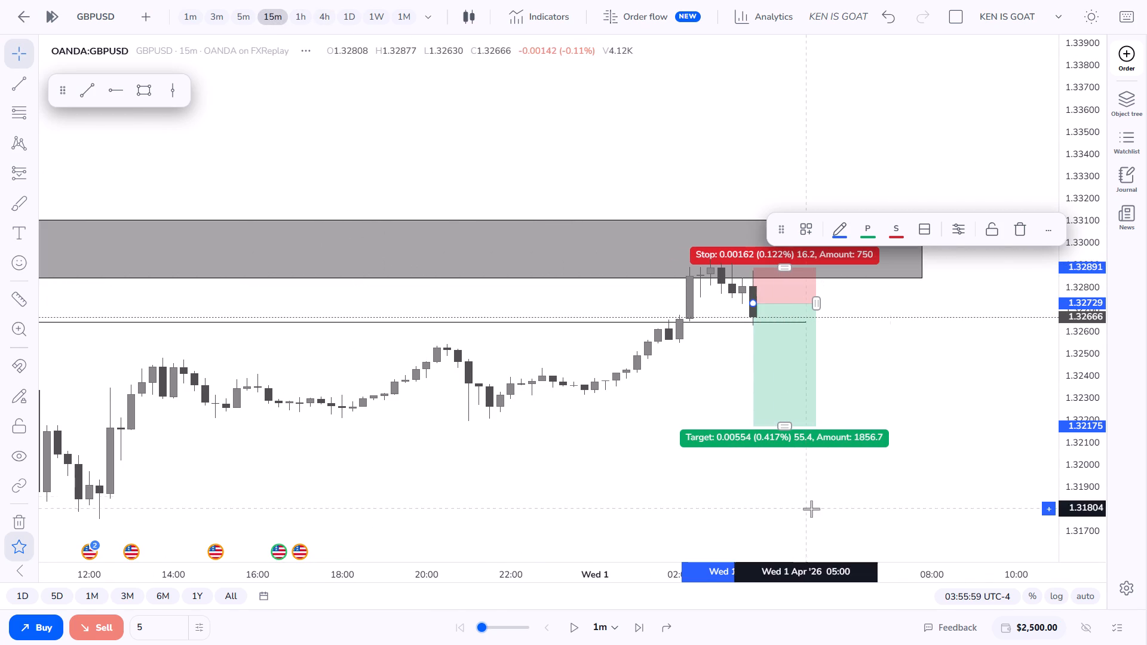
{"action": "left_click_drag", "start_coordinate": [1074, 520], "coordinate": [1073, 337]}
{"action": "left_click", "coordinate": [964, 381]}
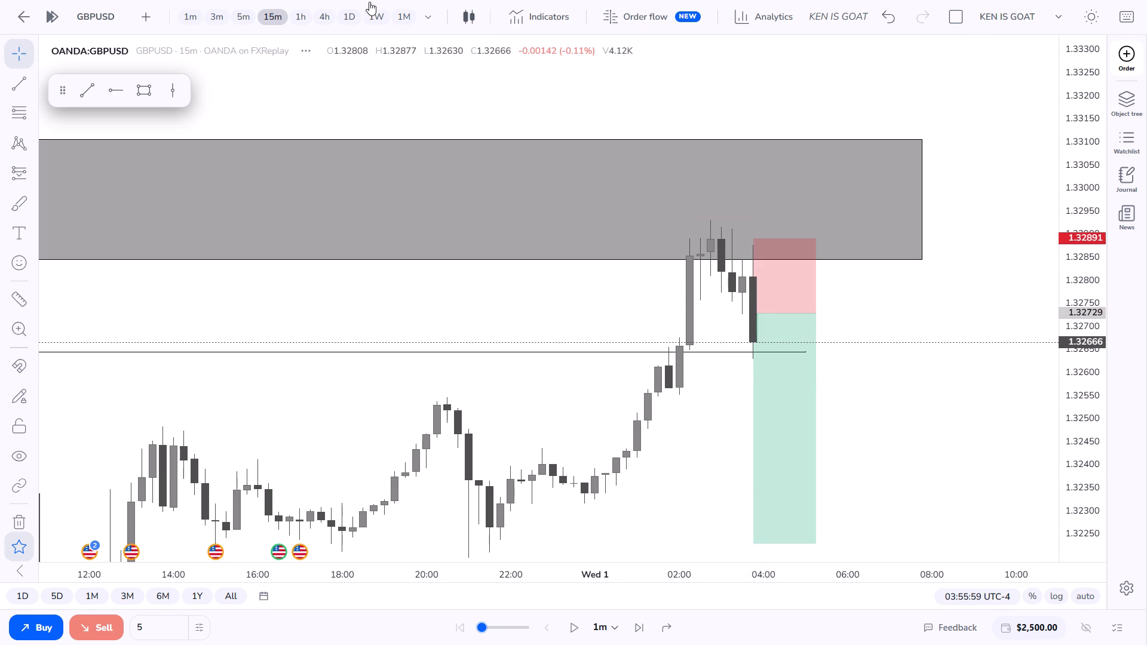
{"action": "left_click", "coordinate": [792, 266]}
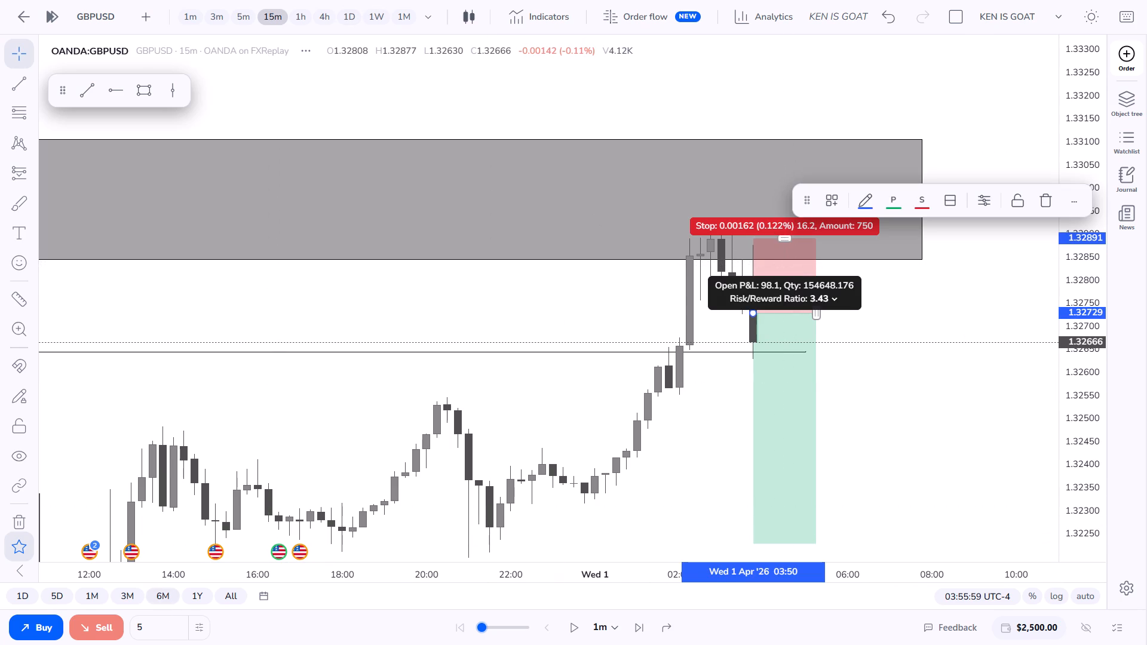
Set the order quantity to 0.2.
{"action": "left_click", "coordinate": [155, 629]}
{"action": "key", "text": "BackSpace"}
{"action": "key", "text": "BackSpace"}
{"action": "key", "text": "BackSpace"}
{"action": "key", "text": "BackSpace"}
{"action": "type", "text": "0.2"}
Delete the short position drawing beside the latest candles.
{"action": "left_click", "coordinate": [799, 366]}
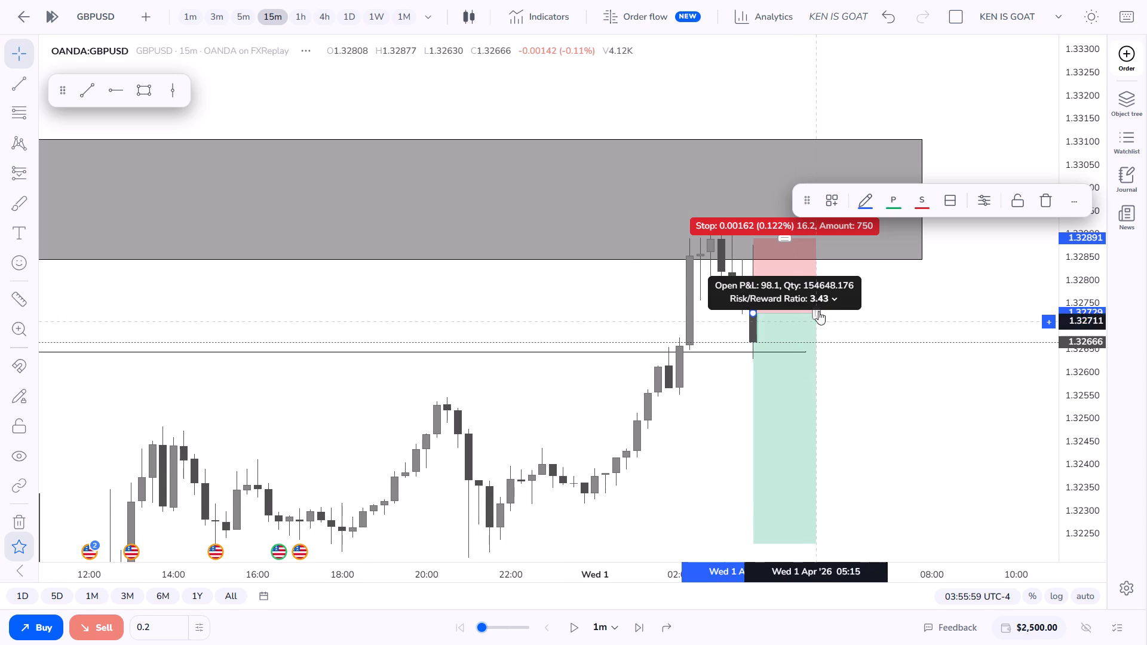
{"action": "left_click", "coordinate": [818, 306]}
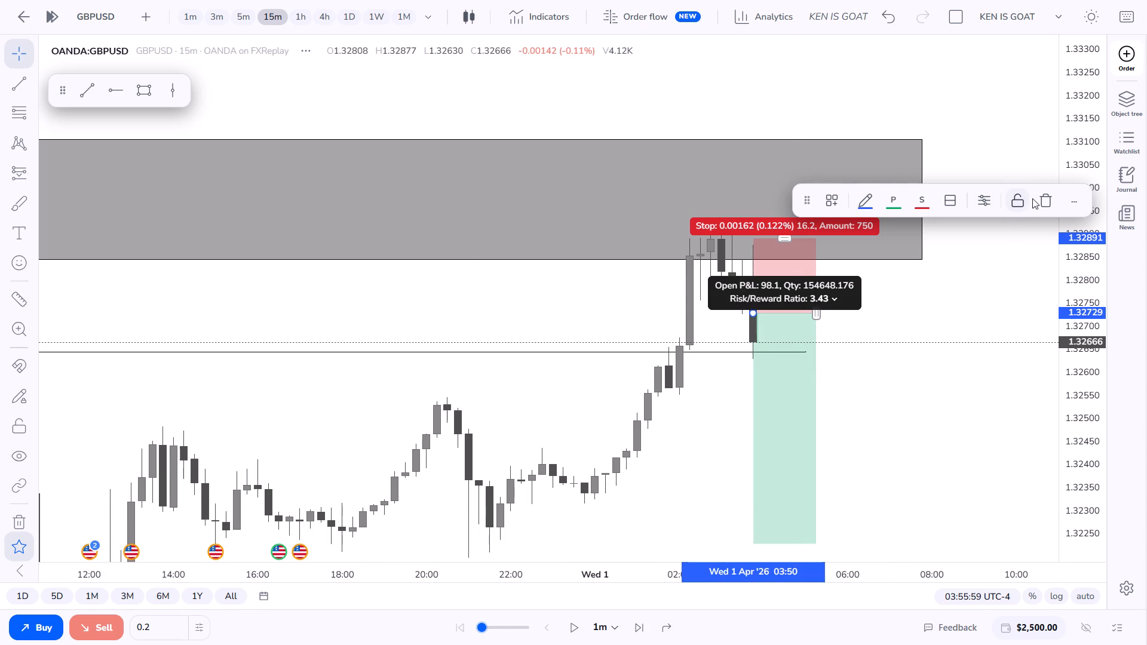
{"action": "left_click", "coordinate": [1032, 198]}
{"action": "left_click", "coordinate": [1044, 199]}
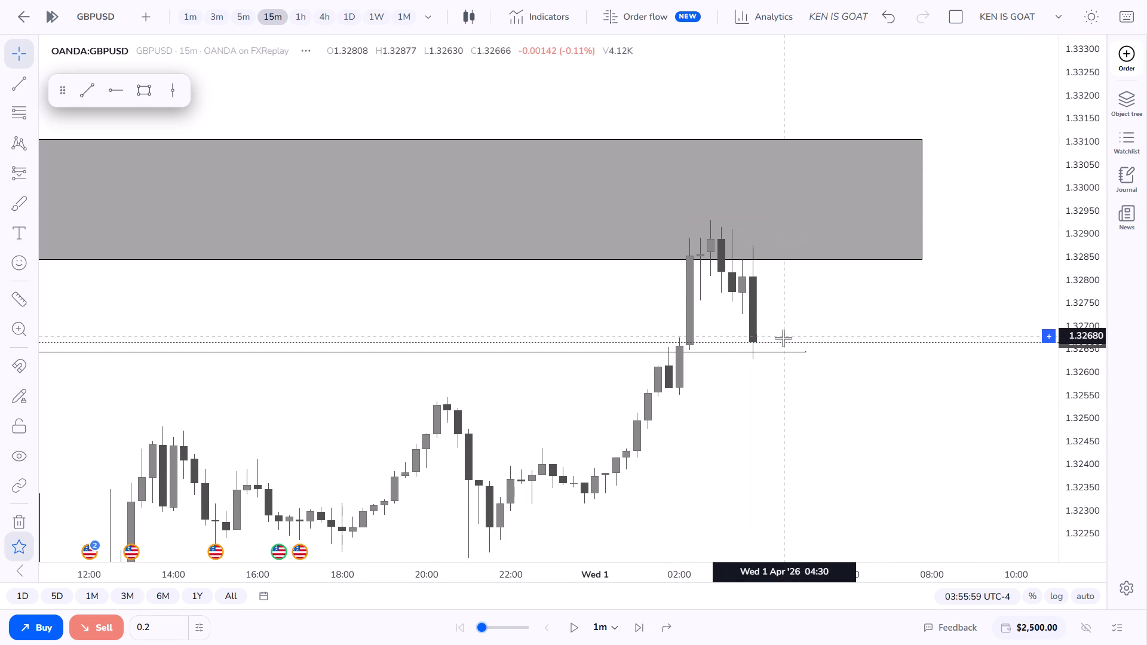
Return to the 5m timeframe and place a 0.2 market sell order on GBPUSD at 1.32666.
{"action": "right_click", "coordinate": [783, 338]}
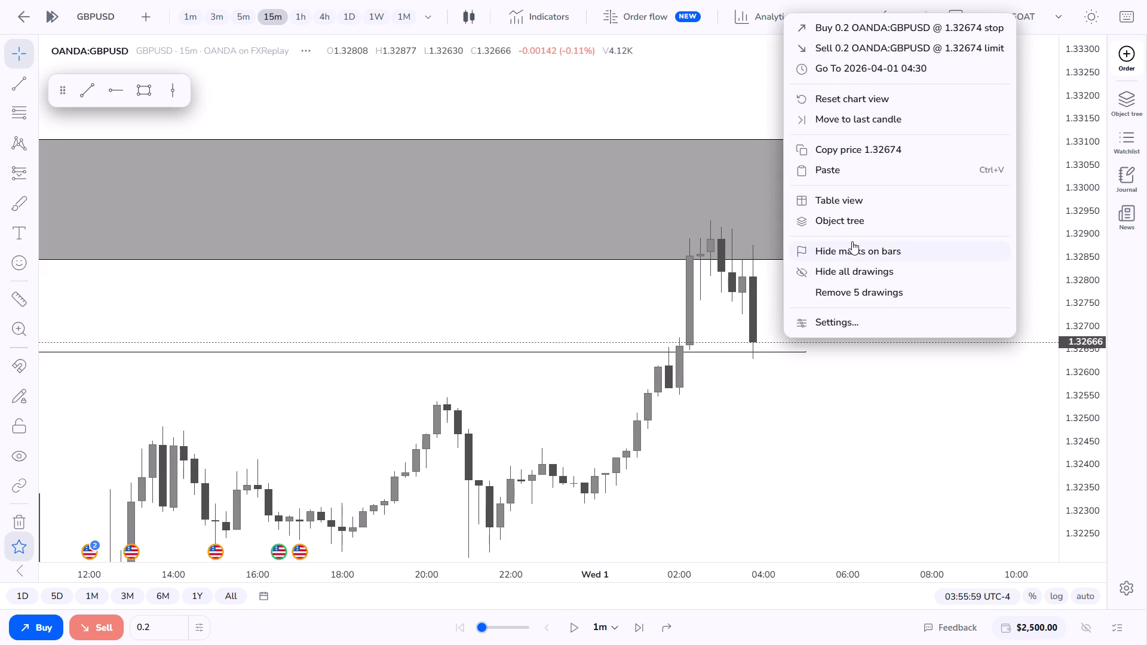
{"action": "left_click", "coordinate": [759, 419]}
{"action": "scroll", "coordinate": [759, 419], "scroll_direction": "up", "scroll_amount": 3}
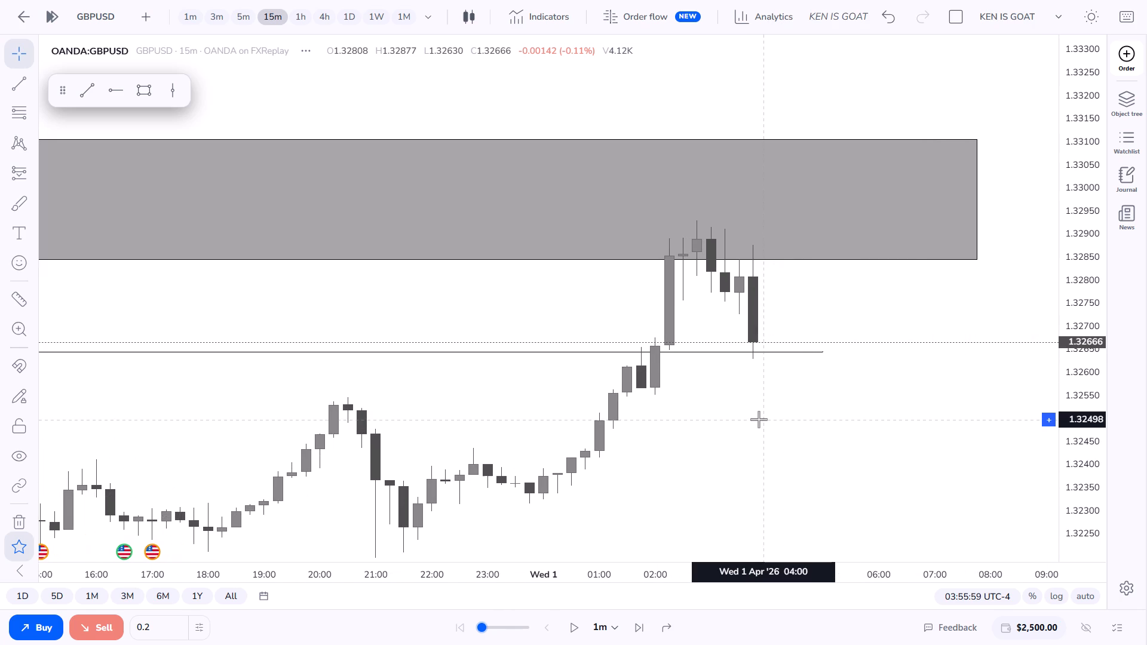
{"action": "left_click", "coordinate": [243, 11]}
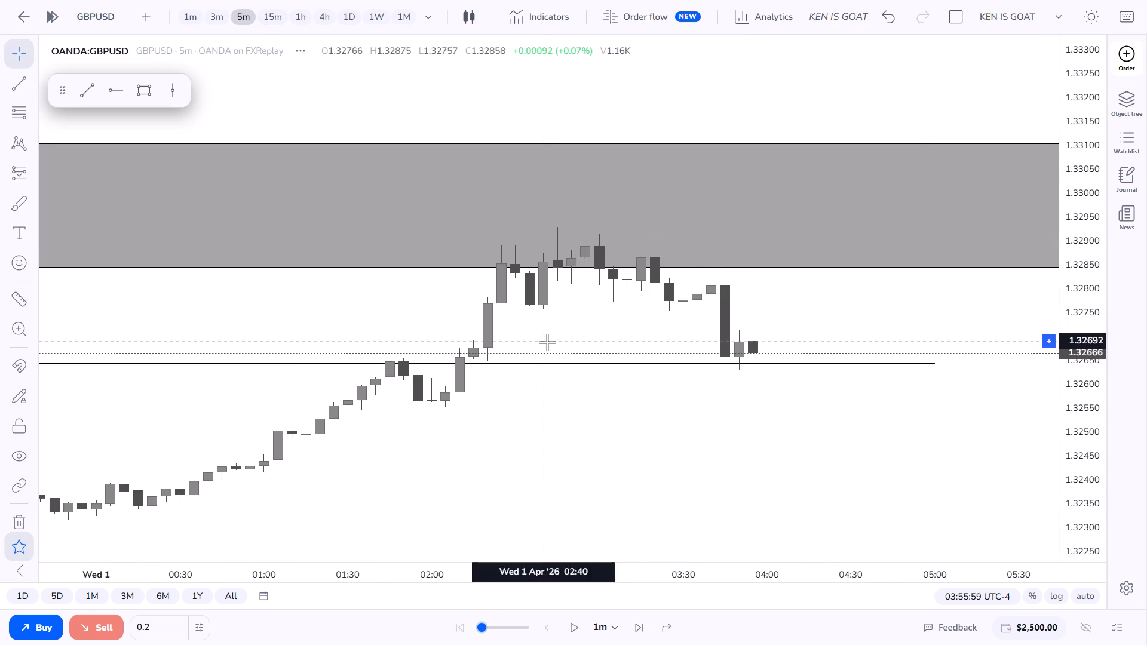
{"action": "left_click_drag", "start_coordinate": [1044, 478], "coordinate": [1064, 463]}
{"action": "left_click_drag", "start_coordinate": [1064, 463], "coordinate": [1064, 347]}
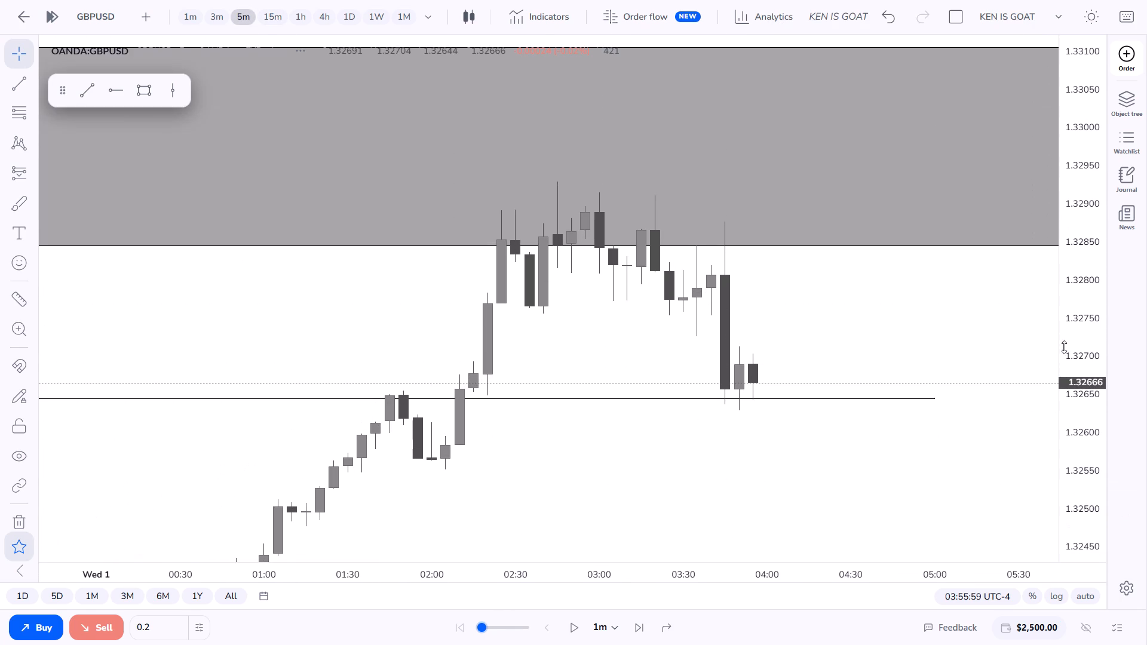
{"action": "left_click", "coordinate": [95, 629]}
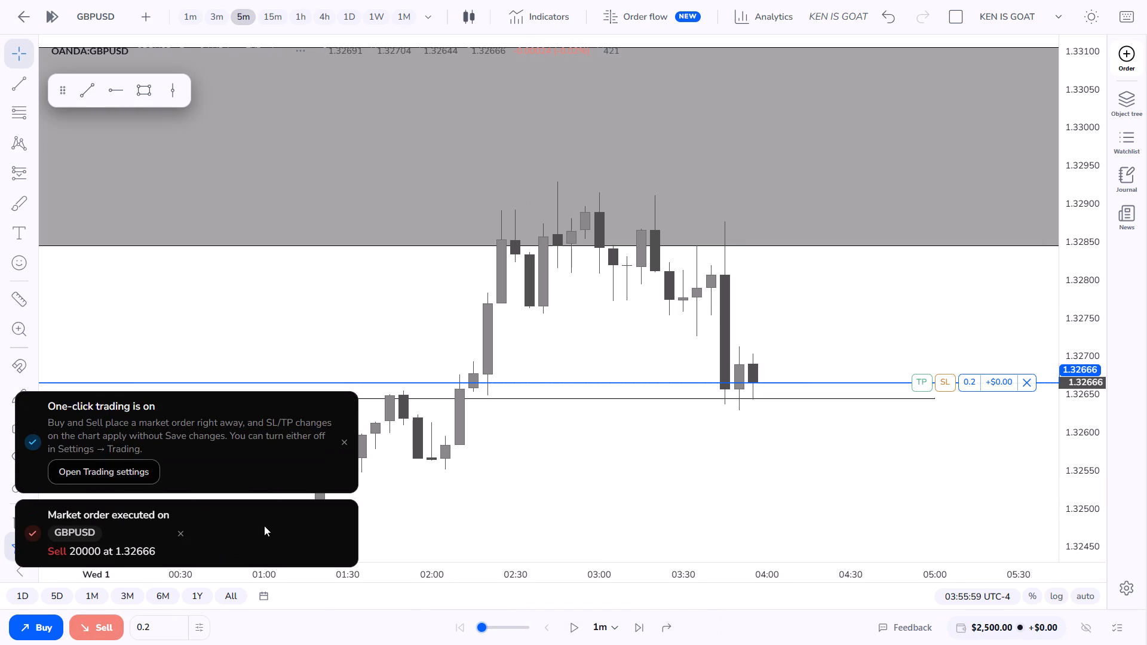
Add a stop loss to the open sell trade at 1.32808, just below the gap rectangle.
{"action": "left_click_drag", "start_coordinate": [655, 416], "coordinate": [487, 435]}
{"action": "left_click_drag", "start_coordinate": [948, 403], "coordinate": [901, 284]}
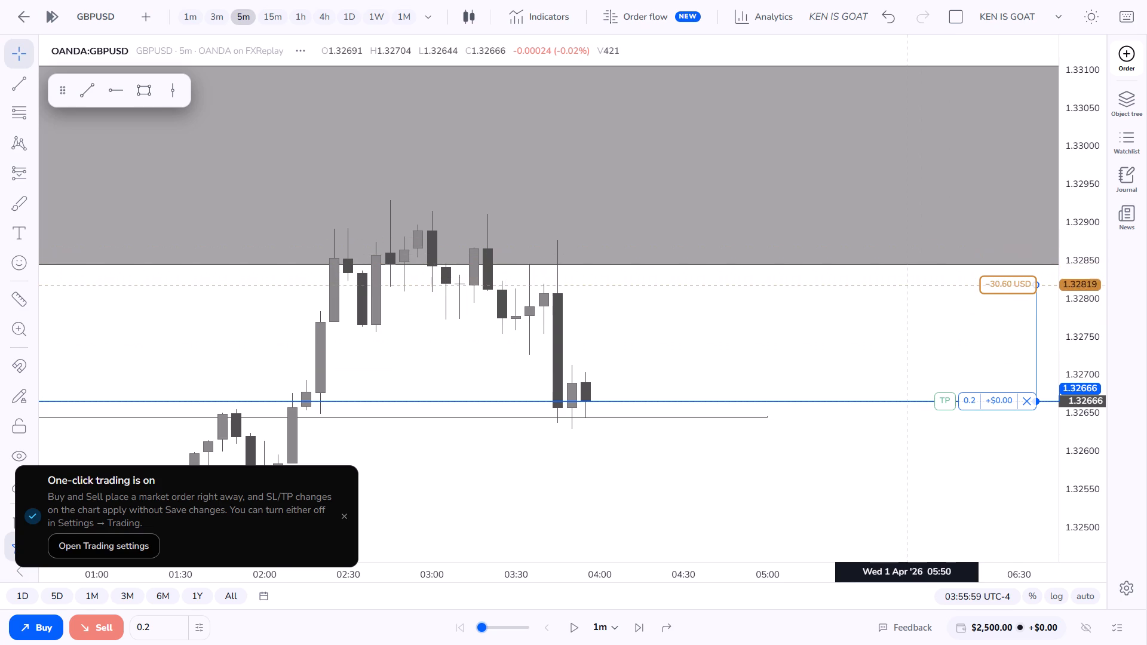
{"action": "left_click_drag", "start_coordinate": [901, 284], "coordinate": [879, 291]}
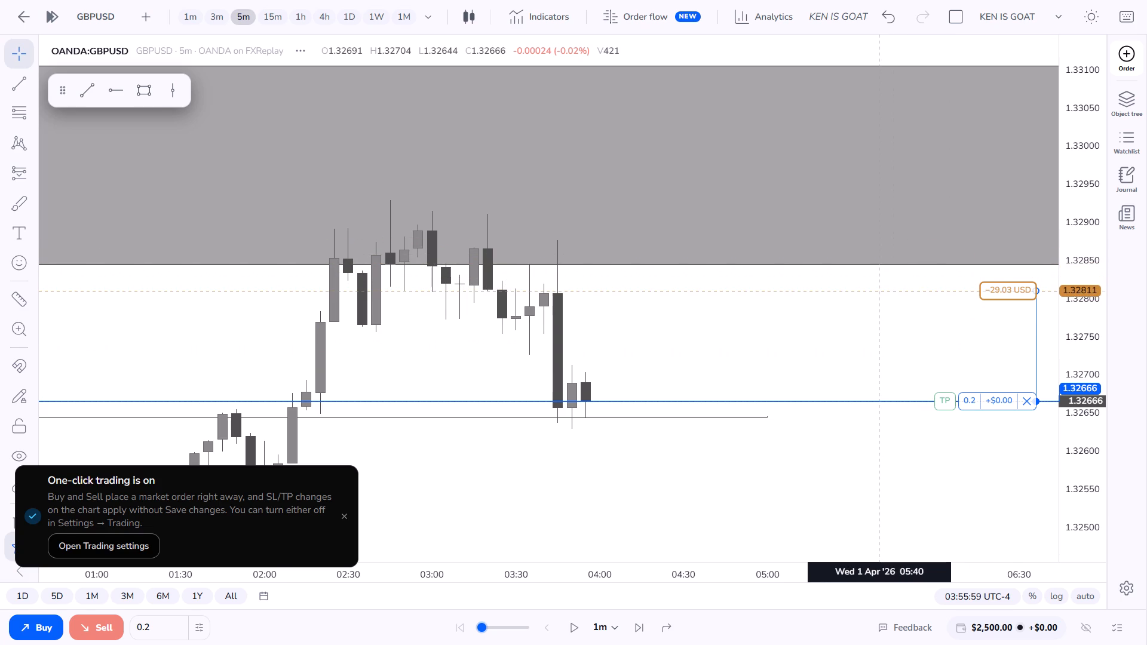
{"action": "left_click_drag", "start_coordinate": [879, 291], "coordinate": [874, 293]}
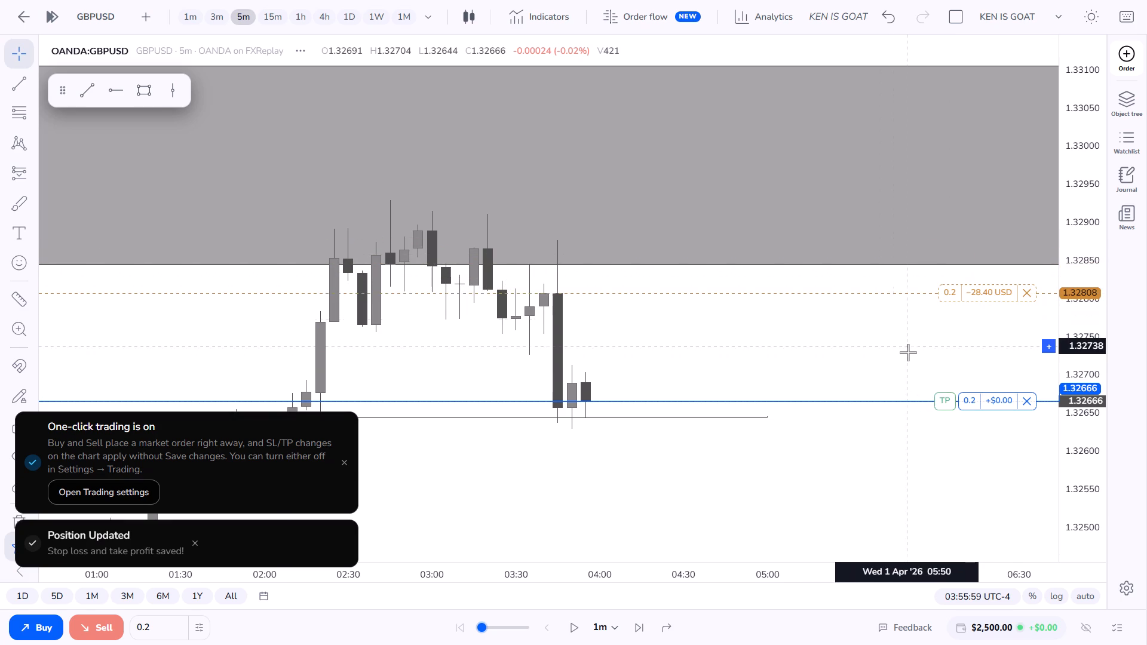
Add a take profit to the open GBPUSD sell trade at 1.32317, below the latest candles.
{"action": "scroll", "coordinate": [908, 352], "scroll_direction": "down", "scroll_amount": 2}
{"action": "left_click_drag", "start_coordinate": [1093, 333], "coordinate": [1053, 494]}
{"action": "scroll", "coordinate": [878, 417], "scroll_direction": "down", "scroll_amount": 2}
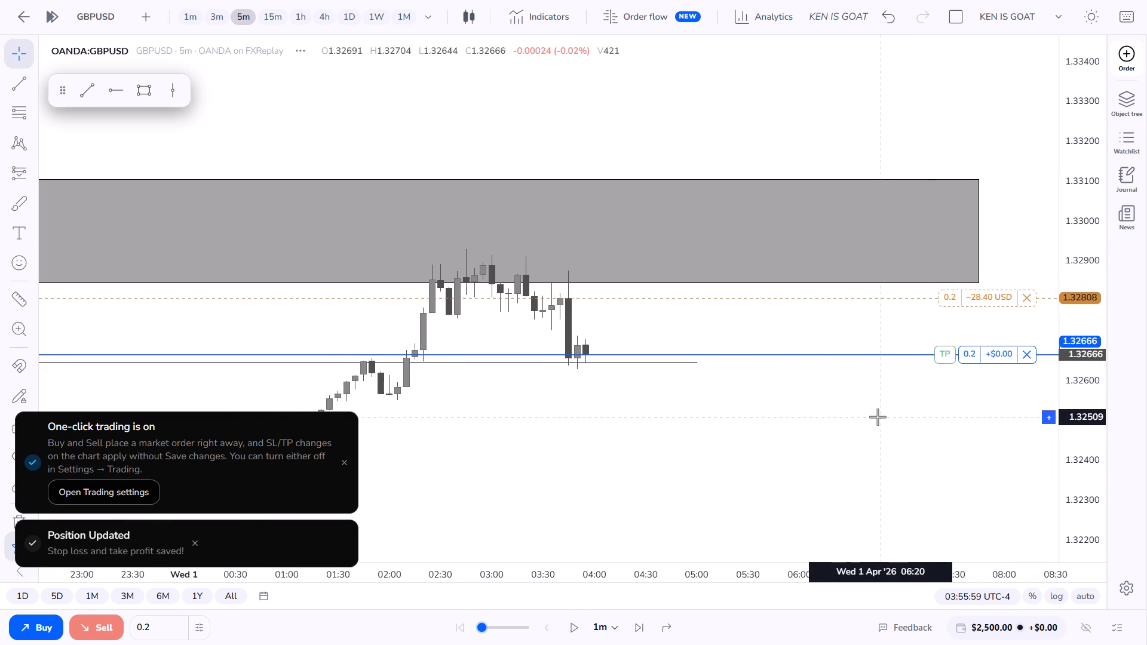
{"action": "left_click_drag", "start_coordinate": [943, 357], "coordinate": [859, 505]}
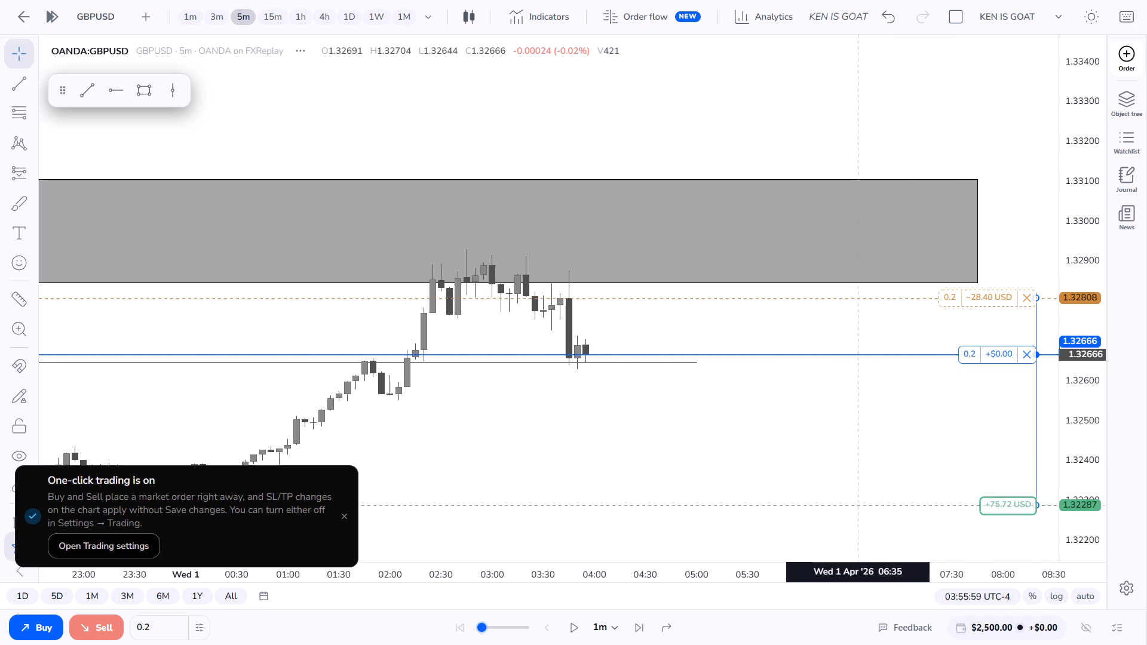
{"action": "left_click_drag", "start_coordinate": [859, 505], "coordinate": [885, 409]}
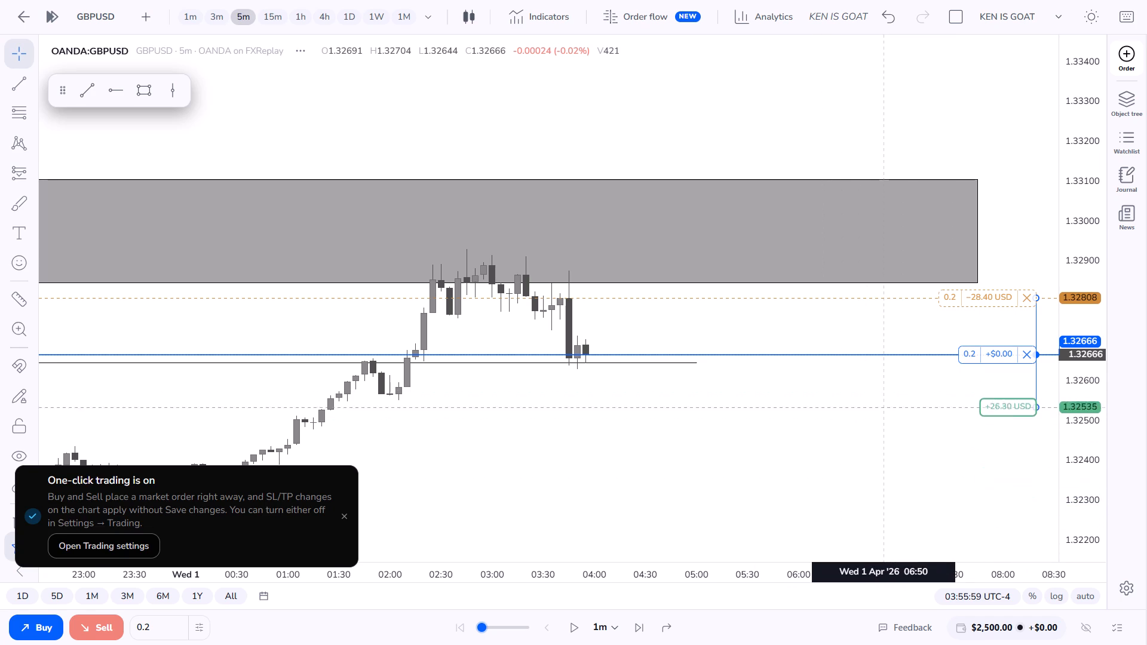
{"action": "left_click_drag", "start_coordinate": [885, 409], "coordinate": [885, 490]}
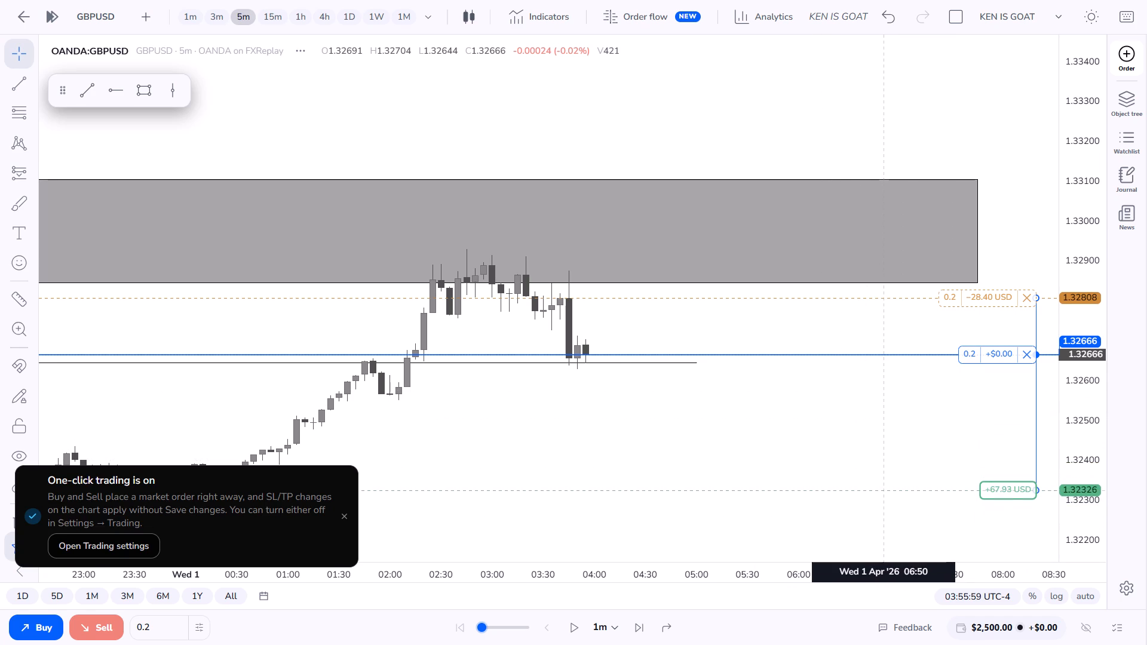
{"action": "left_click_drag", "start_coordinate": [885, 490], "coordinate": [885, 493]}
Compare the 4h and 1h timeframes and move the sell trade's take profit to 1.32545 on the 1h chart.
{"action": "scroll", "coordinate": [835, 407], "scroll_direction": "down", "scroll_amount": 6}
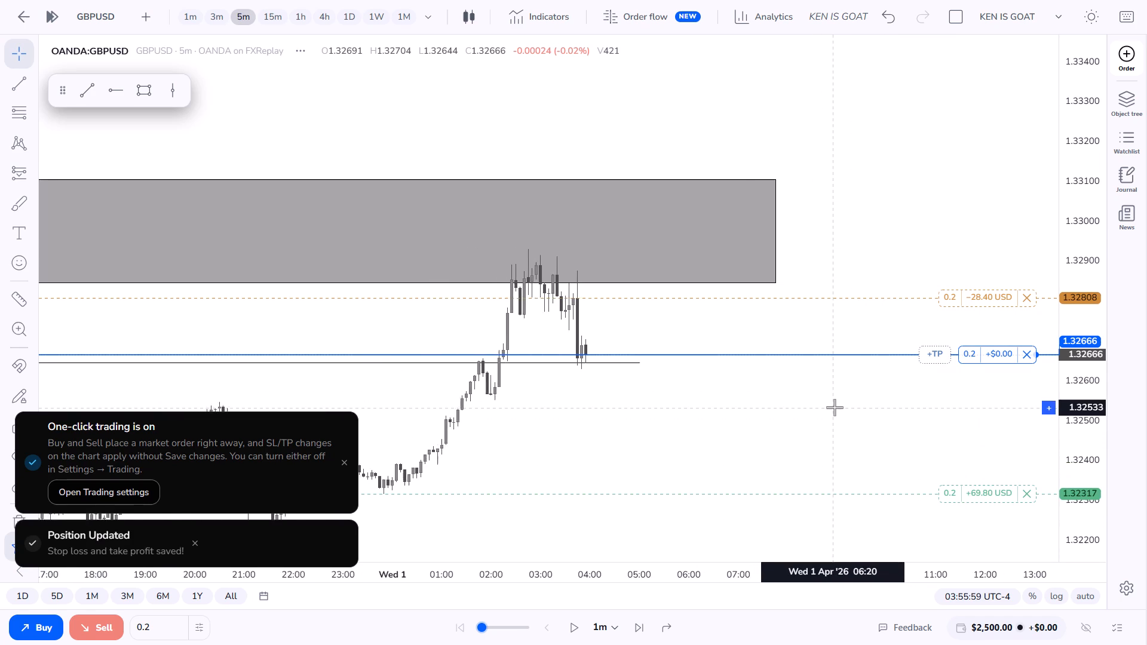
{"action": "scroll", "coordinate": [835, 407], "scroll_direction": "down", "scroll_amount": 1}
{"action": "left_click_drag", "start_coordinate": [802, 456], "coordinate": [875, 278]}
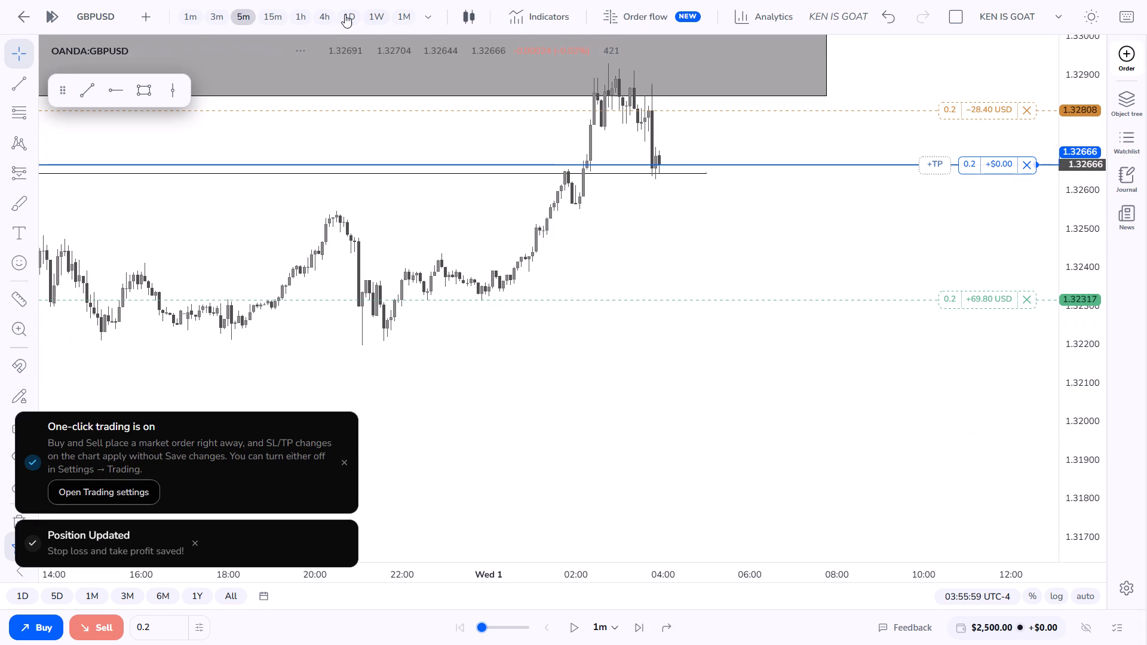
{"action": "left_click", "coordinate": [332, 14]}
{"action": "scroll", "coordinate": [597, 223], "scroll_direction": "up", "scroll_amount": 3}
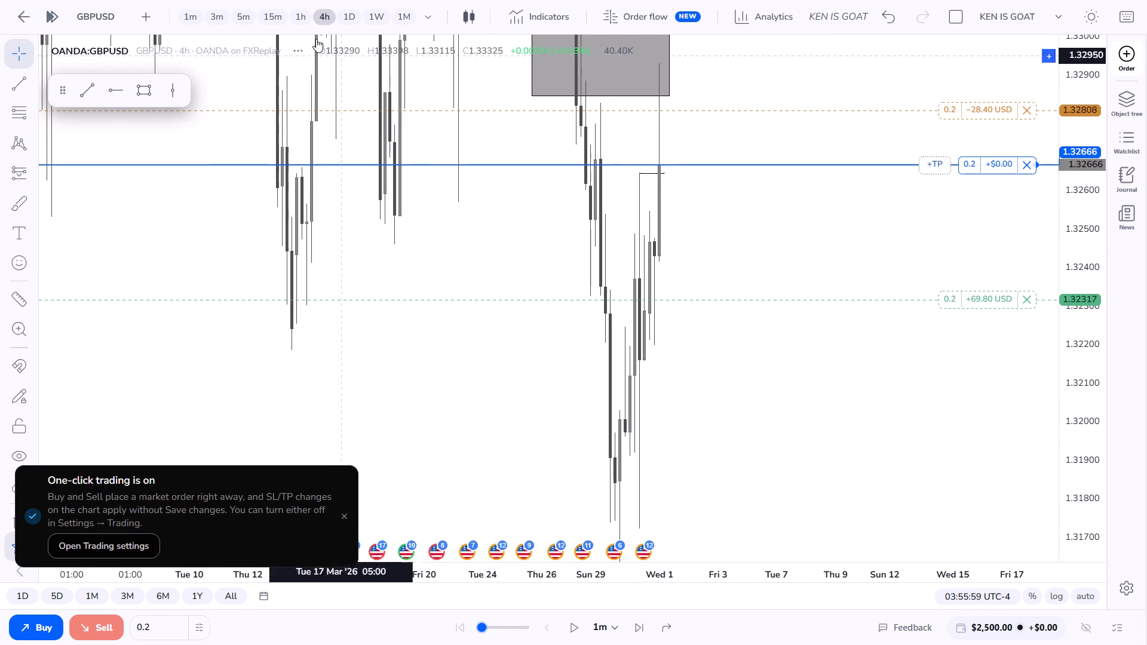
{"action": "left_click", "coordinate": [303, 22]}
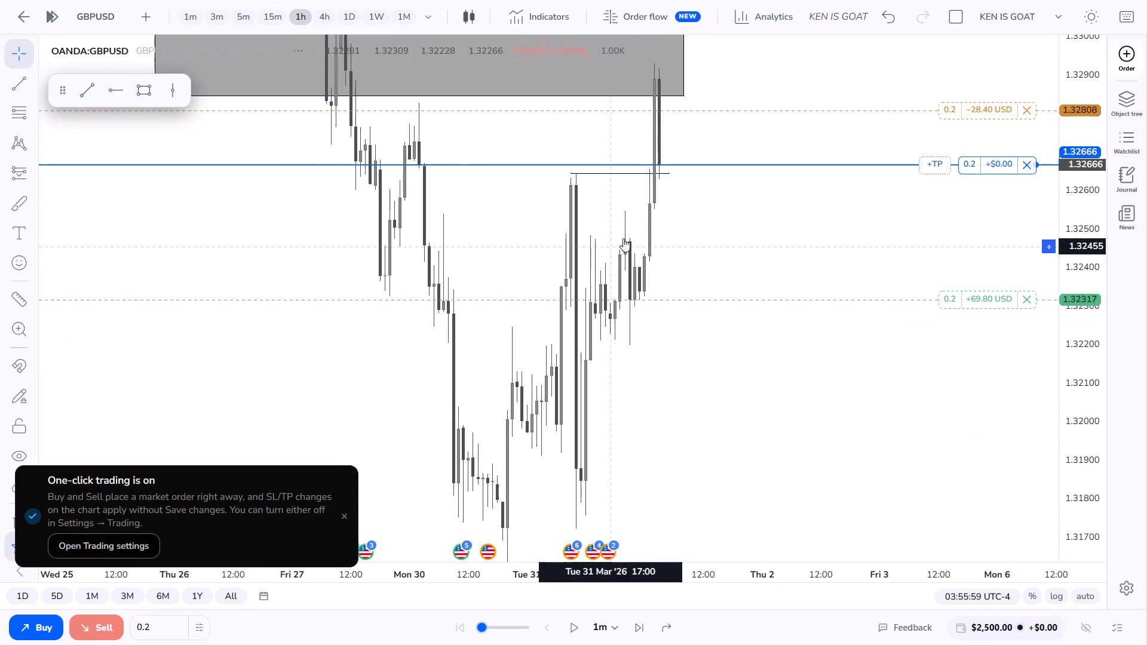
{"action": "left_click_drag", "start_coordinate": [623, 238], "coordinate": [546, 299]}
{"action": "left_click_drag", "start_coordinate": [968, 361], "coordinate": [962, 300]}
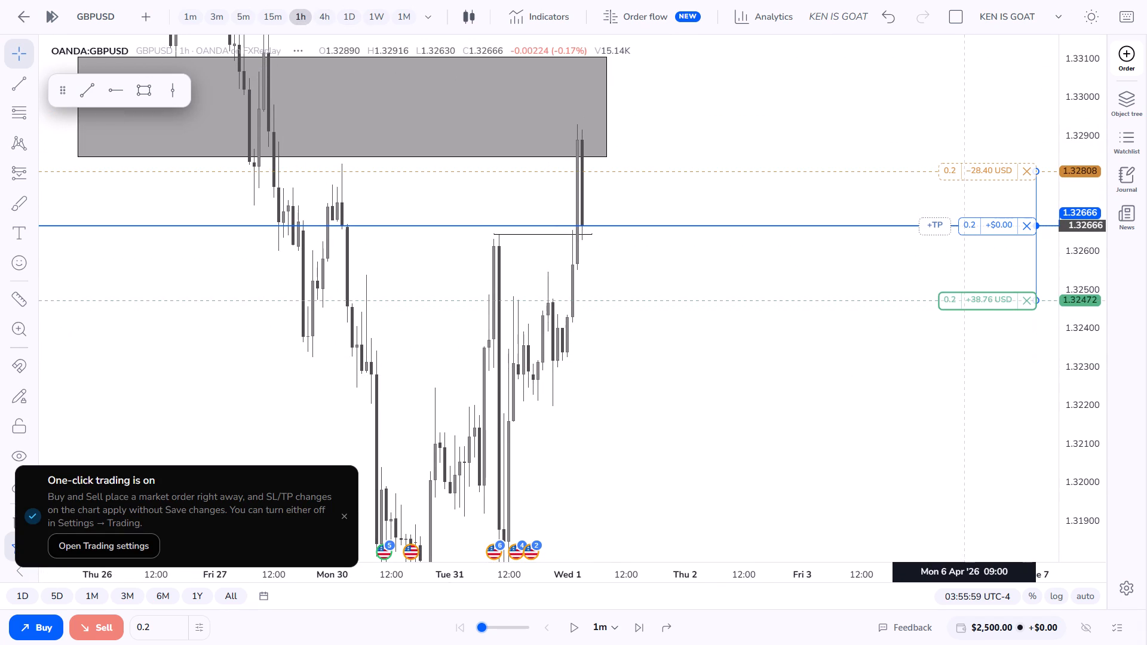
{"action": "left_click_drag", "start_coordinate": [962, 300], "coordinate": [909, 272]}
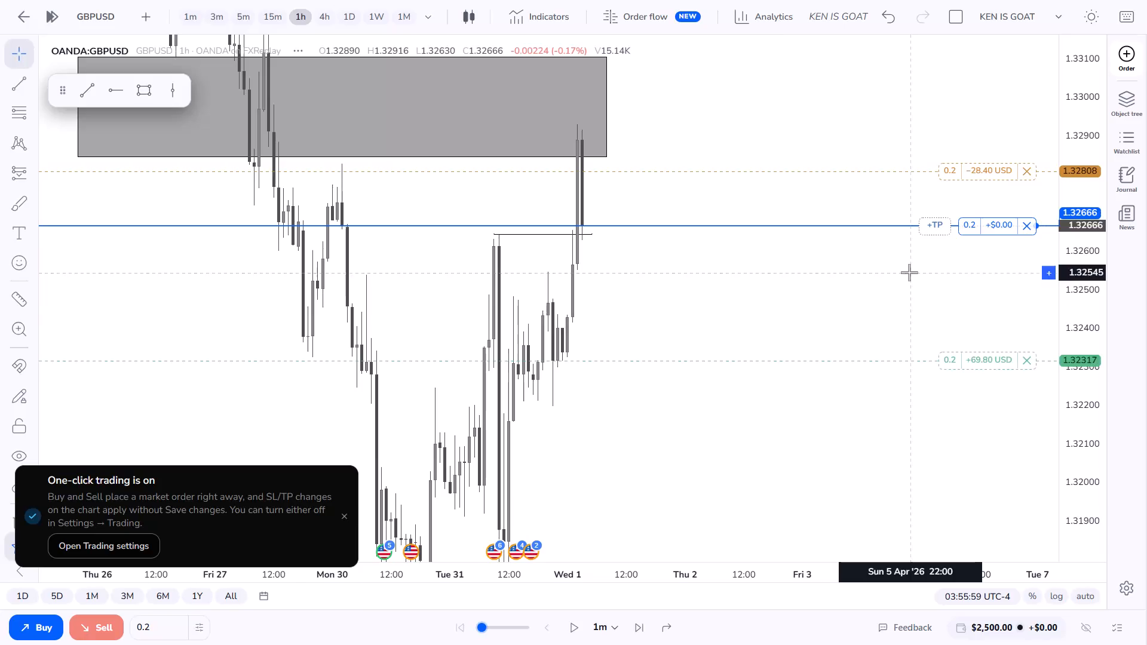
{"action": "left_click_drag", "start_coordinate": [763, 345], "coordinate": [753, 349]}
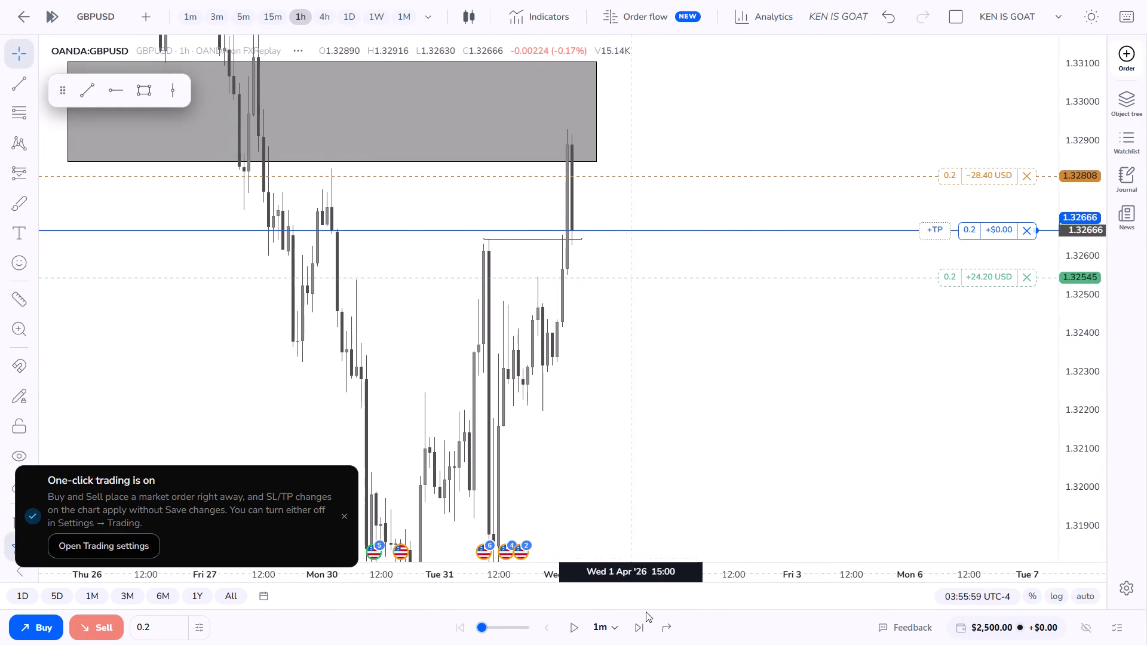
Advance the replay in 1m steps to 04:02:59.
{"action": "left_click", "coordinate": [639, 626]}
{"action": "left_click", "coordinate": [639, 626]}
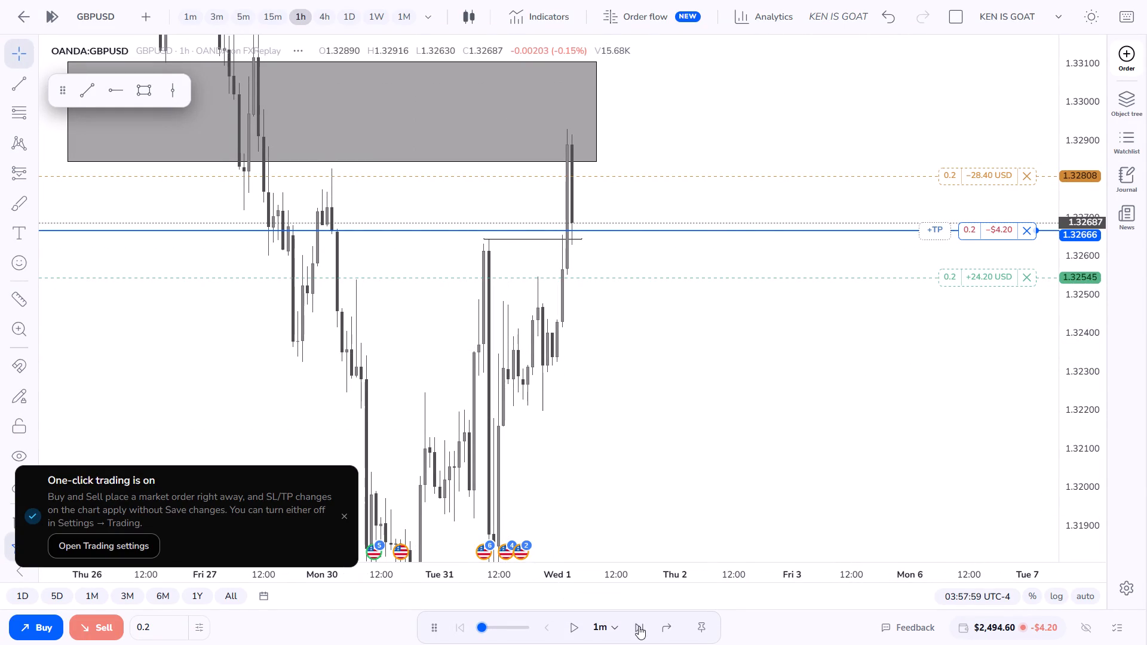
{"action": "left_click", "coordinate": [639, 626]}
{"action": "left_click", "coordinate": [639, 626]}
{"action": "left_click", "coordinate": [639, 626]}
{"action": "left_click", "coordinate": [639, 626]}
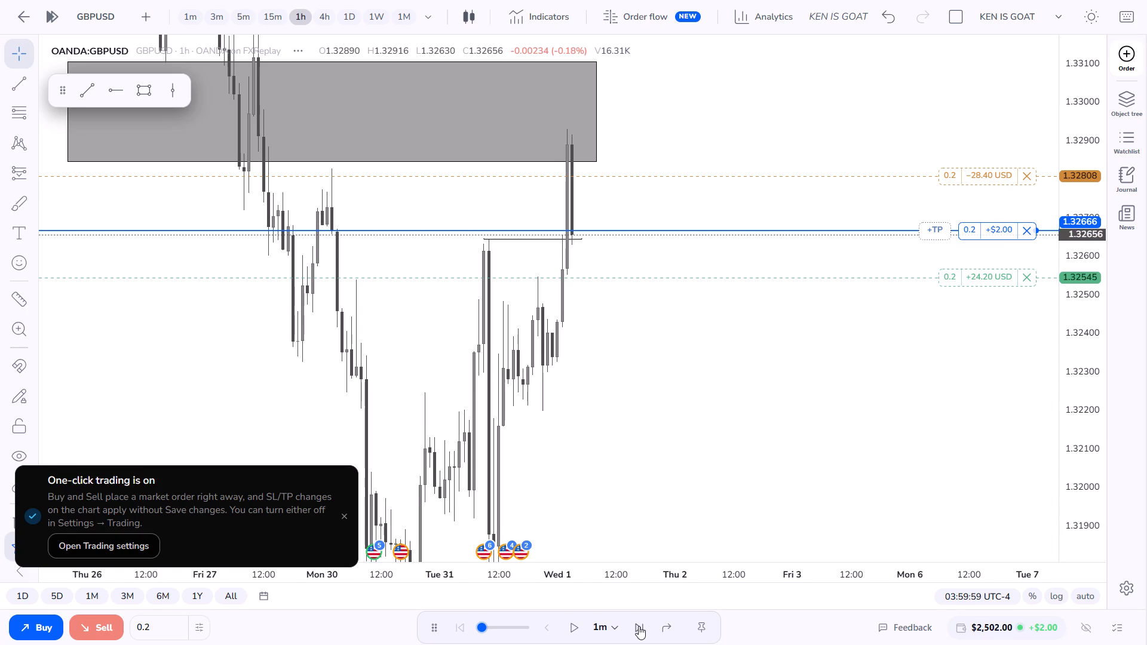
{"action": "left_click", "coordinate": [639, 626]}
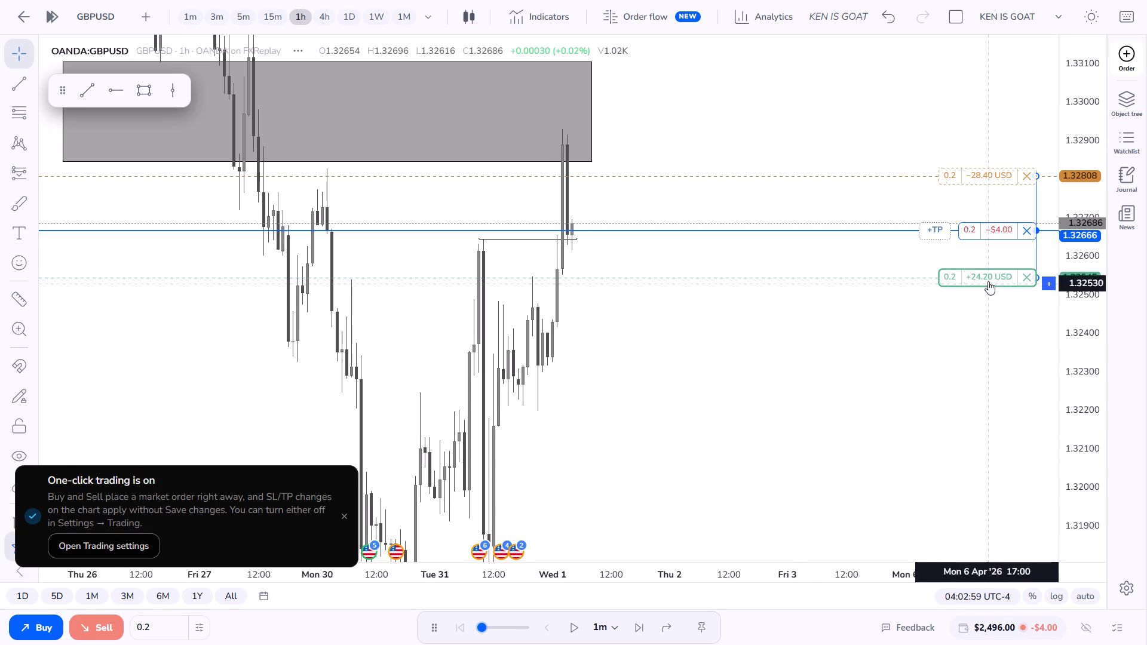
Move the open sell trade's take profit down to 1.32282.
{"action": "left_click_drag", "start_coordinate": [988, 281], "coordinate": [952, 318]}
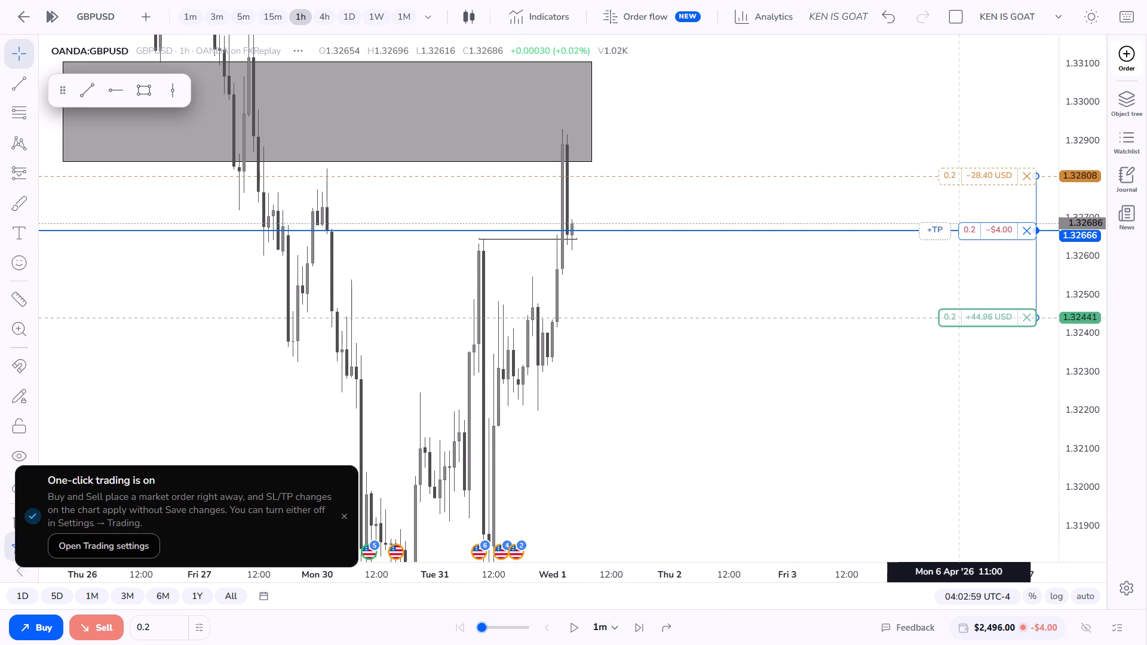
{"action": "left_click_drag", "start_coordinate": [952, 318], "coordinate": [885, 379]}
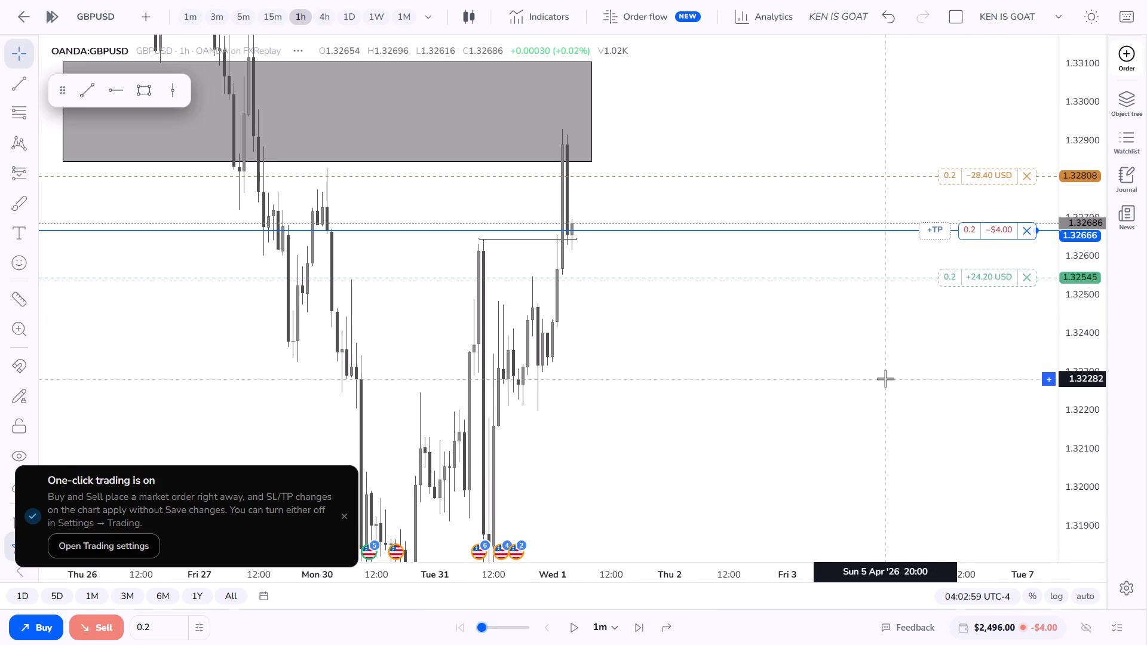
Examine the open trade's entry, stop loss and take profit levels on the 4h and 1D timeframes.
{"action": "left_click", "coordinate": [335, 8]}
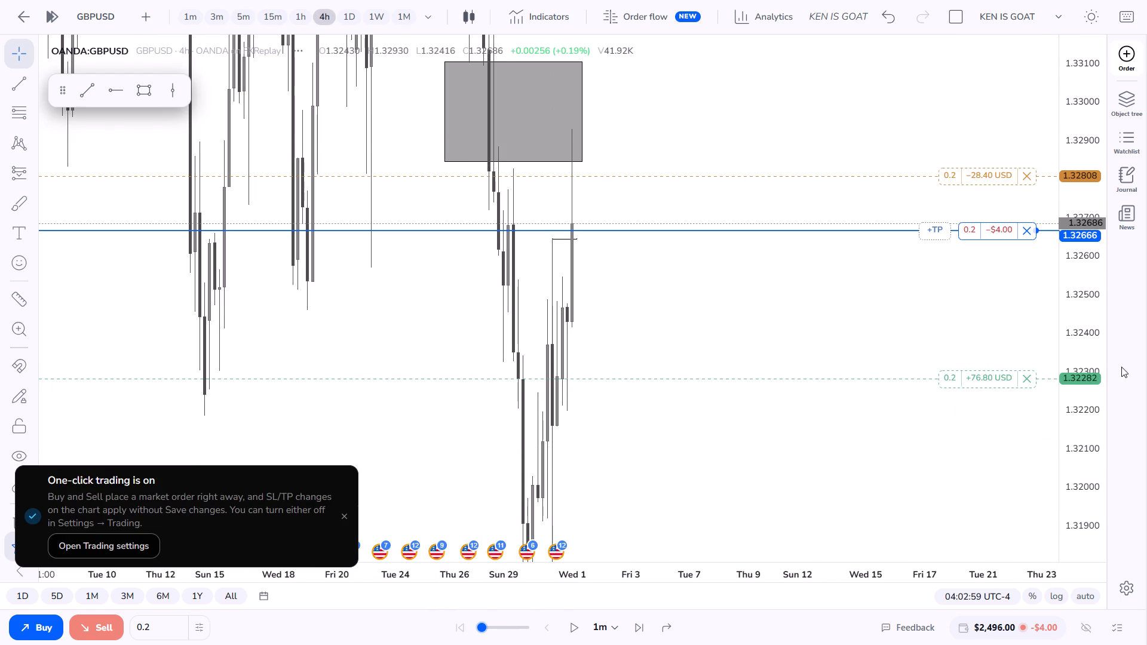
{"action": "left_click_drag", "start_coordinate": [1102, 368], "coordinate": [1078, 623]}
{"action": "scroll", "coordinate": [966, 608], "scroll_direction": "down", "scroll_amount": 6}
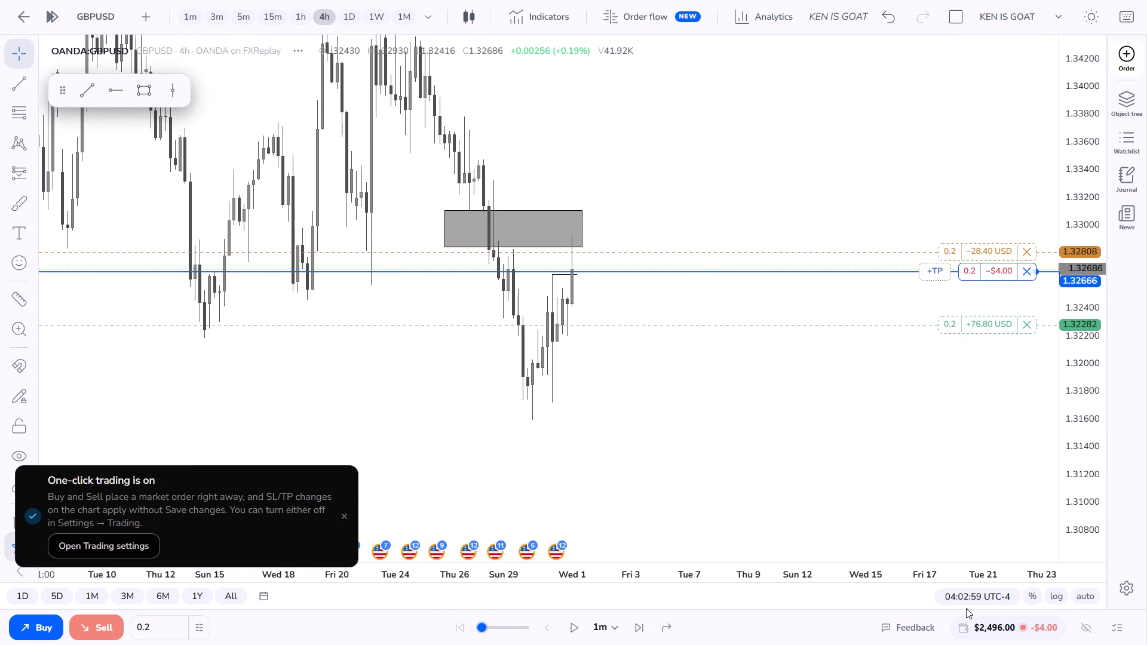
{"action": "scroll", "coordinate": [753, 446], "scroll_direction": "down", "scroll_amount": 4}
{"action": "scroll", "coordinate": [676, 376], "scroll_direction": "up", "scroll_amount": 4}
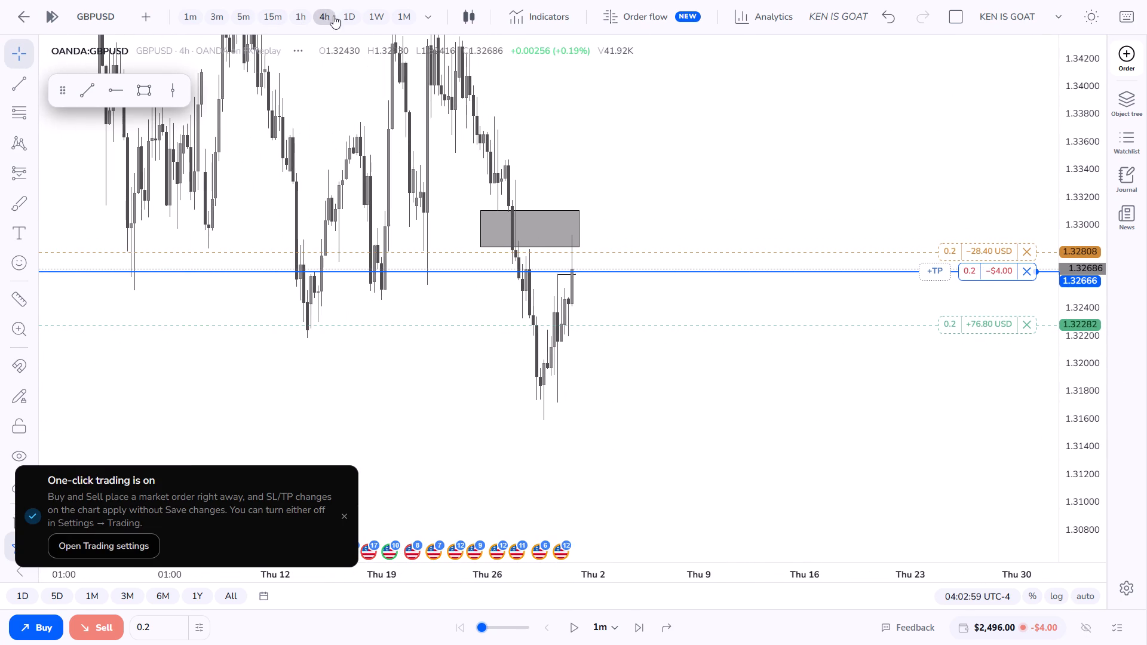
{"action": "left_click", "coordinate": [344, 17]}
{"action": "left_click_drag", "start_coordinate": [563, 395], "coordinate": [661, 245]}
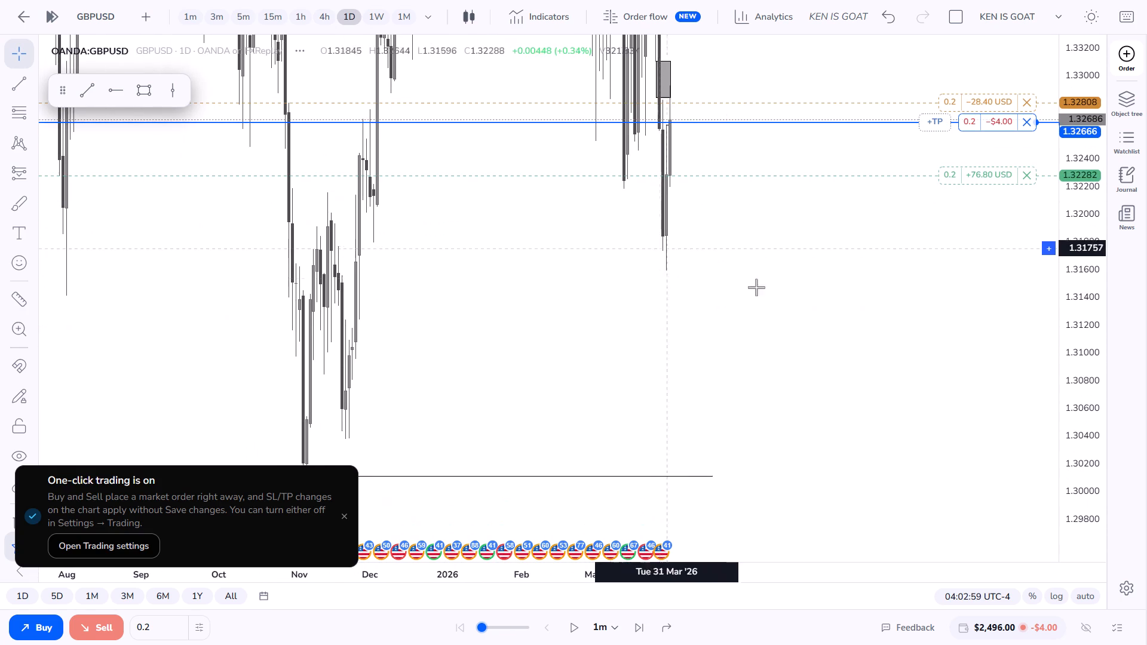
{"action": "left_click_drag", "start_coordinate": [1070, 269], "coordinate": [1005, 541]}
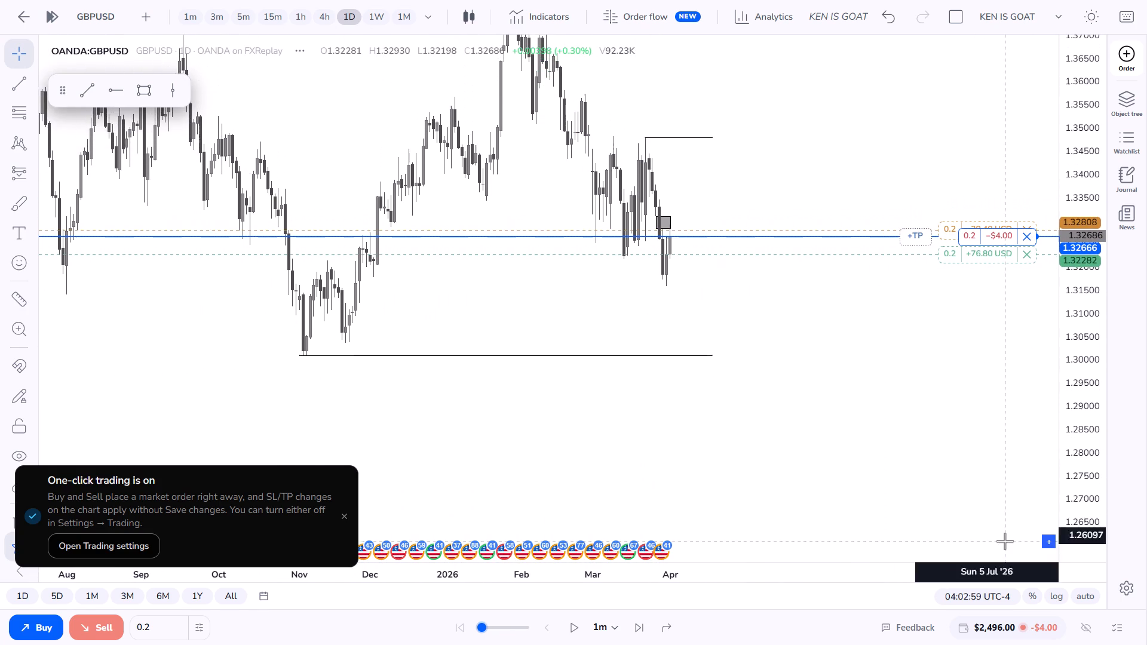
{"action": "scroll", "coordinate": [903, 471], "scroll_direction": "up", "scroll_amount": 2}
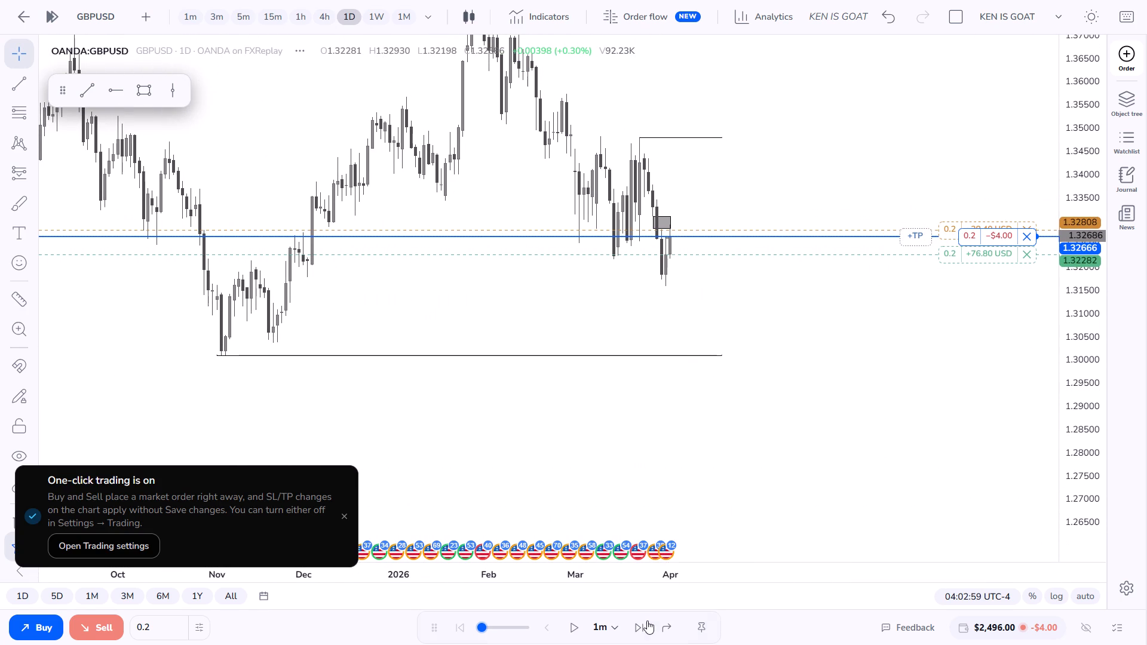
Advance the replay in 1m steps to 04:04:59.
{"action": "left_click", "coordinate": [643, 621]}
{"action": "left_click", "coordinate": [643, 621]}
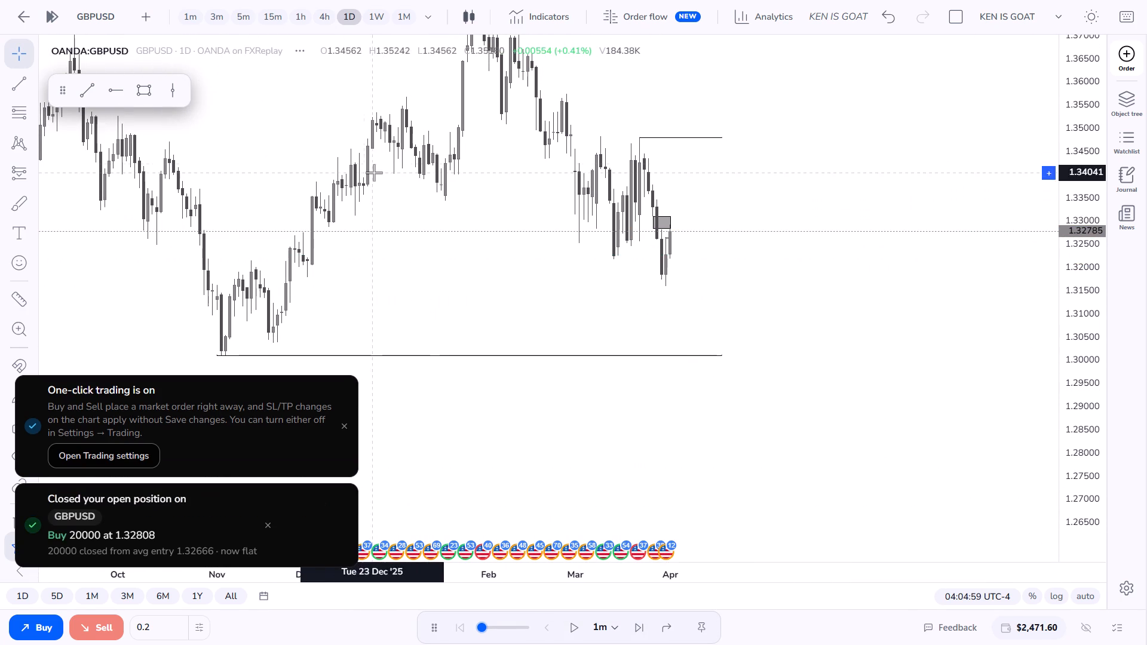
Return to the 5m timeframe and advance the replay in 1m steps to 04:11:59.
{"action": "left_click", "coordinate": [247, 24]}
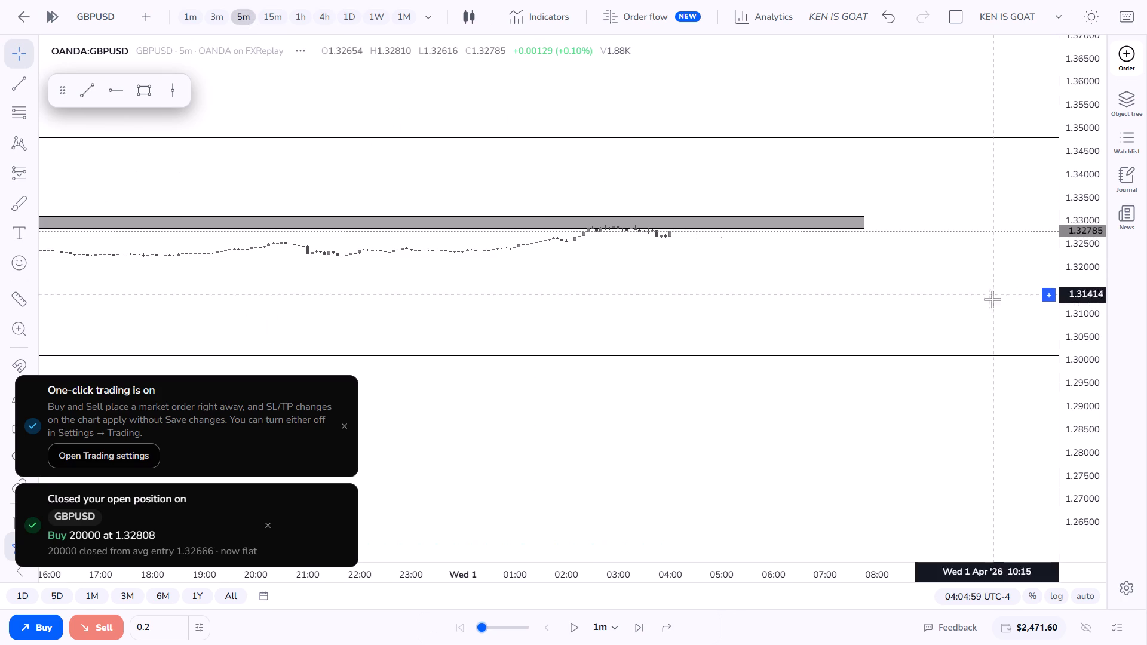
{"action": "double_click", "coordinate": [1087, 400]}
{"action": "left_click_drag", "start_coordinate": [1087, 400], "coordinate": [1056, 258]}
{"action": "left_click_drag", "start_coordinate": [941, 253], "coordinate": [1011, 437]}
{"action": "left_click_drag", "start_coordinate": [1083, 353], "coordinate": [1091, 468]}
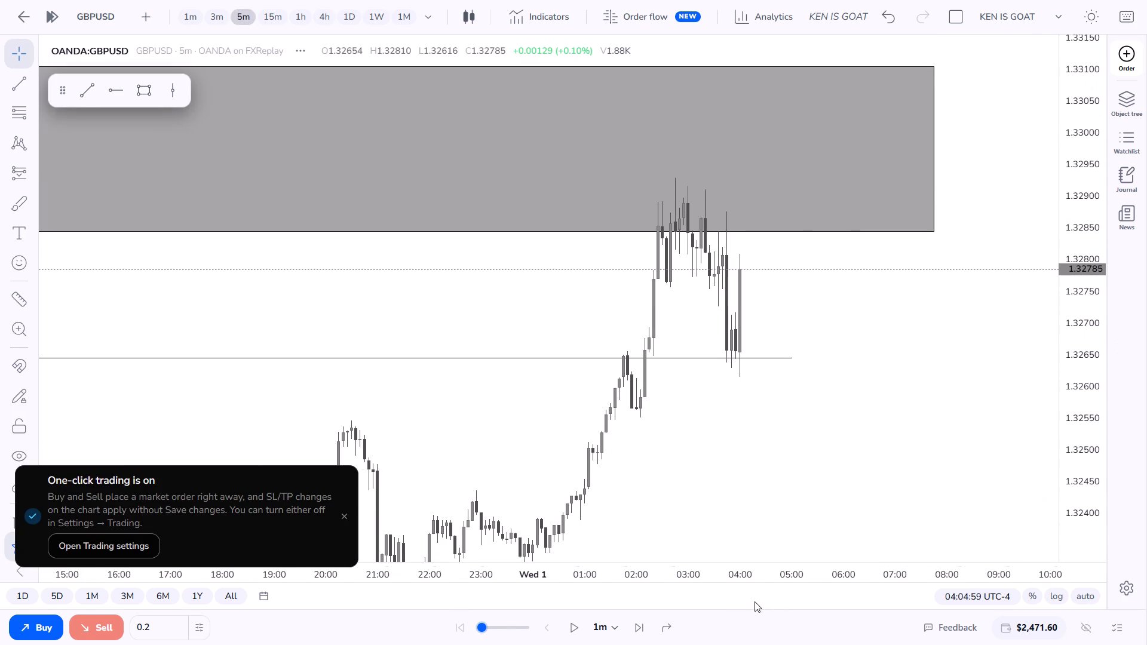
{"action": "left_click", "coordinate": [636, 630]}
{"action": "left_click", "coordinate": [636, 630]}
{"action": "left_click", "coordinate": [636, 630]}
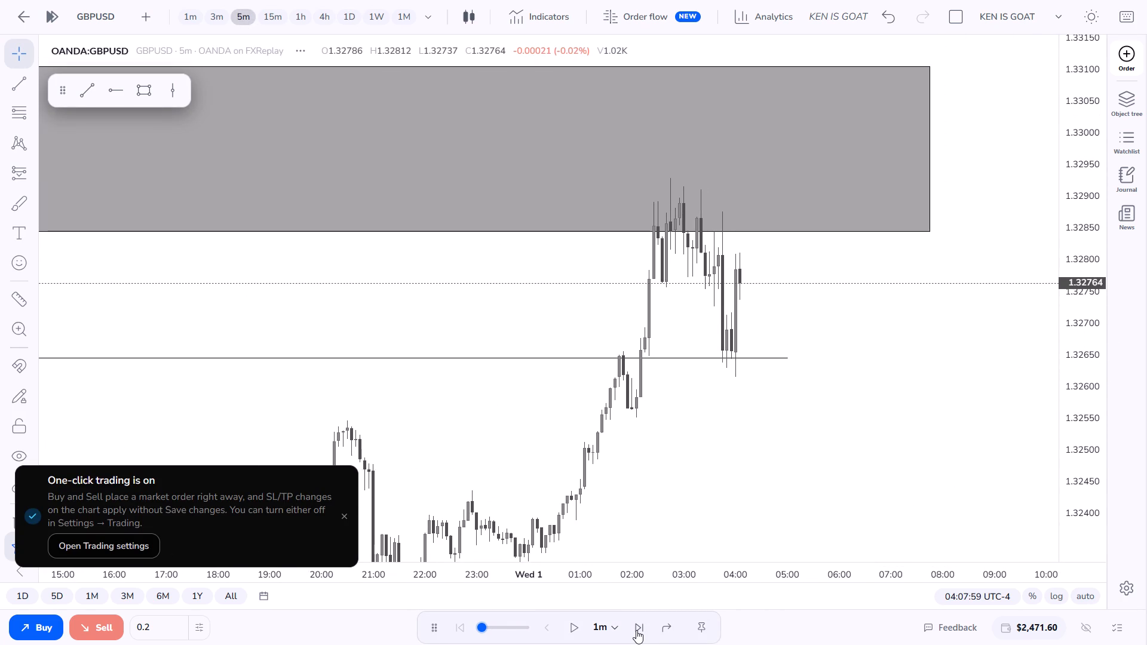
{"action": "left_click", "coordinate": [636, 630]}
{"action": "left_click", "coordinate": [636, 630]}
{"action": "left_click", "coordinate": [636, 630]}
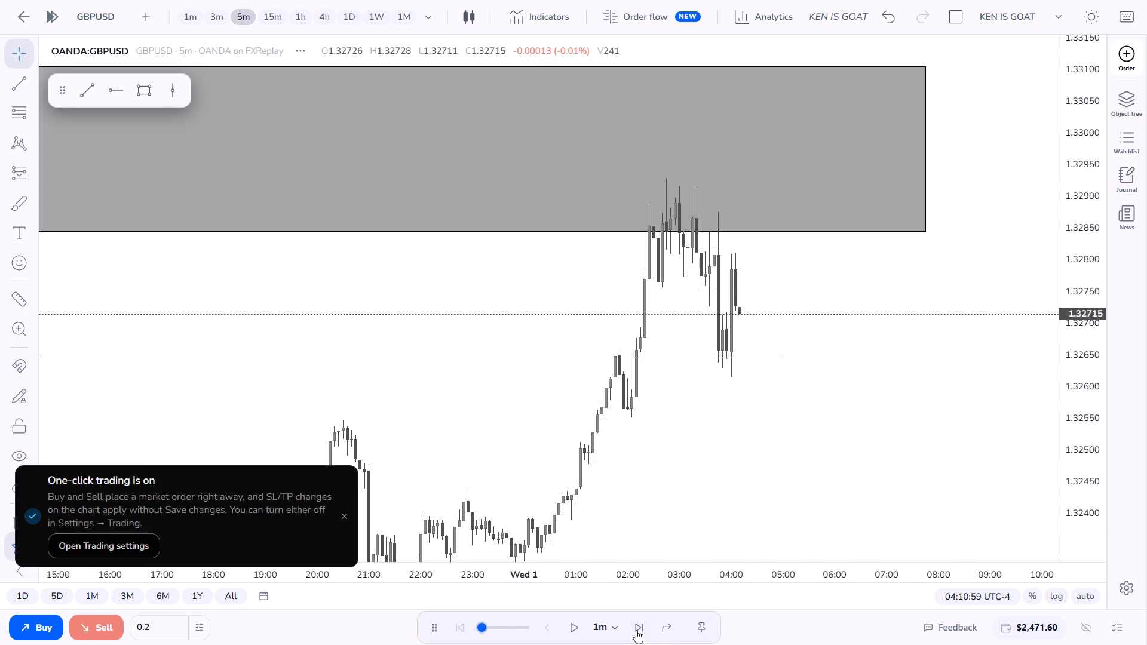
{"action": "left_click", "coordinate": [636, 630]}
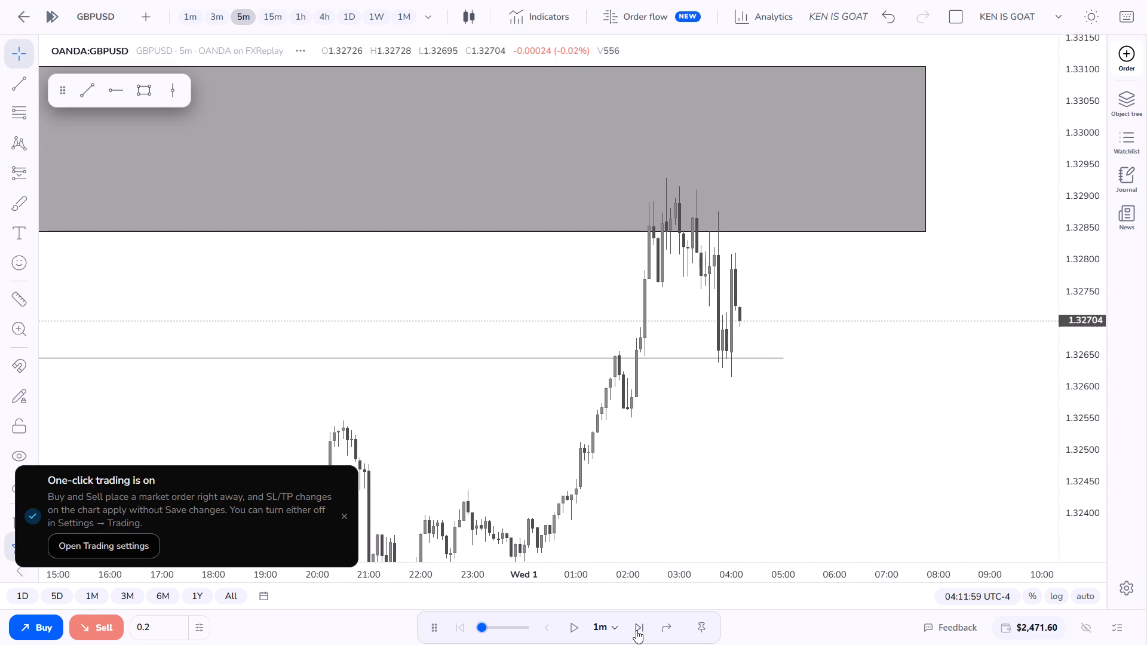
Place a 0.2 market sell order on GBPUSD at 1.32704.
{"action": "left_click", "coordinate": [89, 642]}
{"action": "left_click", "coordinate": [96, 634]}
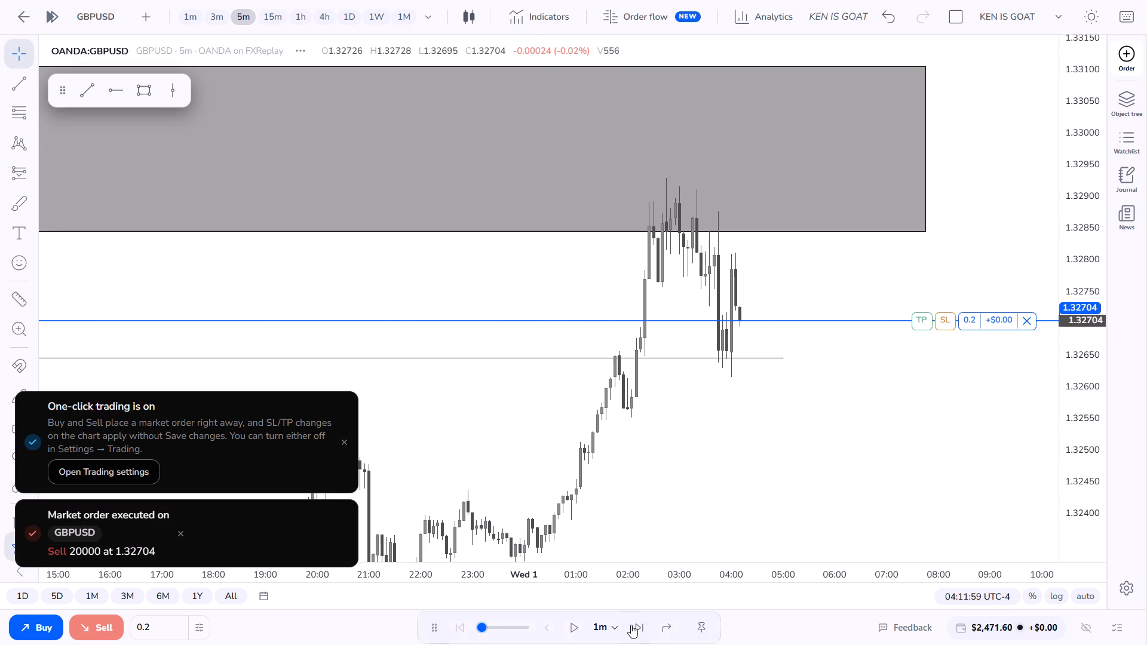
Advance the replay in 1m steps to 04:25:59 with the new sell trade open.
{"action": "left_click", "coordinate": [631, 627]}
{"action": "left_click", "coordinate": [631, 627]}
{"action": "double_click", "coordinate": [631, 627]}
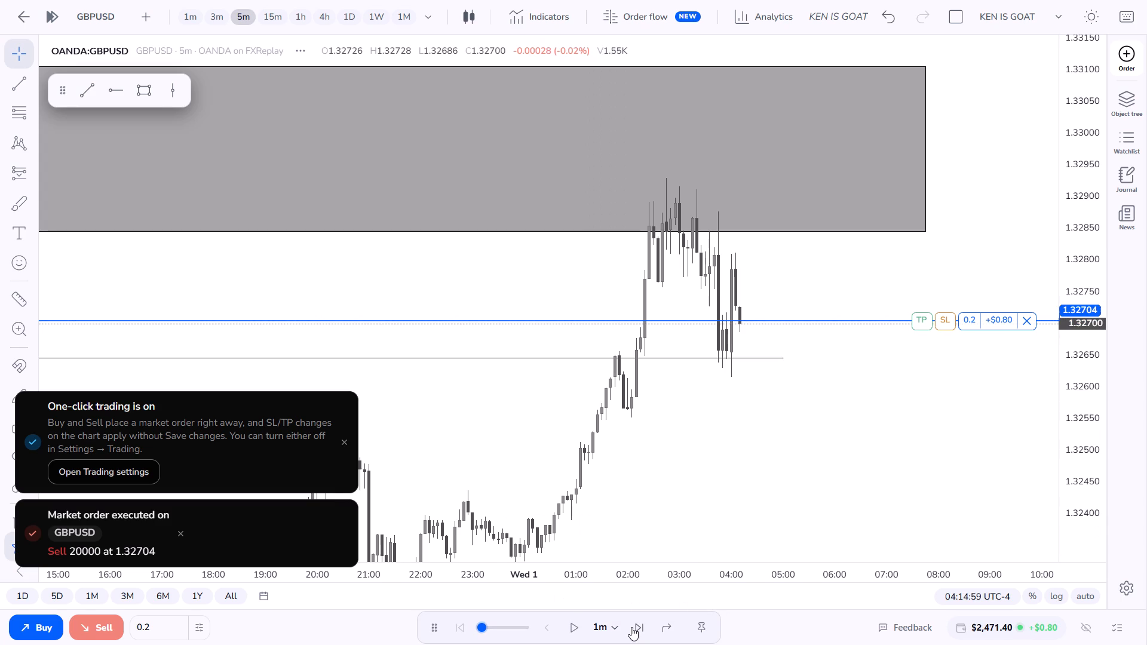
{"action": "left_click", "coordinate": [631, 627]}
{"action": "triple_click", "coordinate": [631, 627]}
{"action": "triple_click", "coordinate": [631, 627]}
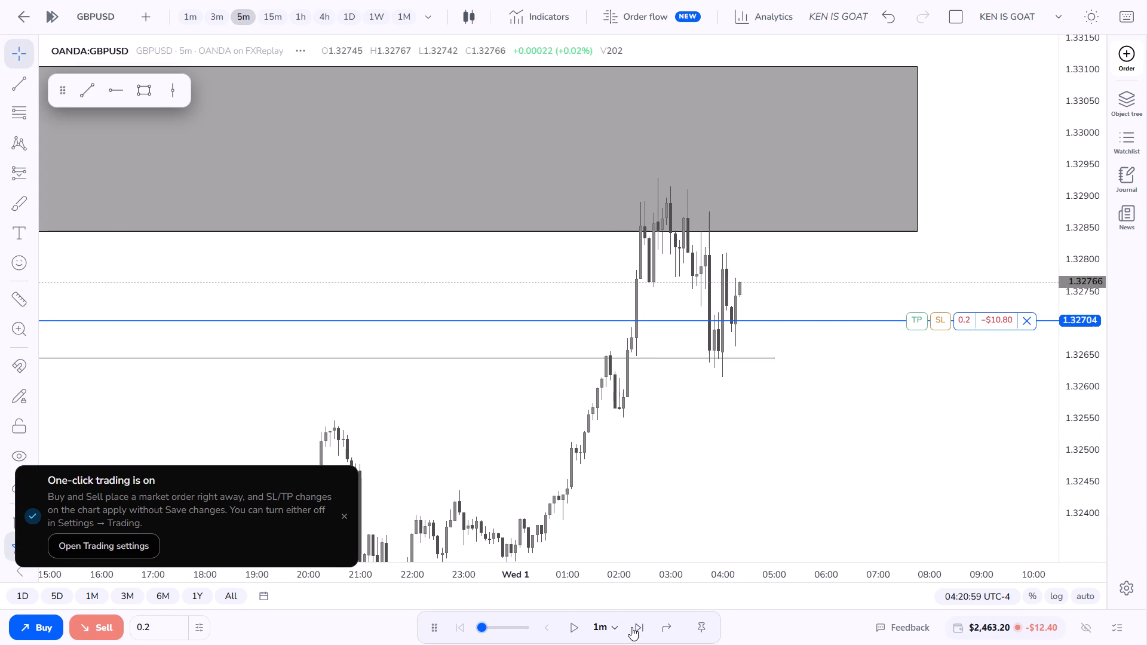
{"action": "triple_click", "coordinate": [631, 627]}
{"action": "left_click", "coordinate": [631, 627]}
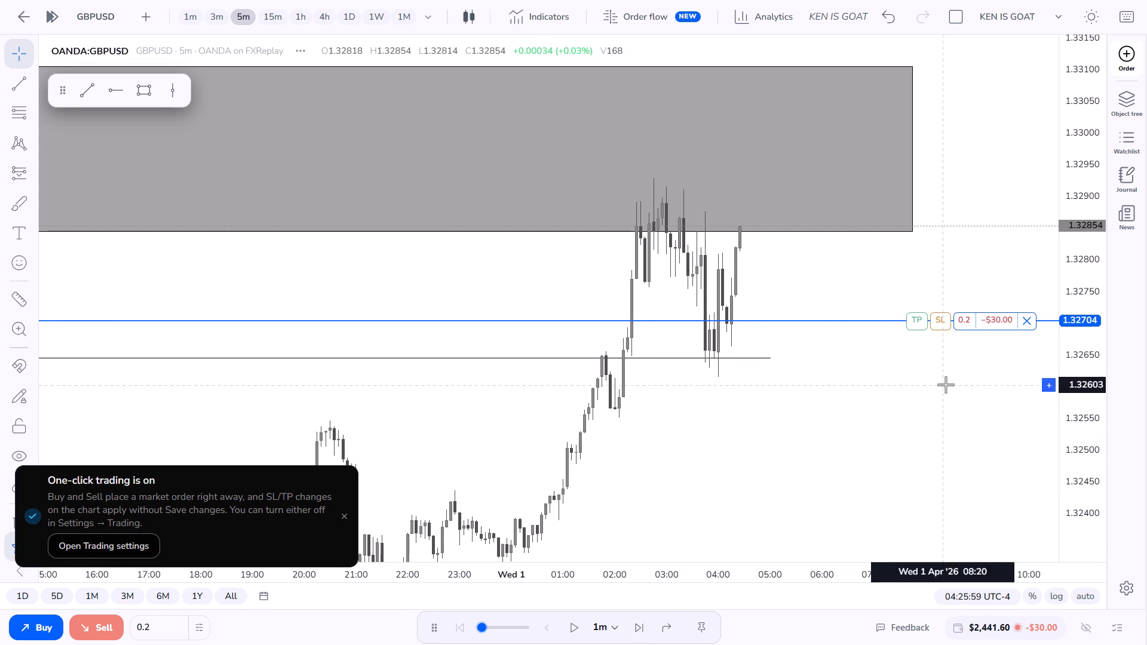
Add a stop loss to the new sell trade at 1.32952, inside the gap rectangle above the recent highs.
{"action": "left_click_drag", "start_coordinate": [947, 327], "coordinate": [911, 158]}
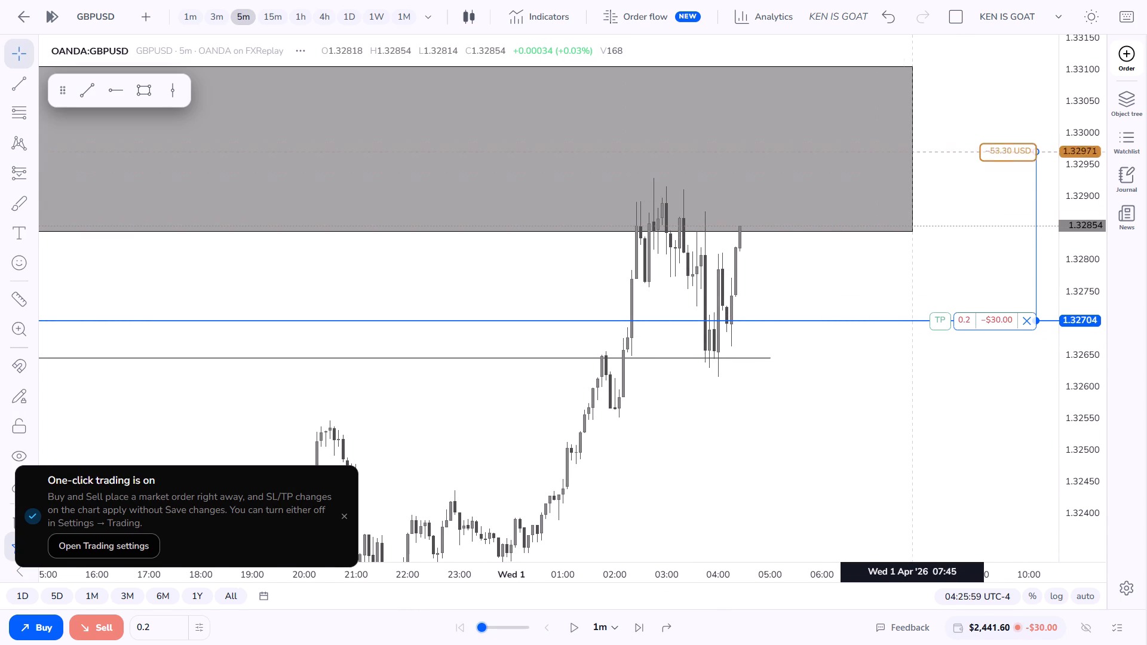
{"action": "left_click_drag", "start_coordinate": [911, 158], "coordinate": [877, 164]}
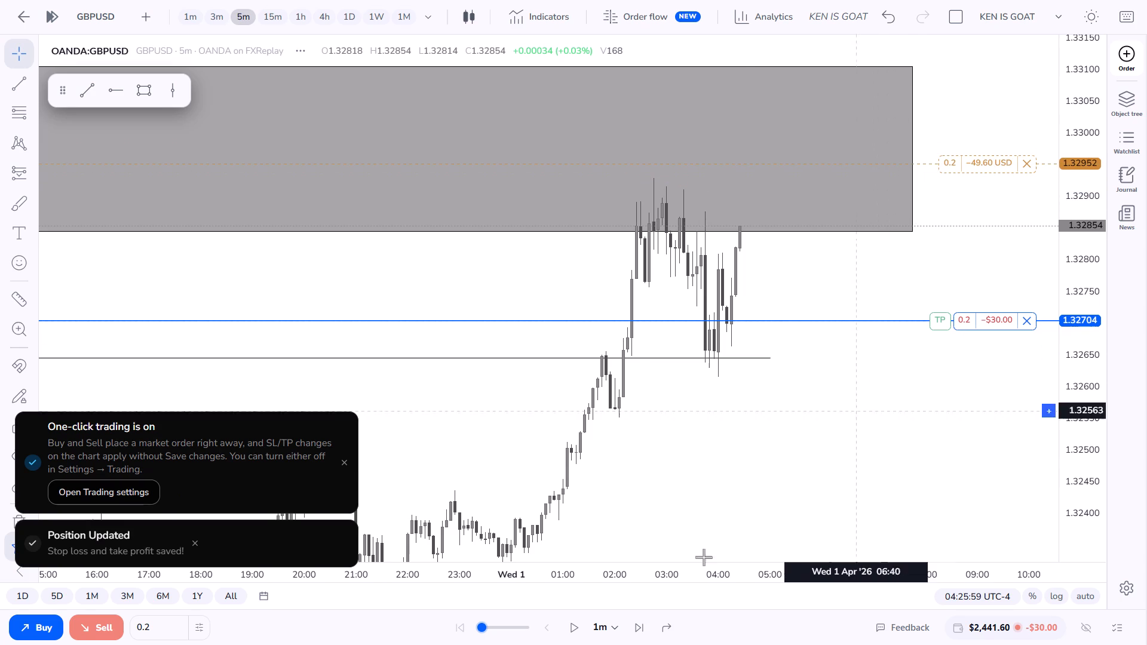
Advance the replay in 1m steps to 05:07:59 with the protected sell trade running.
{"action": "triple_click", "coordinate": [634, 631]}
{"action": "triple_click", "coordinate": [634, 631]}
{"action": "triple_click", "coordinate": [634, 631]}
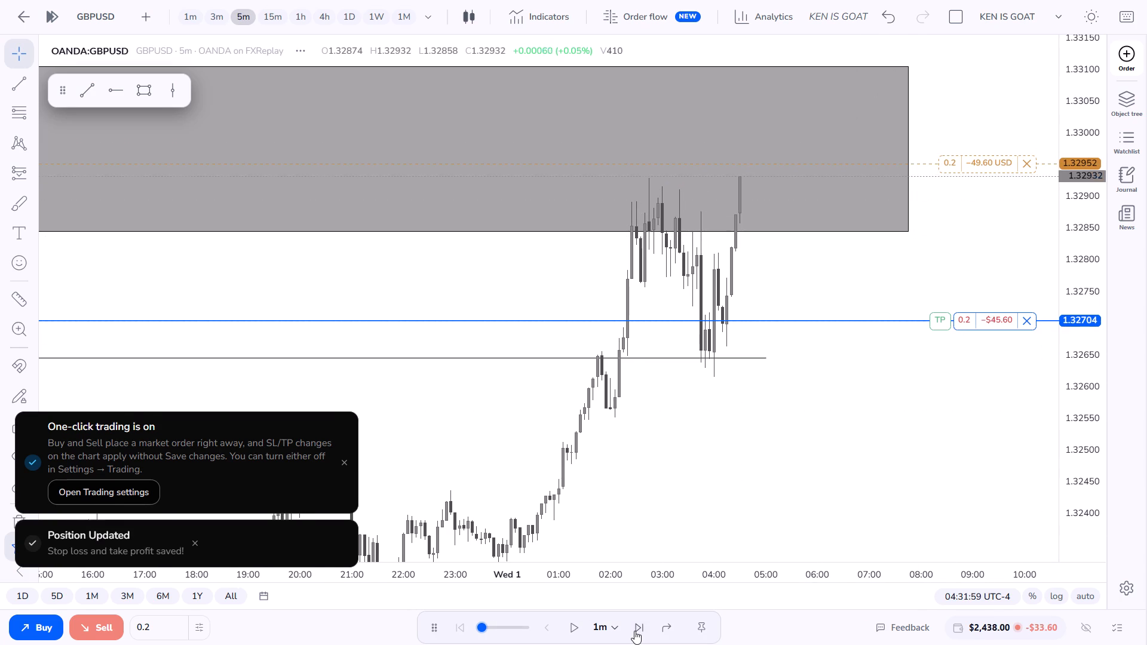
{"action": "triple_click", "coordinate": [634, 631]}
{"action": "triple_click", "coordinate": [634, 631]}
{"action": "triple_click", "coordinate": [634, 631]}
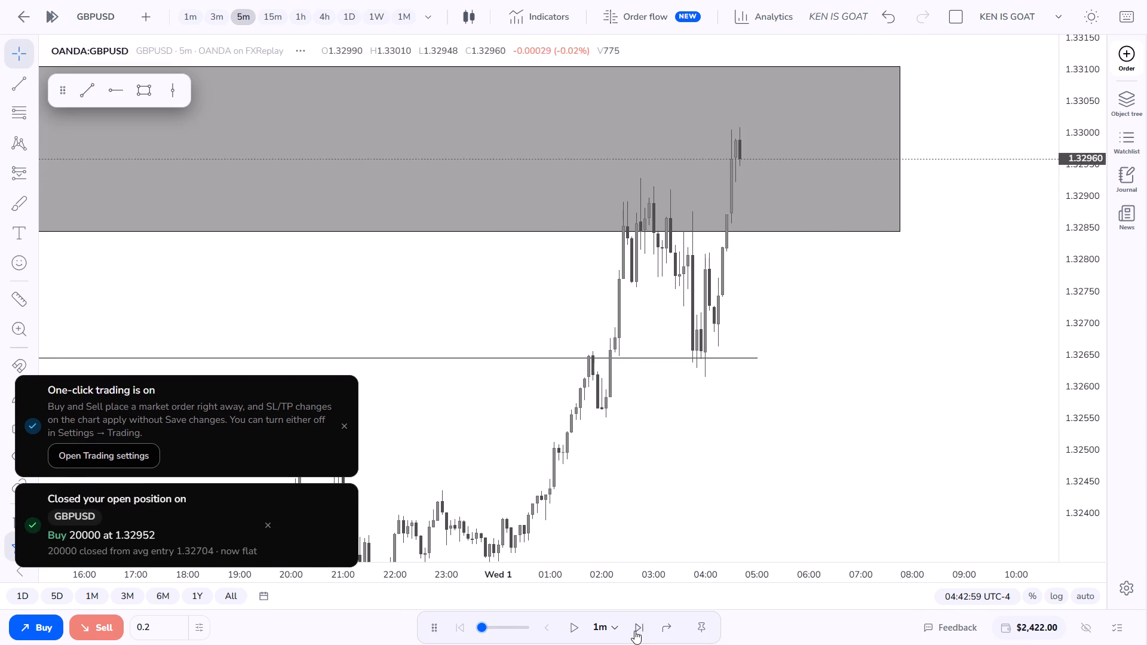
{"action": "triple_click", "coordinate": [634, 631]}
{"action": "triple_click", "coordinate": [634, 631]}
{"action": "triple_click", "coordinate": [634, 631]}
{"action": "triple_click", "coordinate": [634, 631]}
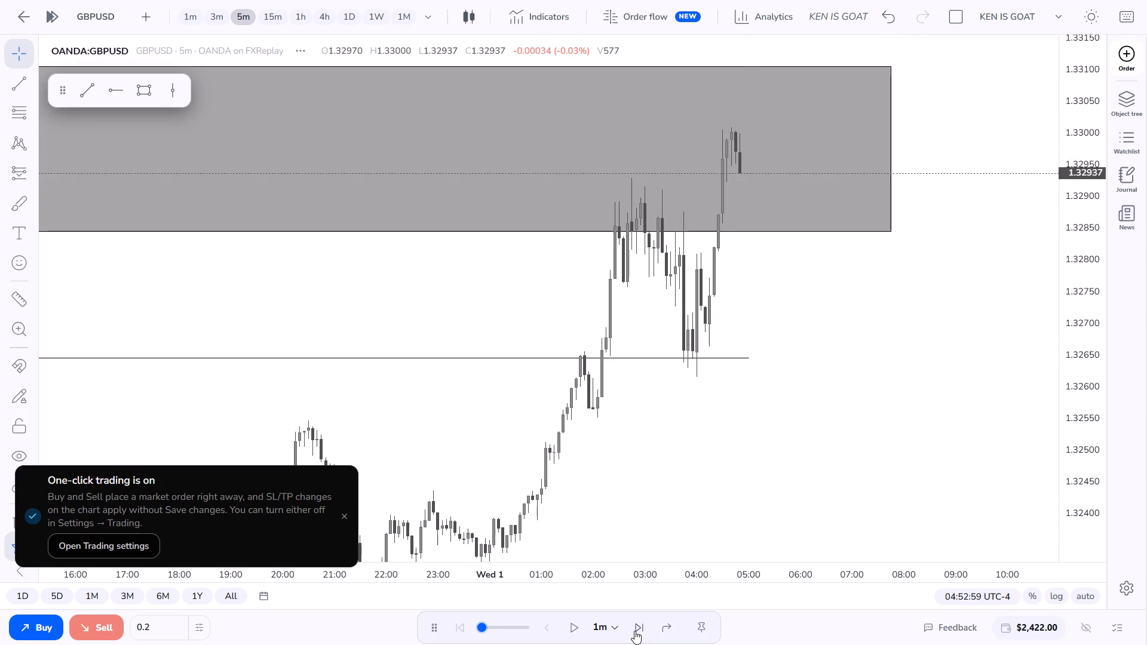
{"action": "triple_click", "coordinate": [634, 631]}
{"action": "triple_click", "coordinate": [634, 631]}
{"action": "triple_click", "coordinate": [634, 631]}
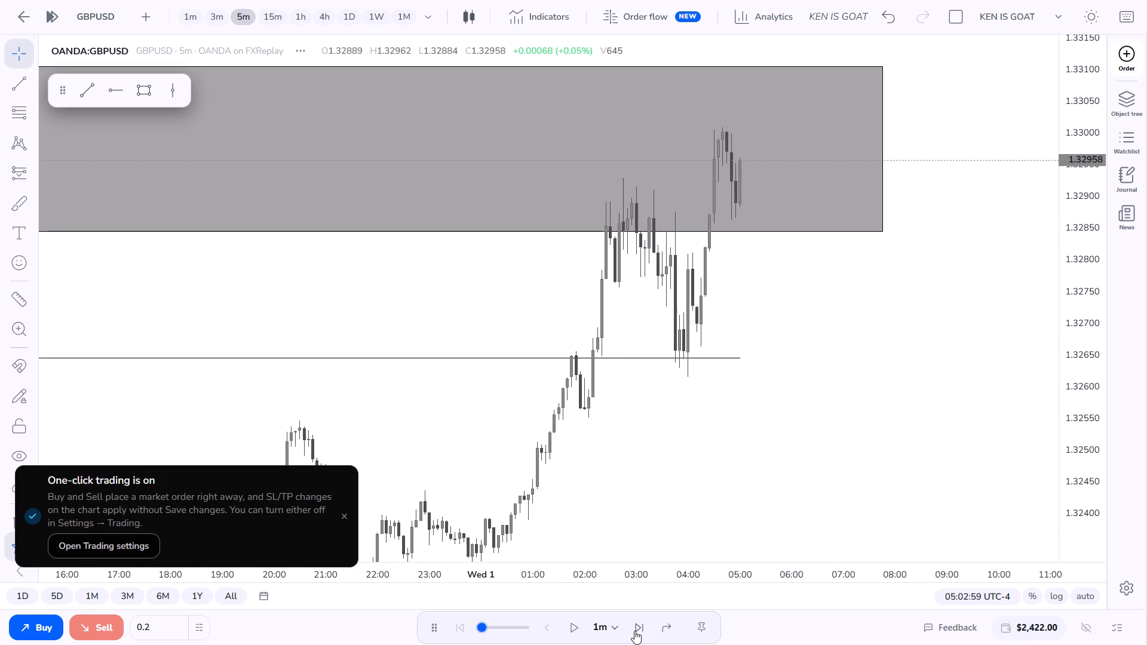
{"action": "triple_click", "coordinate": [634, 631]}
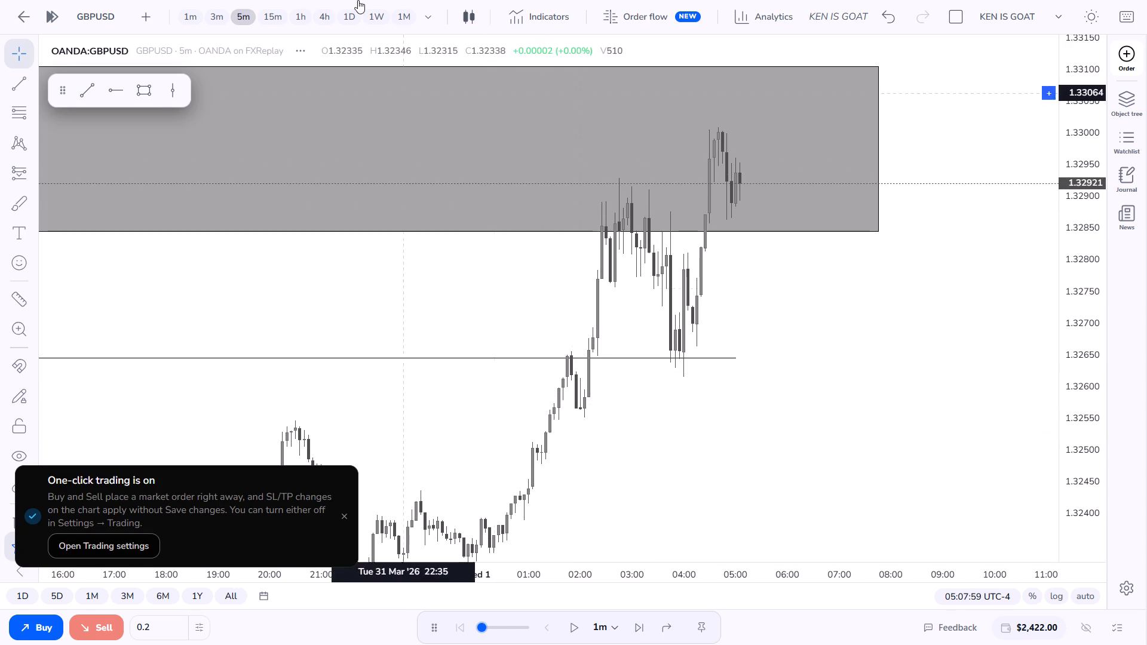
Examine GBPUSD price action around the gap rectangle on the 1h and 1D timeframes, ending on 1h.
{"action": "left_click", "coordinate": [305, 16]}
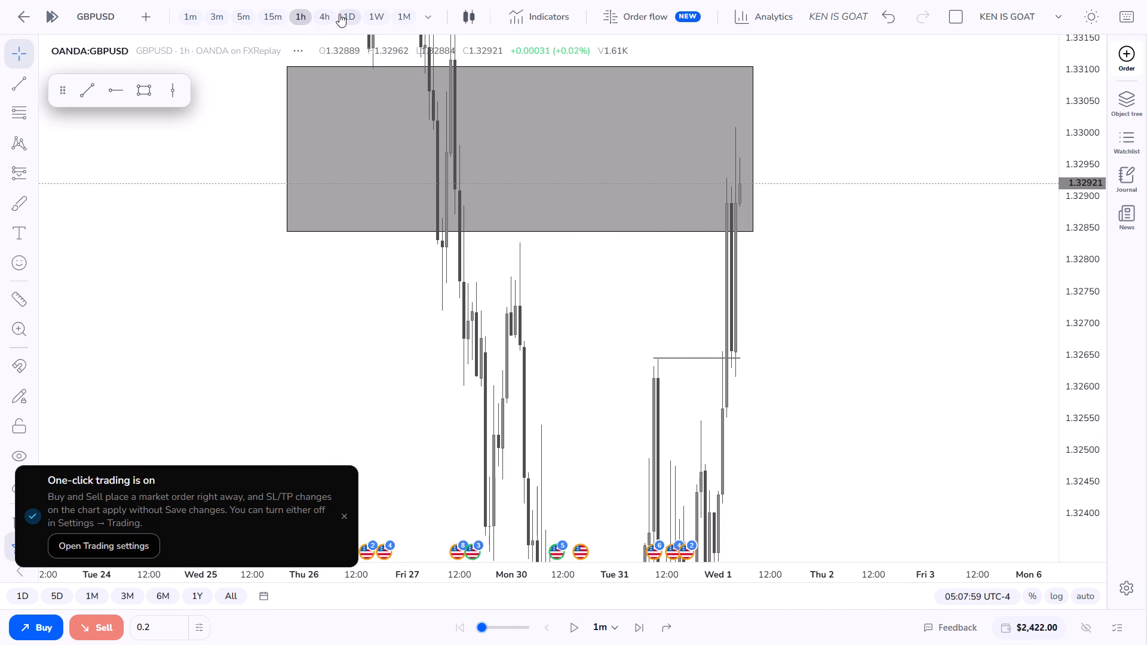
{"action": "left_click", "coordinate": [339, 14]}
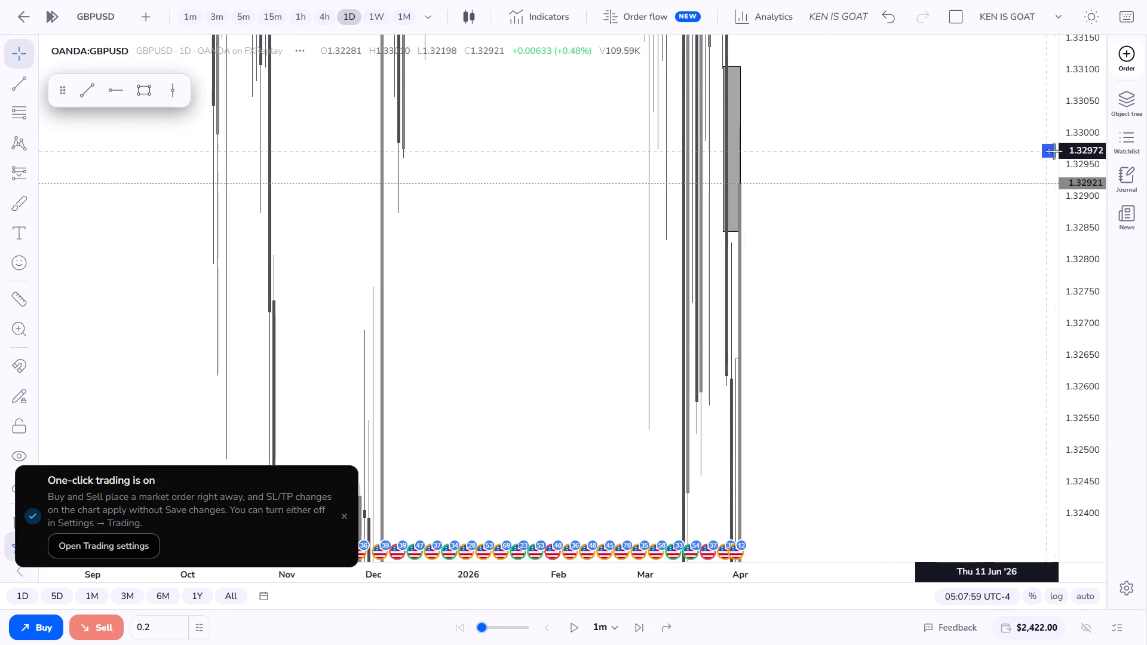
{"action": "double_click", "coordinate": [903, 265]}
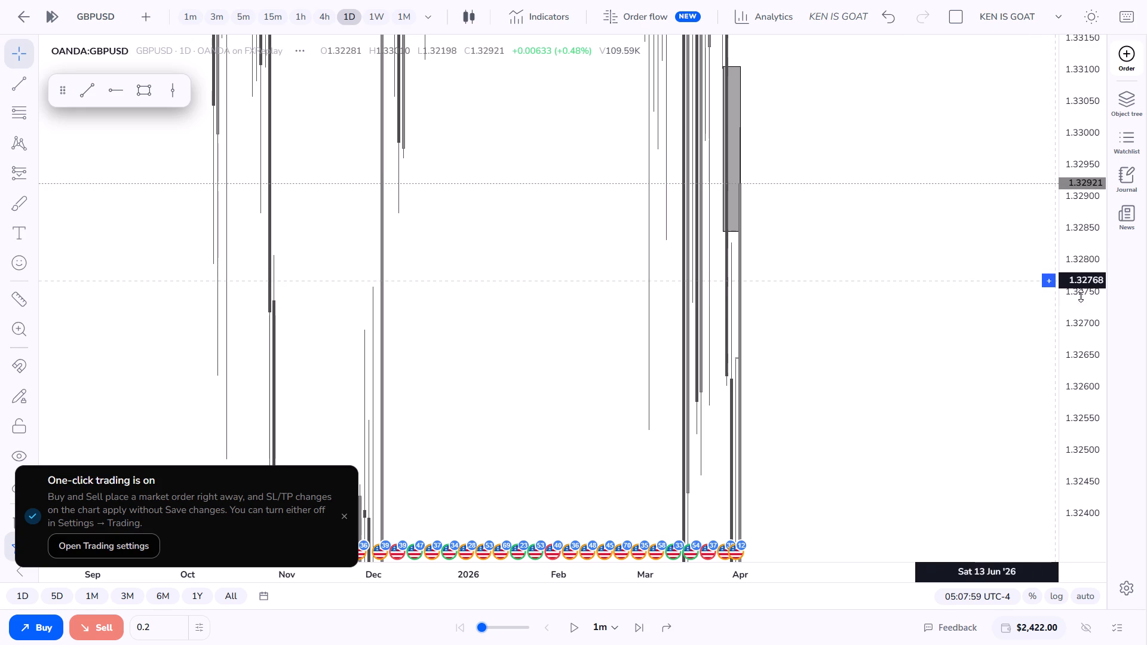
{"action": "left_click_drag", "start_coordinate": [1079, 320], "coordinate": [982, 590]}
{"action": "scroll", "coordinate": [897, 422], "scroll_direction": "up", "scroll_amount": 3}
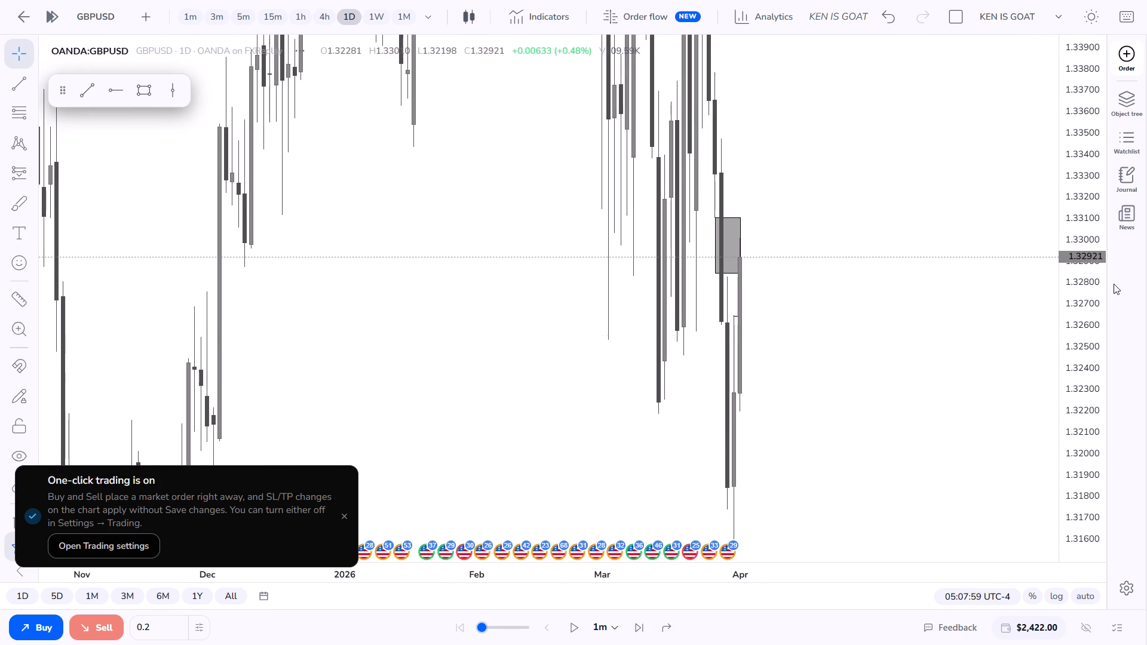
{"action": "left_click_drag", "start_coordinate": [1090, 283], "coordinate": [1048, 454]}
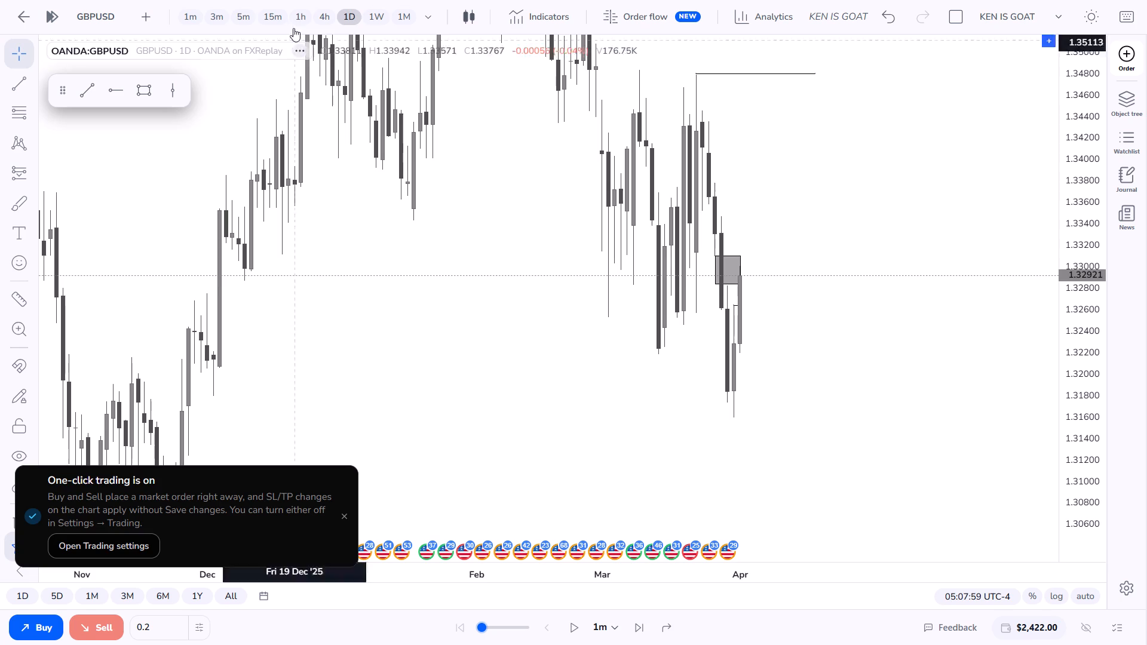
{"action": "left_click", "coordinate": [309, 13]}
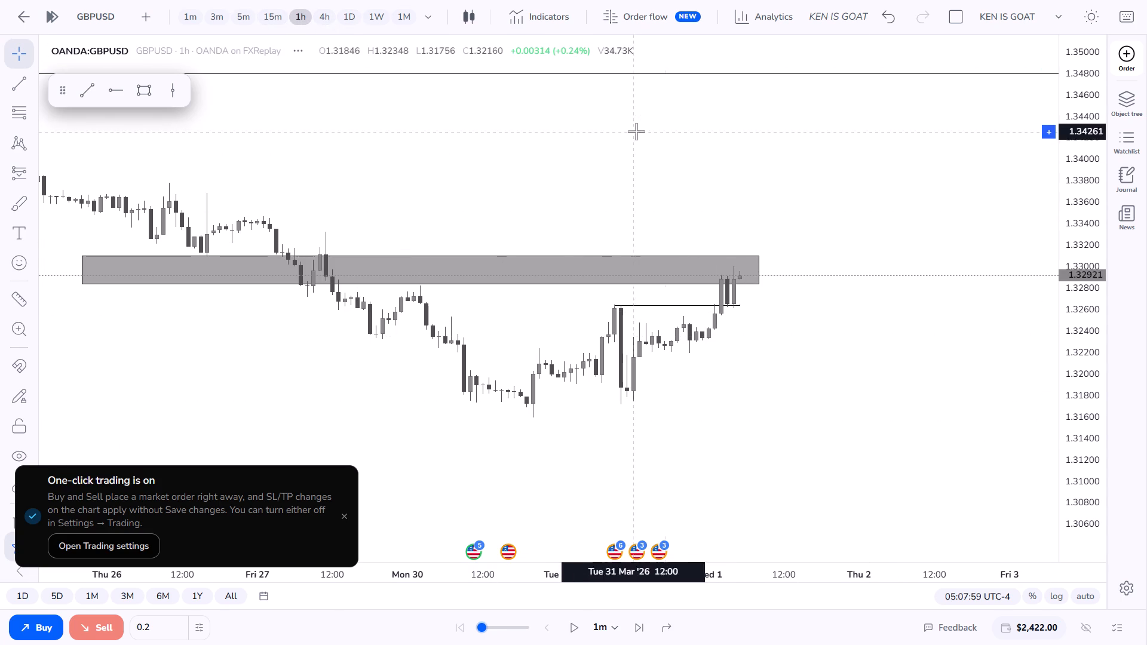
{"action": "left_click_drag", "start_coordinate": [1065, 420], "coordinate": [1056, 144]}
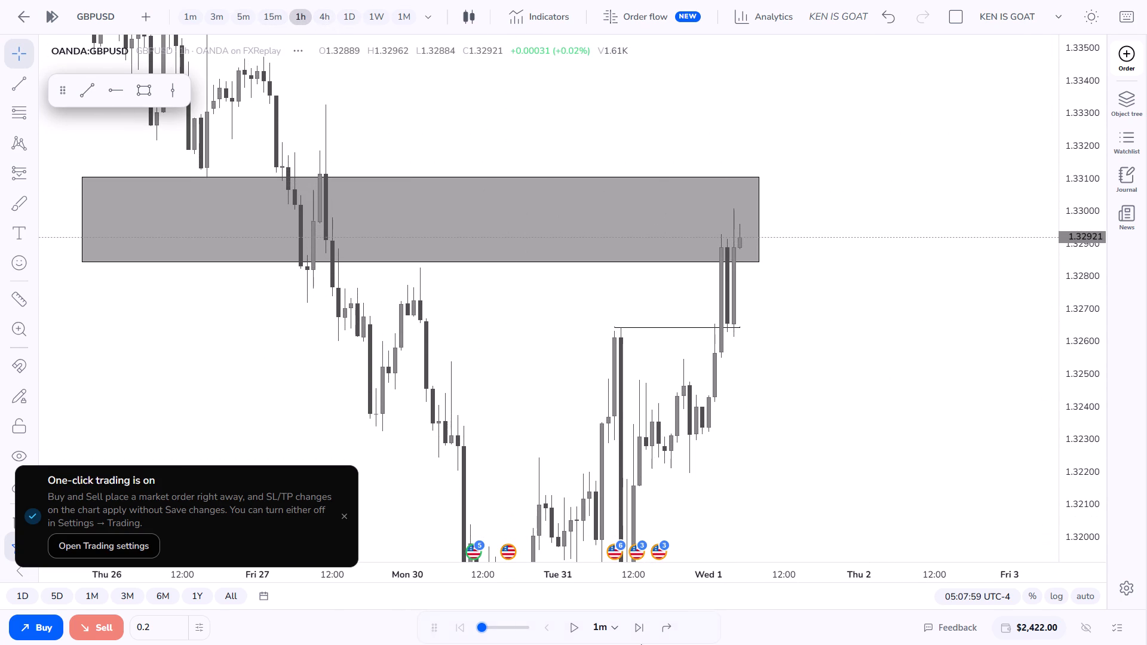
Advance the replay in 1m steps to 05:11:59 on the 1h chart.
{"action": "left_click", "coordinate": [633, 623]}
{"action": "left_click", "coordinate": [633, 623]}
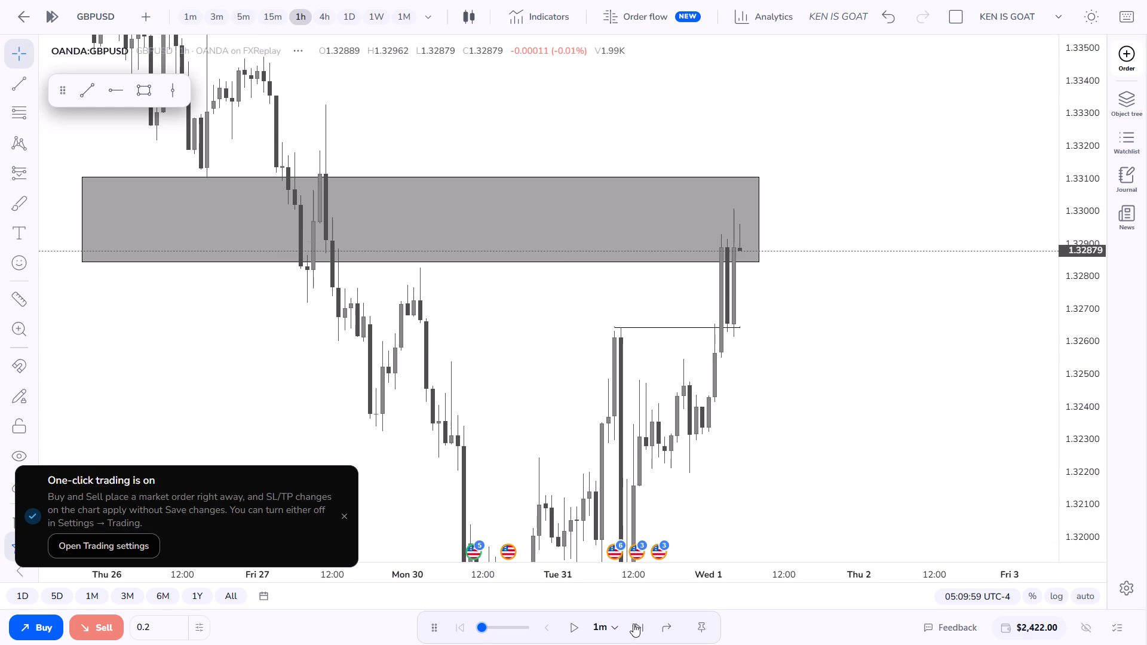
{"action": "left_click", "coordinate": [633, 623]}
{"action": "left_click", "coordinate": [633, 623]}
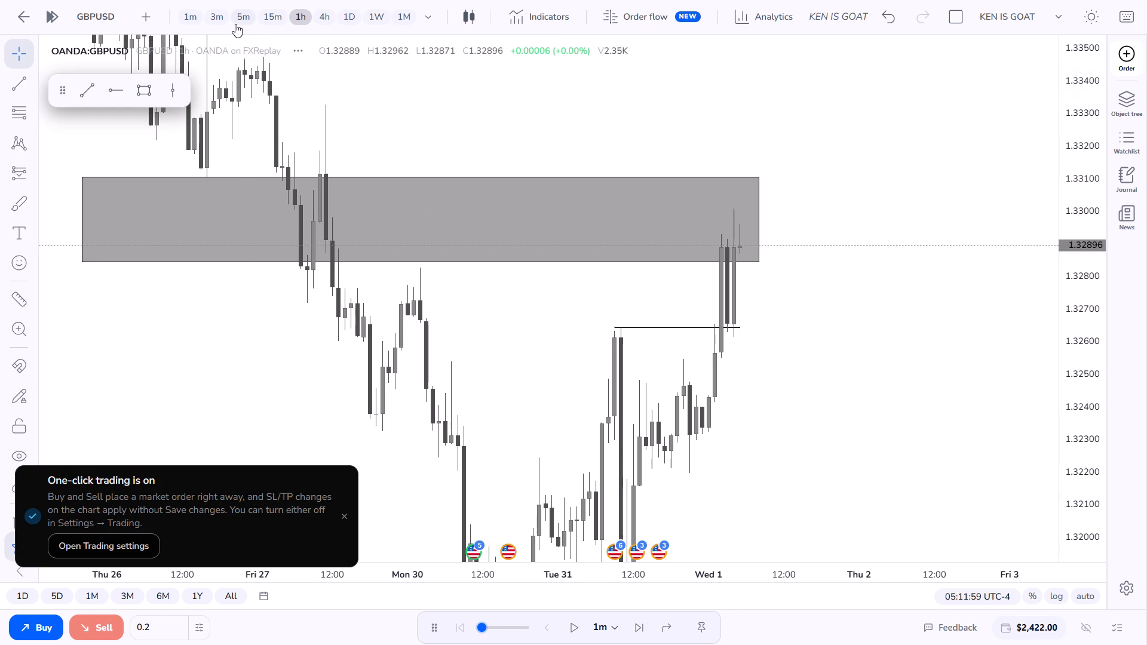
Return to the 5m timeframe and advance the replay in 1m steps to 05:18:59.
{"action": "left_click", "coordinate": [235, 24]}
{"action": "left_click_drag", "start_coordinate": [1066, 393], "coordinate": [1031, 213]}
{"action": "triple_click", "coordinate": [858, 339]}
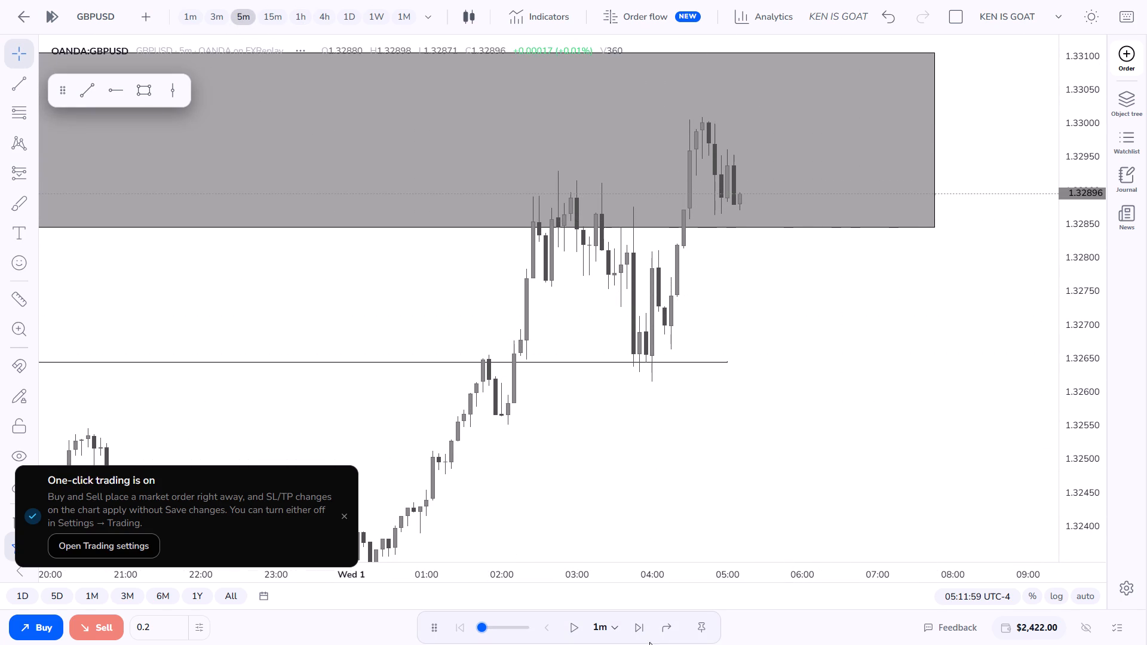
{"action": "triple_click", "coordinate": [645, 628]}
{"action": "left_click", "coordinate": [645, 628]}
{"action": "left_click", "coordinate": [645, 628]}
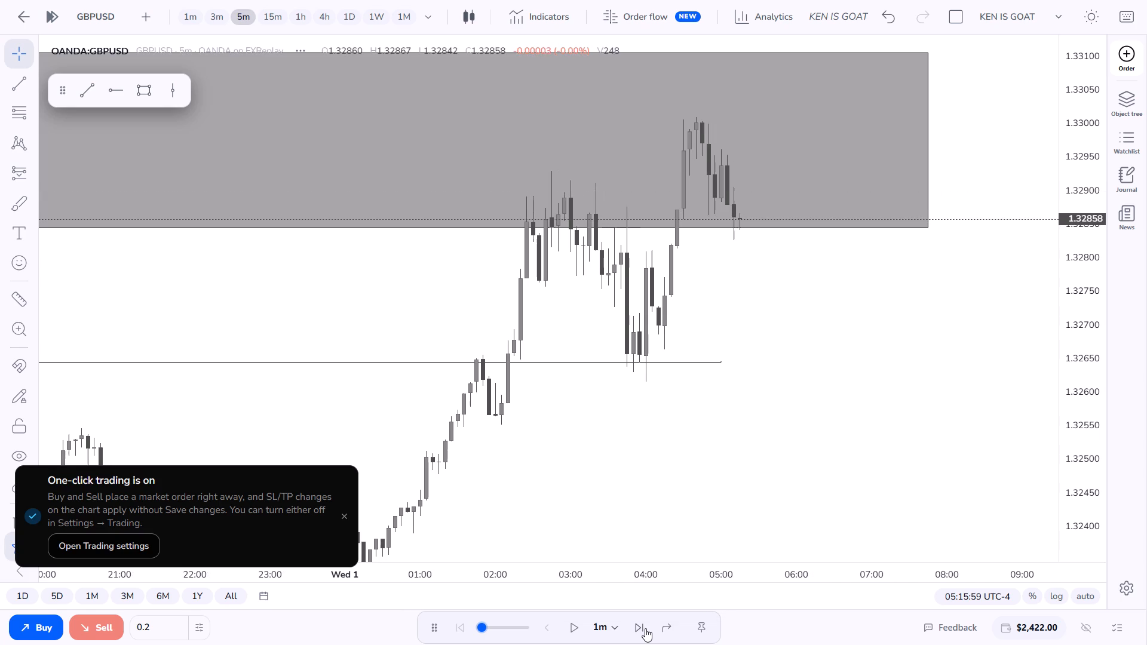
{"action": "left_click", "coordinate": [645, 628]}
{"action": "left_click", "coordinate": [645, 628]}
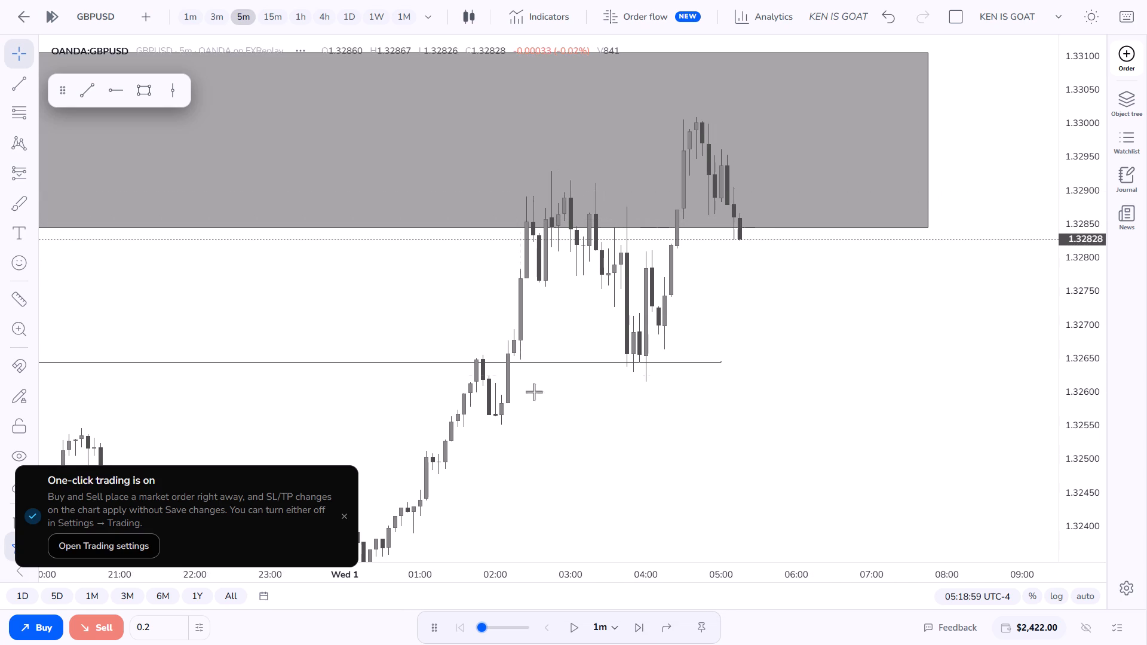
Place a 0.2 market sell order on GBPUSD at 1.32828, just below the gap rectangle.
{"action": "left_click", "coordinate": [120, 619]}
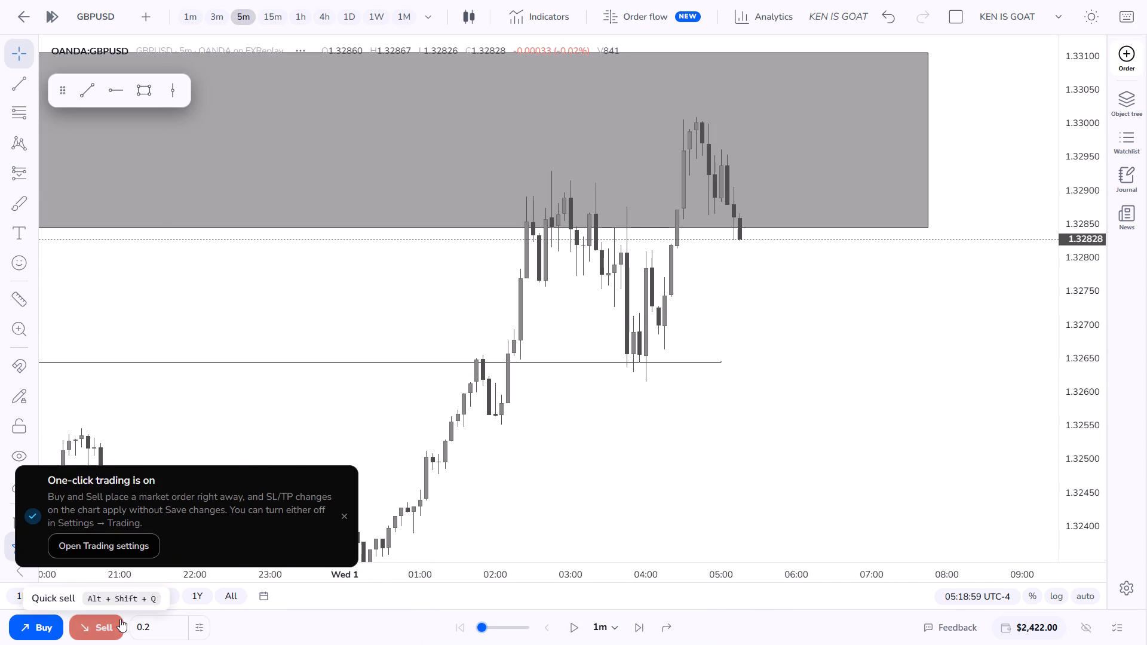
Advance the replay in 1m steps to 05:58:59 with the 1.32828 sell trade open.
{"action": "triple_click", "coordinate": [634, 629]}
{"action": "triple_click", "coordinate": [634, 629]}
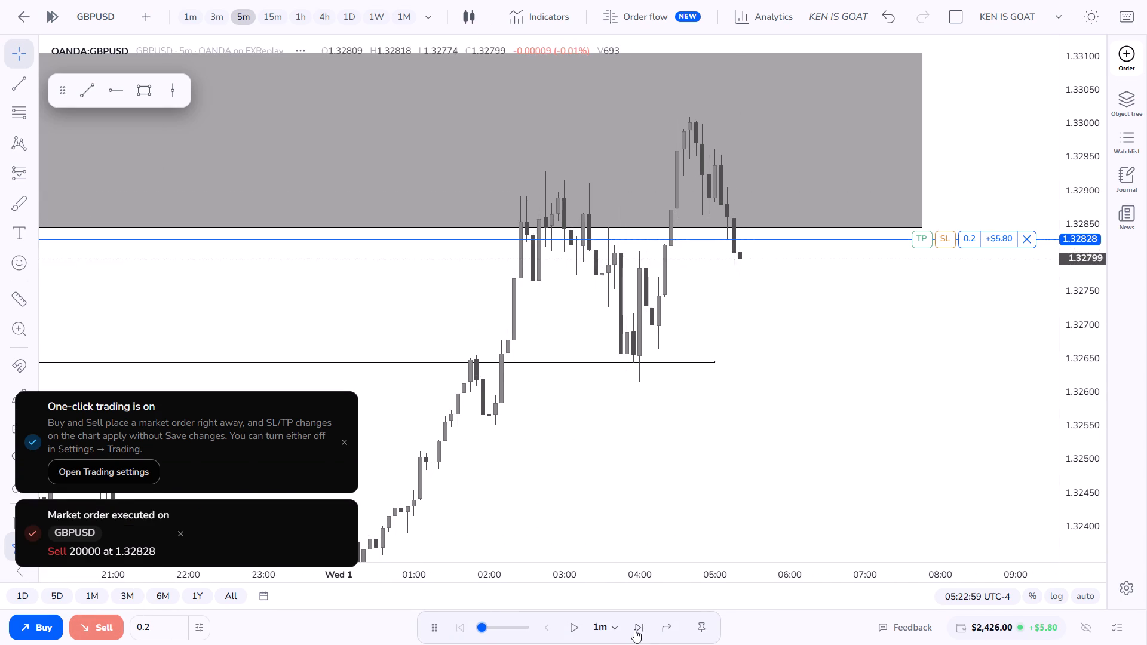
{"action": "triple_click", "coordinate": [634, 629]}
{"action": "triple_click", "coordinate": [634, 629]}
{"action": "triple_click", "coordinate": [634, 629]}
{"action": "triple_click", "coordinate": [634, 629]}
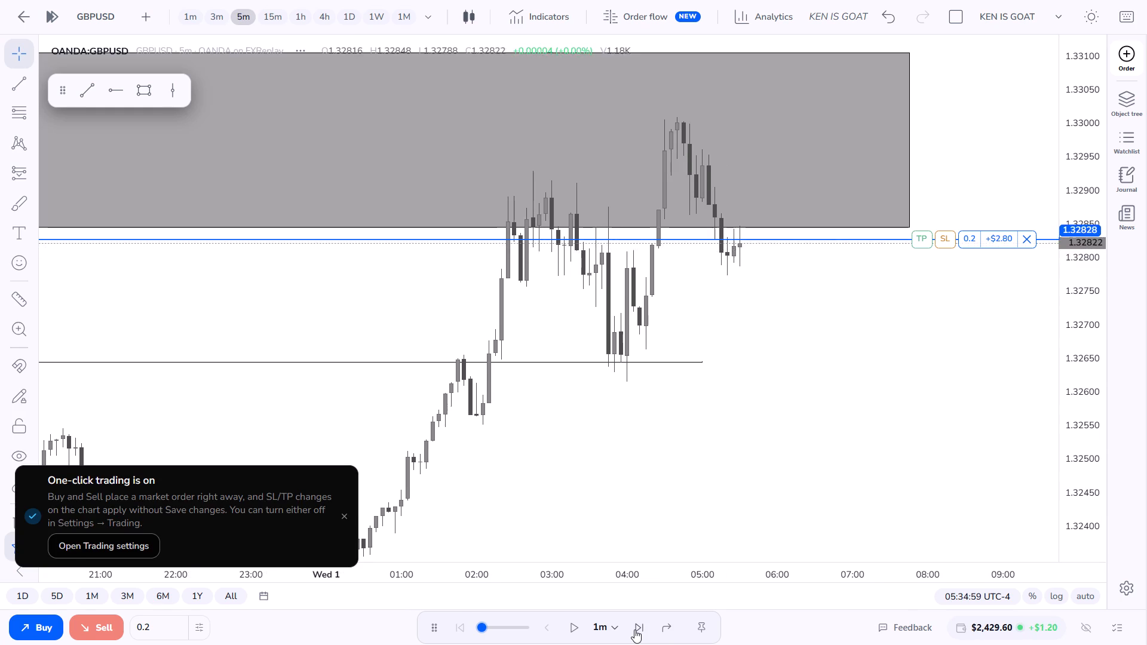
{"action": "triple_click", "coordinate": [634, 629]}
{"action": "triple_click", "coordinate": [634, 629]}
{"action": "triple_click", "coordinate": [634, 629]}
{"action": "triple_click", "coordinate": [634, 629]}
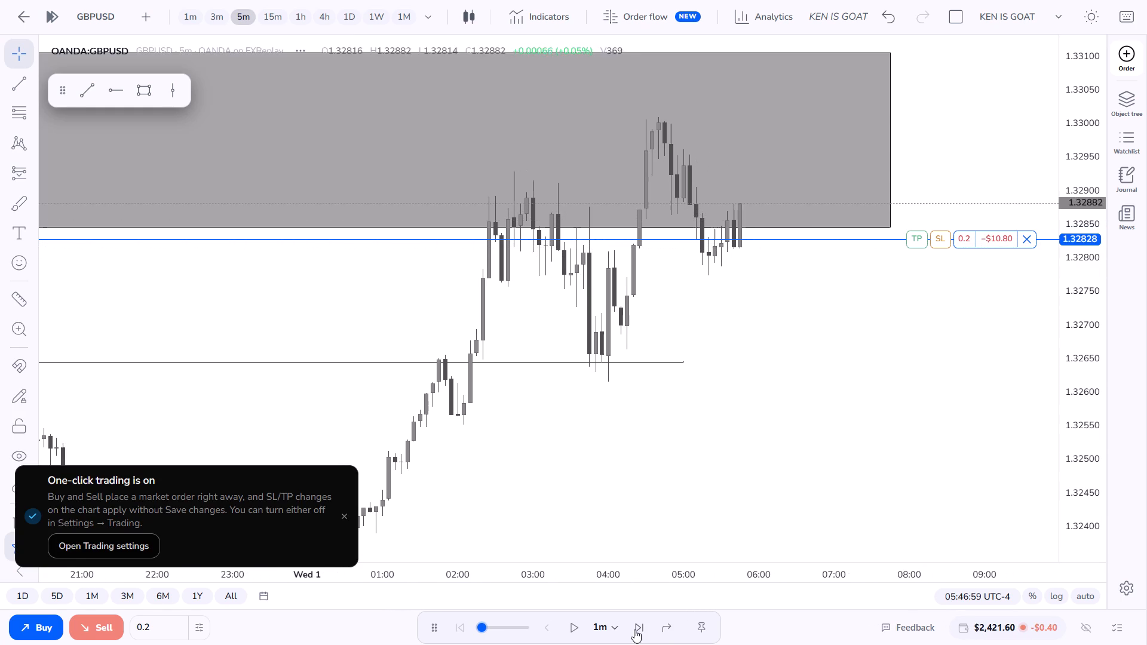
{"action": "triple_click", "coordinate": [634, 629]}
{"action": "triple_click", "coordinate": [634, 629]}
{"action": "triple_click", "coordinate": [634, 629]}
{"action": "triple_click", "coordinate": [634, 629]}
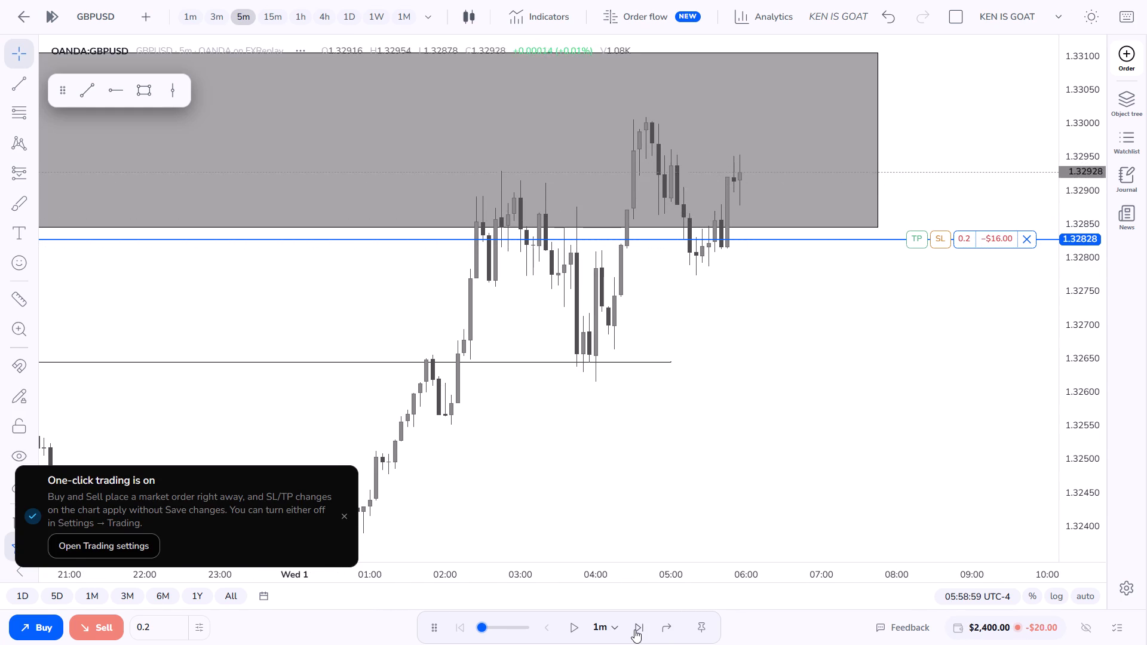
Continue the replay in 1m steps to 06:32:59, keeping the sell trade open.
{"action": "triple_click", "coordinate": [634, 629]}
{"action": "triple_click", "coordinate": [634, 629]}
{"action": "triple_click", "coordinate": [634, 629]}
{"action": "triple_click", "coordinate": [634, 629]}
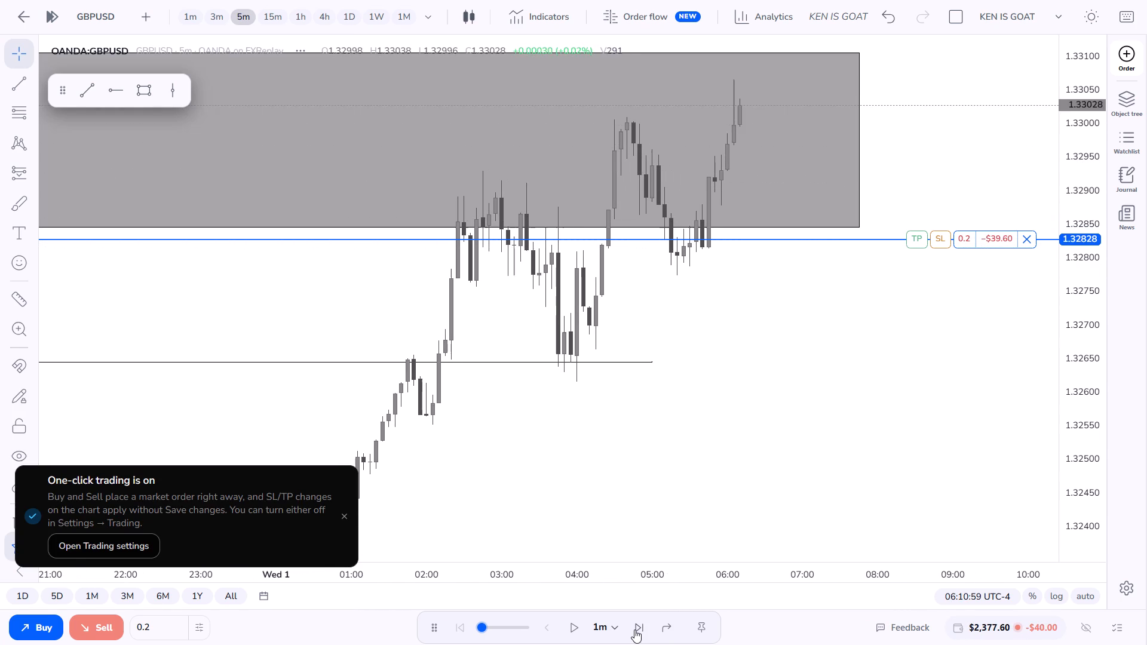
{"action": "triple_click", "coordinate": [634, 629]}
{"action": "triple_click", "coordinate": [634, 629]}
{"action": "triple_click", "coordinate": [634, 629]}
{"action": "triple_click", "coordinate": [634, 629]}
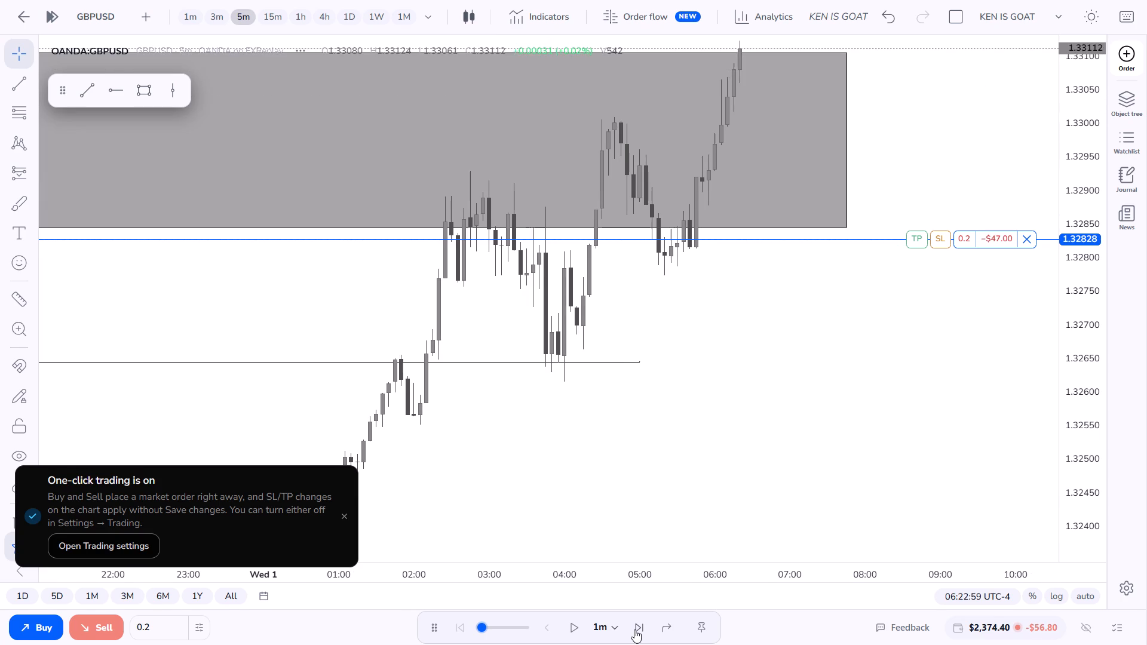
{"action": "triple_click", "coordinate": [634, 629]}
{"action": "triple_click", "coordinate": [634, 629]}
{"action": "triple_click", "coordinate": [634, 629]}
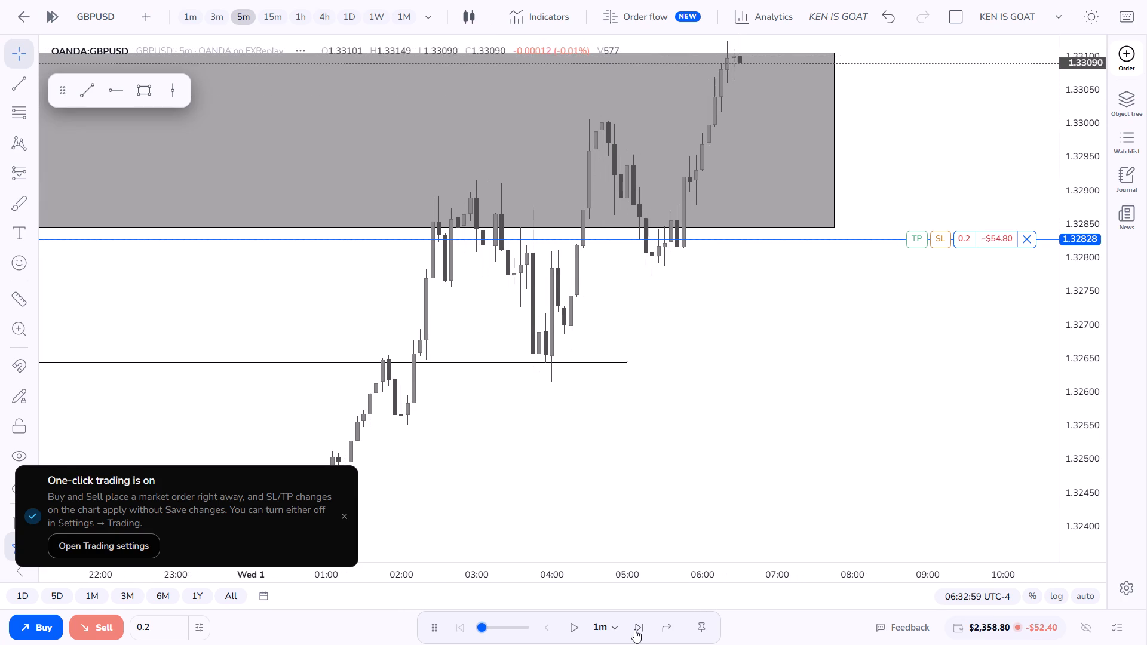
Continue the replay in 1m steps to 07:05:59, still holding the 0.2 sell trade.
{"action": "triple_click", "coordinate": [634, 629]}
{"action": "triple_click", "coordinate": [634, 629]}
{"action": "triple_click", "coordinate": [634, 629]}
{"action": "triple_click", "coordinate": [634, 629]}
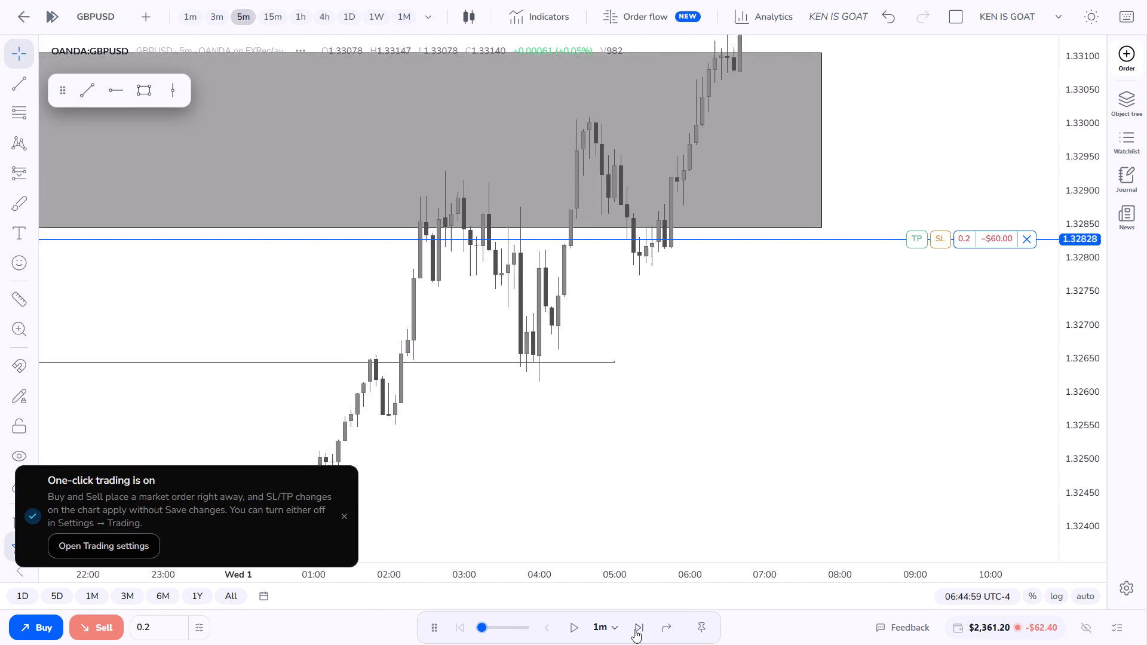
{"action": "triple_click", "coordinate": [634, 629]}
{"action": "triple_click", "coordinate": [634, 629]}
{"action": "triple_click", "coordinate": [634, 629]}
{"action": "triple_click", "coordinate": [634, 629]}
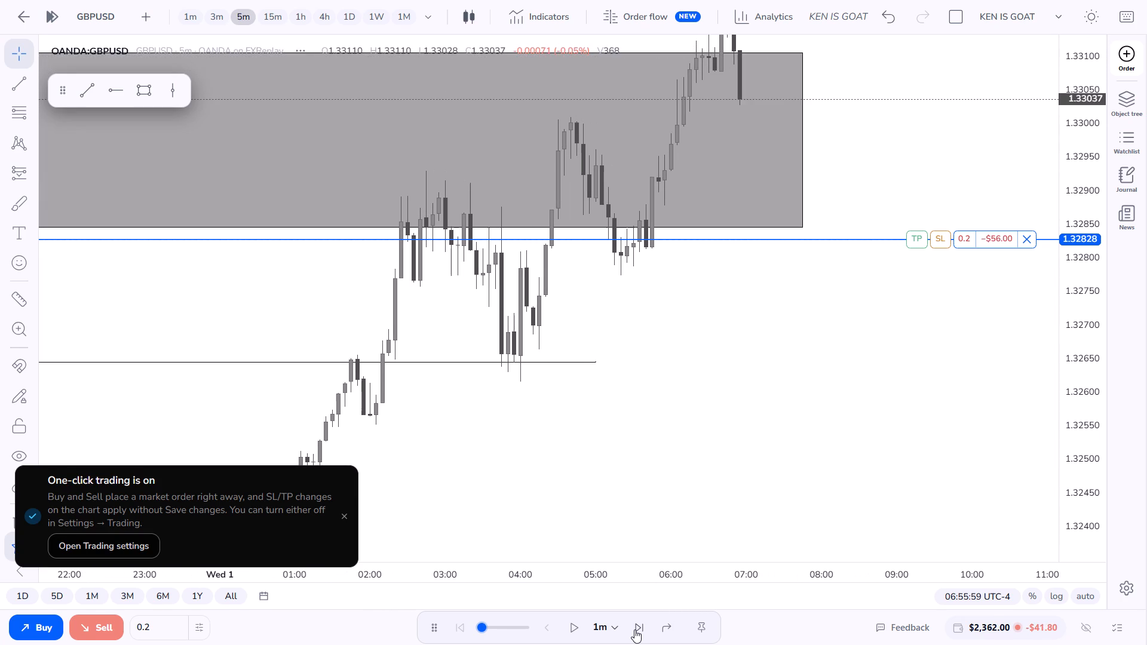
{"action": "triple_click", "coordinate": [634, 629]}
{"action": "triple_click", "coordinate": [634, 629]}
{"action": "triple_click", "coordinate": [634, 629]}
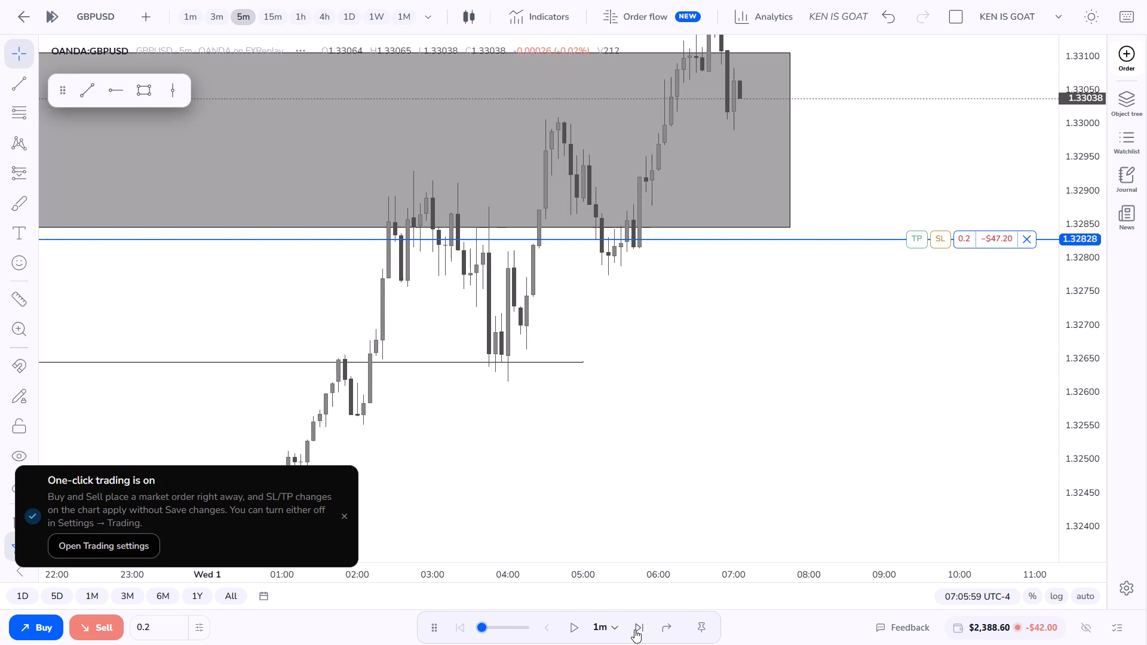
Continue the replay in 1m steps to 07:35:59 without closing the sell trade.
{"action": "triple_click", "coordinate": [634, 629]}
{"action": "triple_click", "coordinate": [634, 629]}
{"action": "triple_click", "coordinate": [634, 629]}
{"action": "triple_click", "coordinate": [634, 629]}
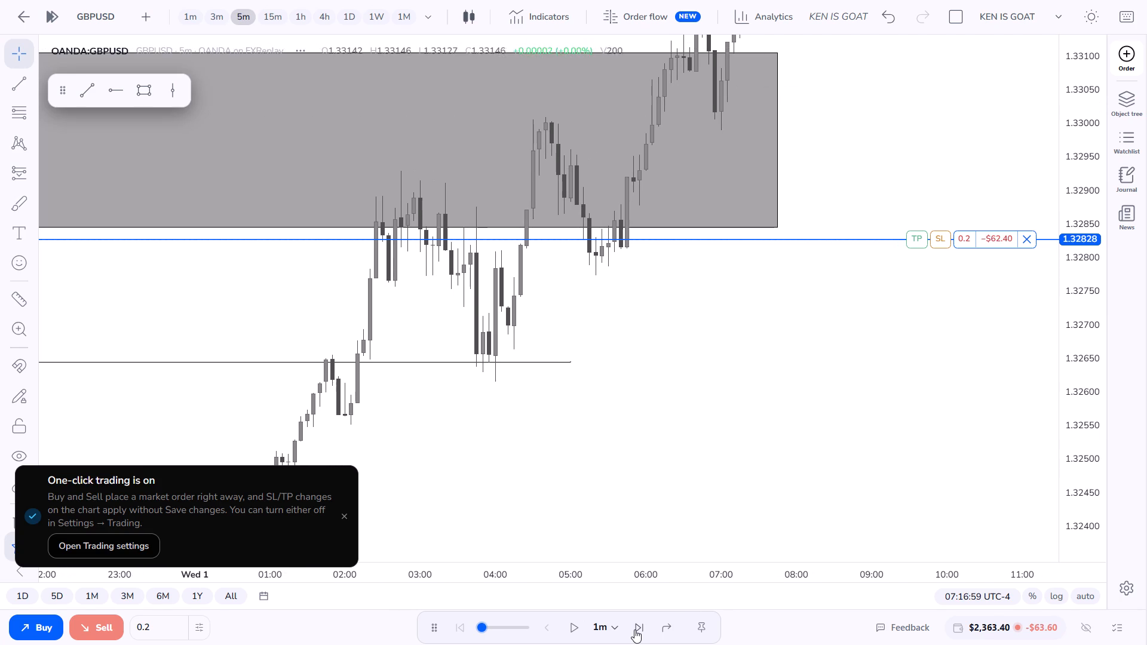
{"action": "triple_click", "coordinate": [634, 629]}
{"action": "triple_click", "coordinate": [634, 629]}
{"action": "left_click", "coordinate": [634, 629]}
{"action": "triple_click", "coordinate": [634, 629]}
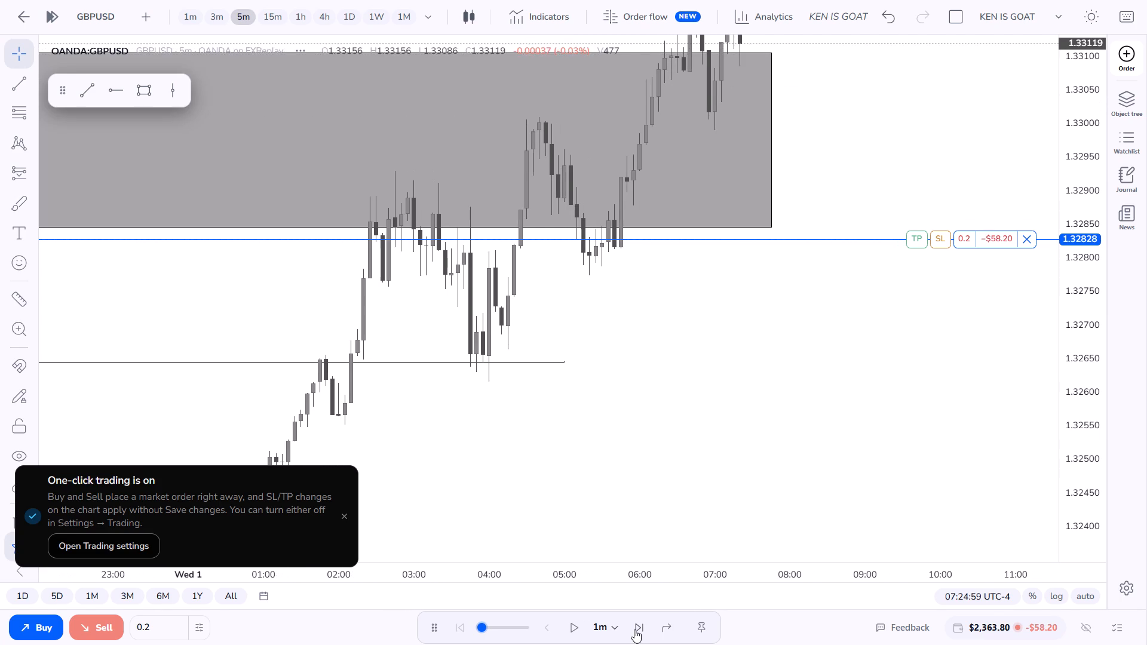
{"action": "triple_click", "coordinate": [634, 629]}
{"action": "triple_click", "coordinate": [634, 629]}
{"action": "triple_click", "coordinate": [634, 629]}
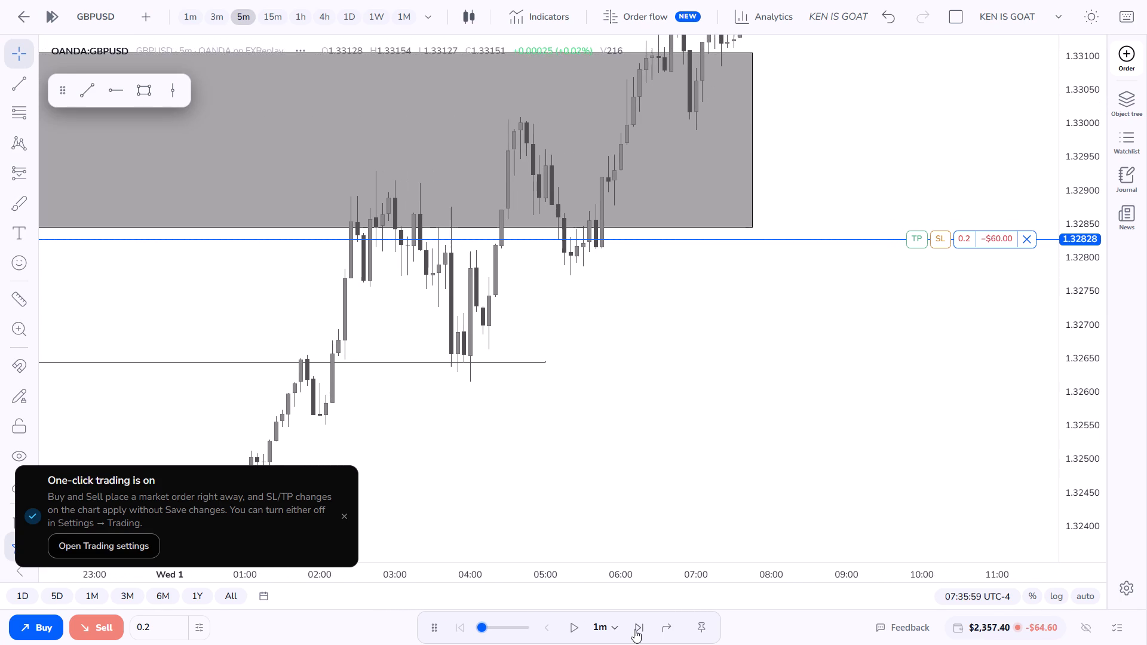
Advance the replay in 1m steps to 07:54:59 with the 0.2 sell trade still open.
{"action": "triple_click", "coordinate": [634, 629]}
{"action": "triple_click", "coordinate": [634, 629]}
{"action": "triple_click", "coordinate": [634, 629]}
{"action": "triple_click", "coordinate": [634, 629]}
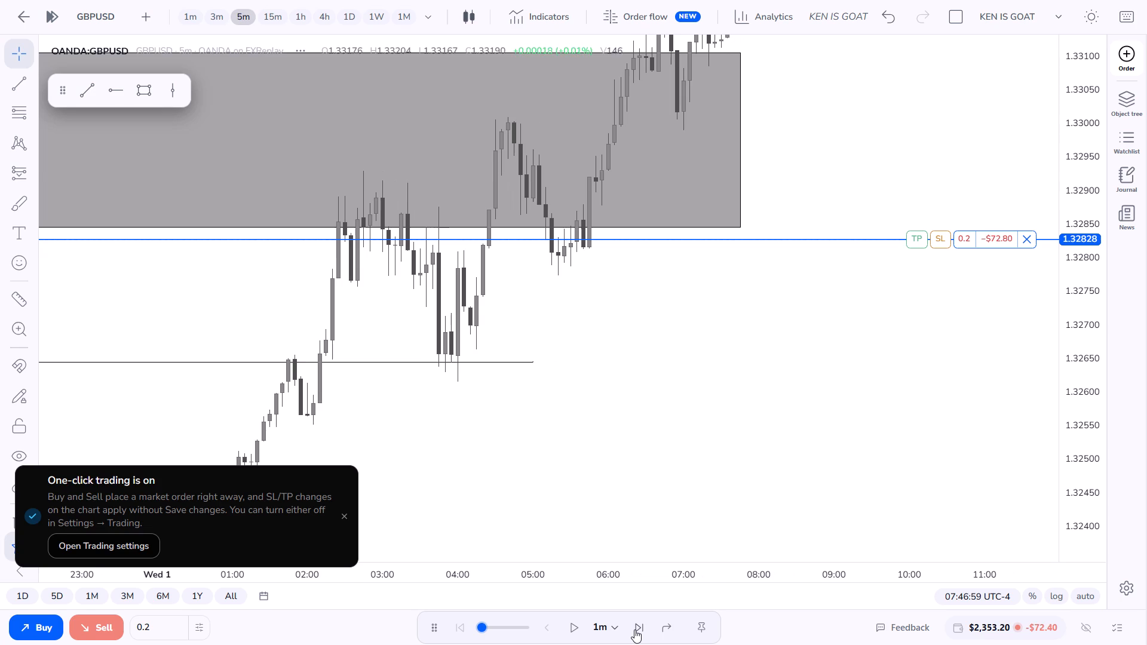
{"action": "triple_click", "coordinate": [634, 629]}
{"action": "right_click", "coordinate": [634, 629]}
{"action": "triple_click", "coordinate": [634, 629]}
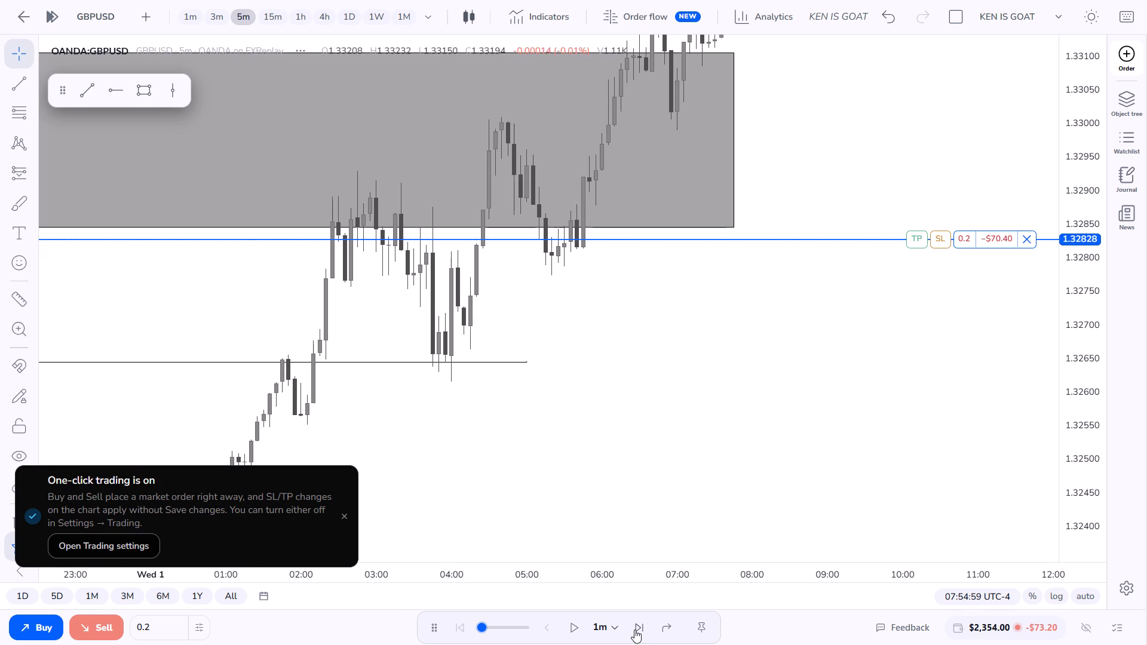
Continue the replay in 1m steps to 08:18:59, holding the 1.32828 sell trade.
{"action": "triple_click", "coordinate": [634, 629]}
{"action": "right_click", "coordinate": [634, 629]}
{"action": "triple_click", "coordinate": [634, 629]}
{"action": "triple_click", "coordinate": [634, 629]}
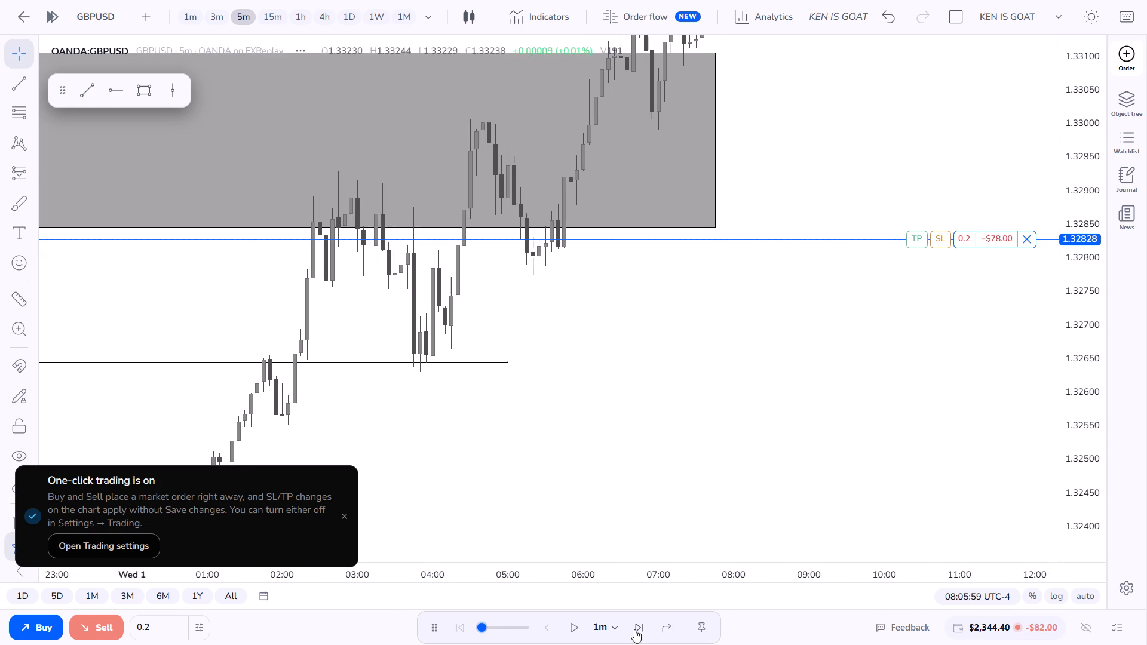
{"action": "triple_click", "coordinate": [634, 629]}
{"action": "triple_click", "coordinate": [634, 629]}
{"action": "triple_click", "coordinate": [634, 629]}
{"action": "triple_click", "coordinate": [634, 629]}
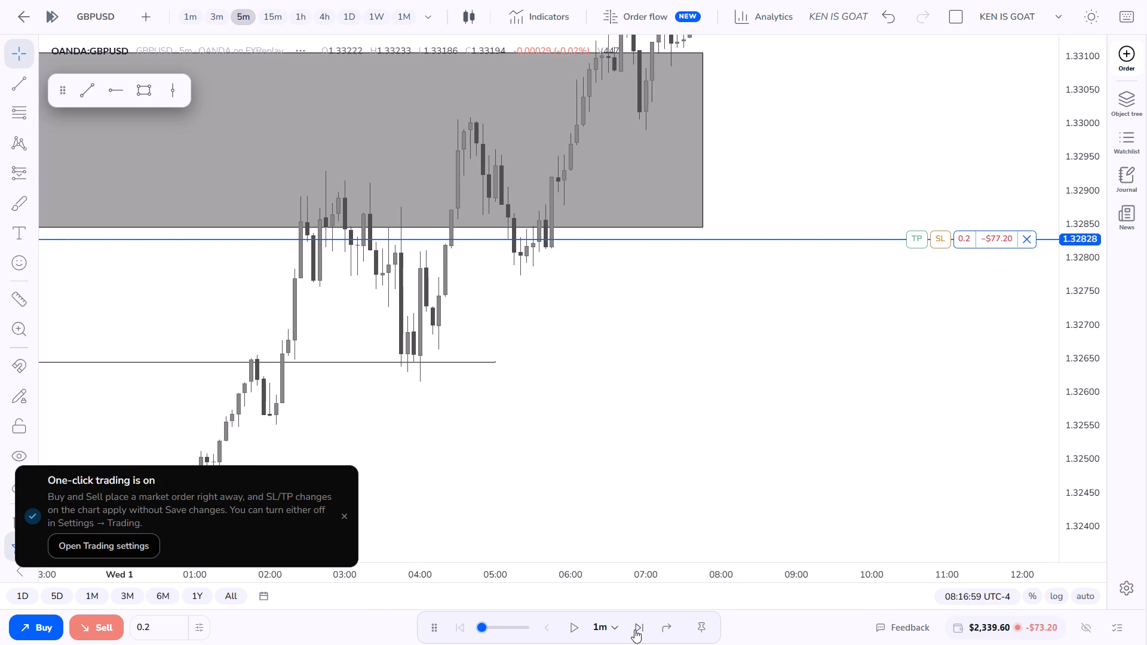
{"action": "double_click", "coordinate": [634, 630]}
Set the replay step to 4h and advance to 00:59:59 on Thu 2 April, keeping the sell trade open.
{"action": "left_click_drag", "start_coordinate": [1083, 322], "coordinate": [1029, 526]}
{"action": "left_click_drag", "start_coordinate": [622, 629], "coordinate": [609, 625]}
{"action": "left_click", "coordinate": [609, 625]}
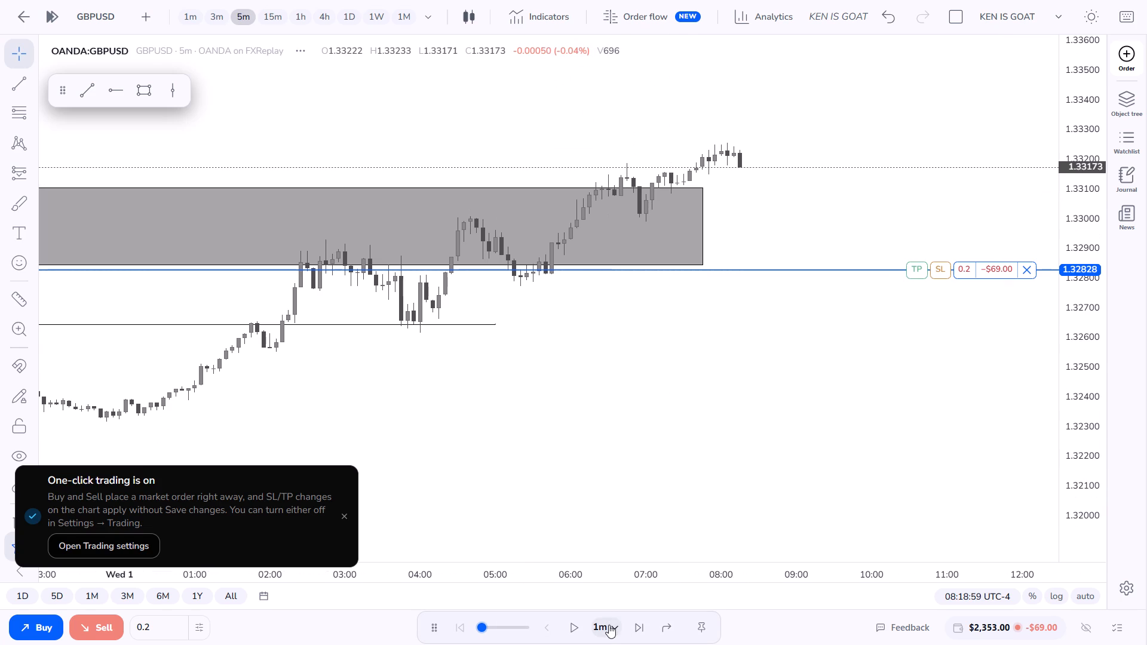
{"action": "scroll", "coordinate": [607, 543], "scroll_direction": "down", "scroll_amount": 3}
{"action": "left_click", "coordinate": [582, 596]}
{"action": "left_click", "coordinate": [638, 632]}
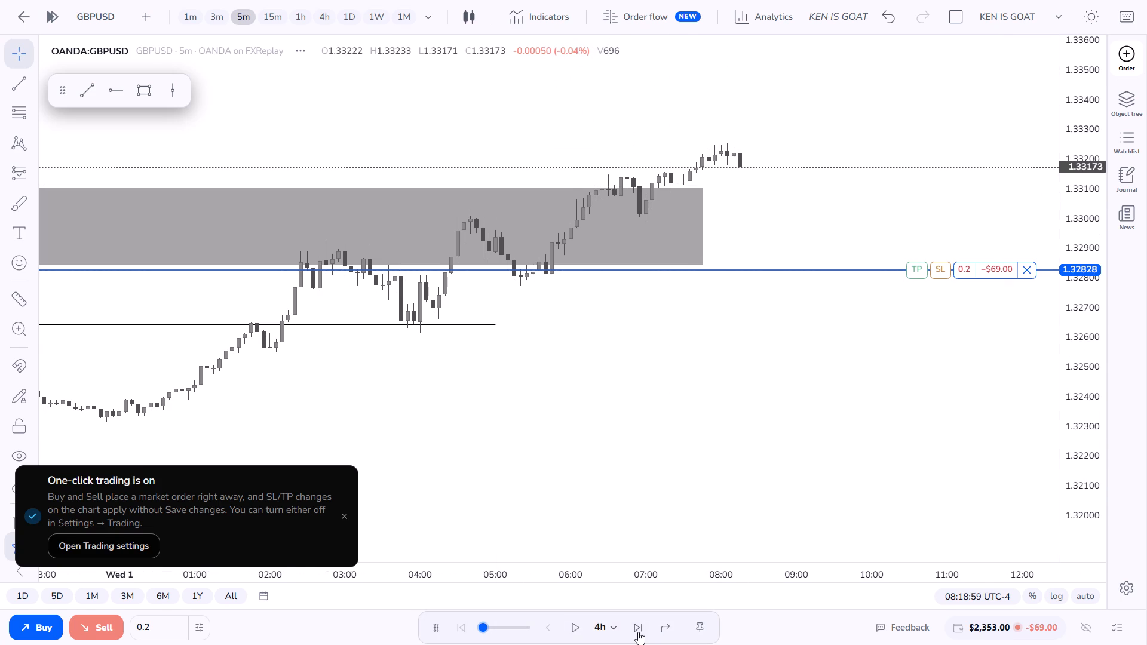
{"action": "left_click", "coordinate": [638, 632]}
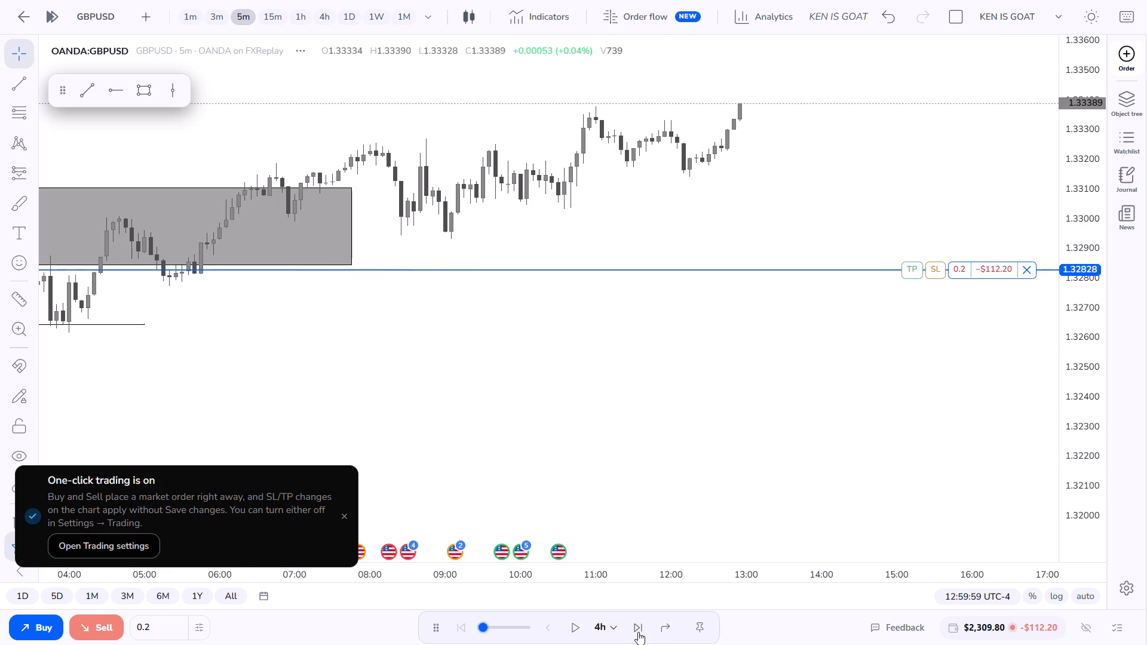
{"action": "left_click", "coordinate": [638, 632]}
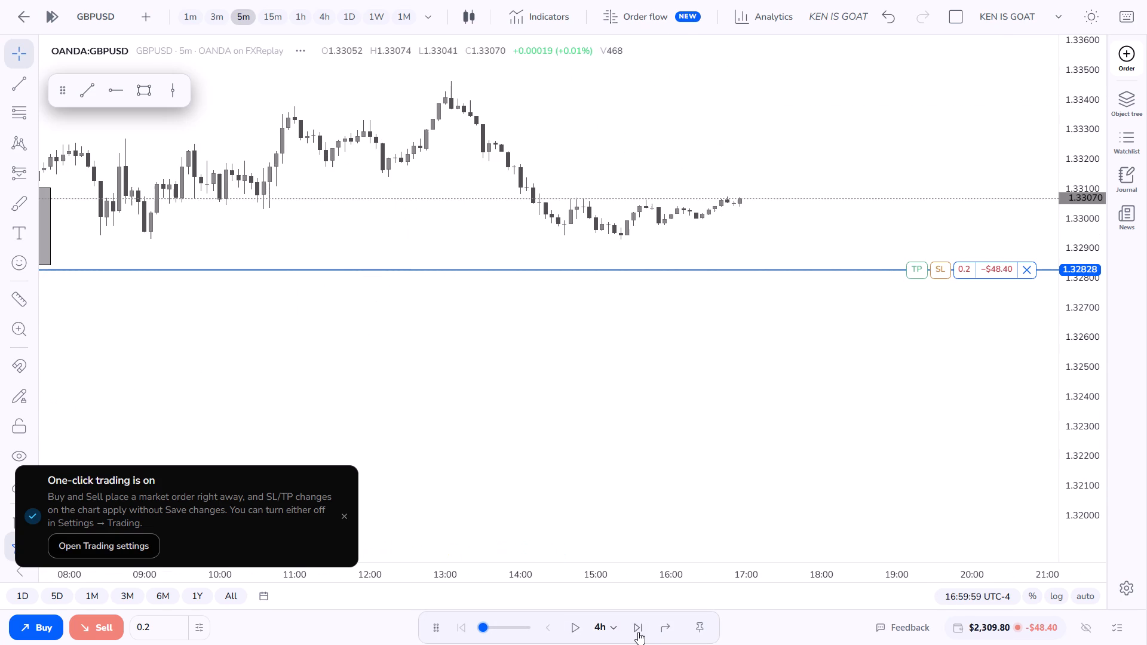
{"action": "left_click", "coordinate": [638, 632]}
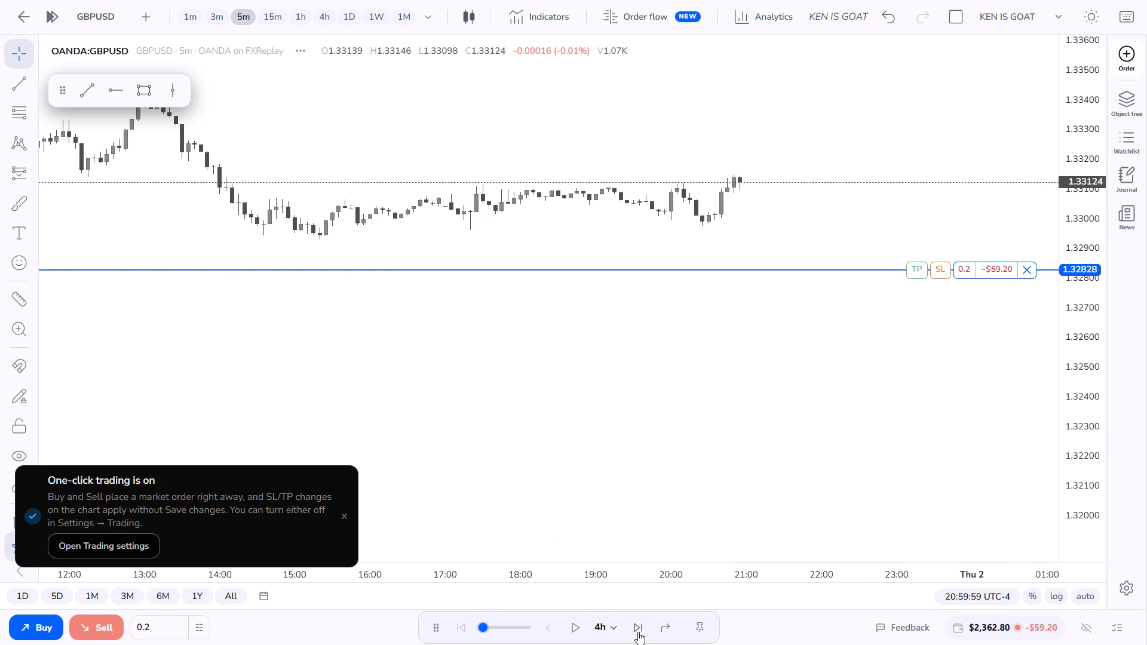
{"action": "left_click", "coordinate": [638, 632]}
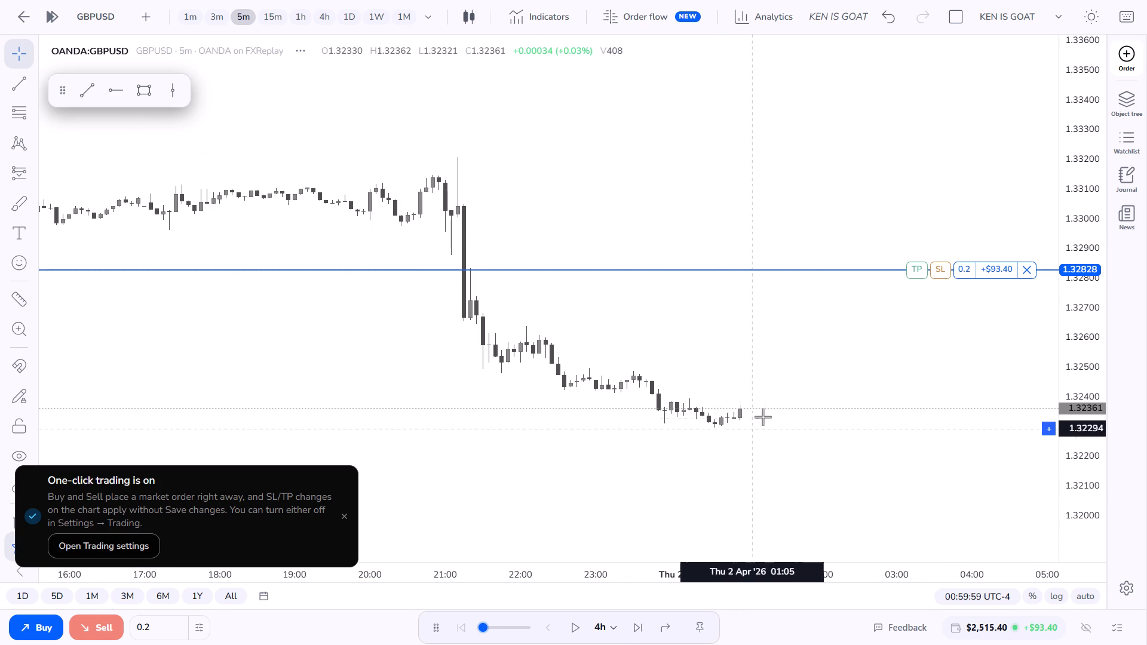
Close 100% of the 0.2-lot sell position from 1.32828 and dismiss the trading notifications.
{"action": "scroll", "coordinate": [763, 417], "scroll_direction": "down", "scroll_amount": 5}
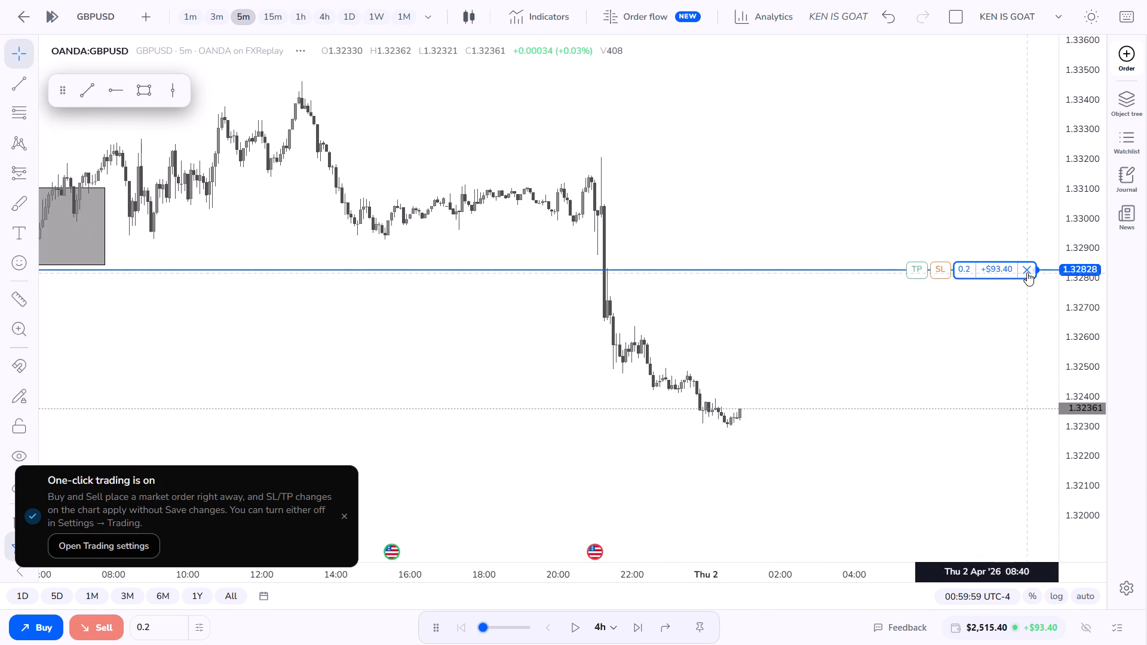
{"action": "left_click", "coordinate": [1027, 272]}
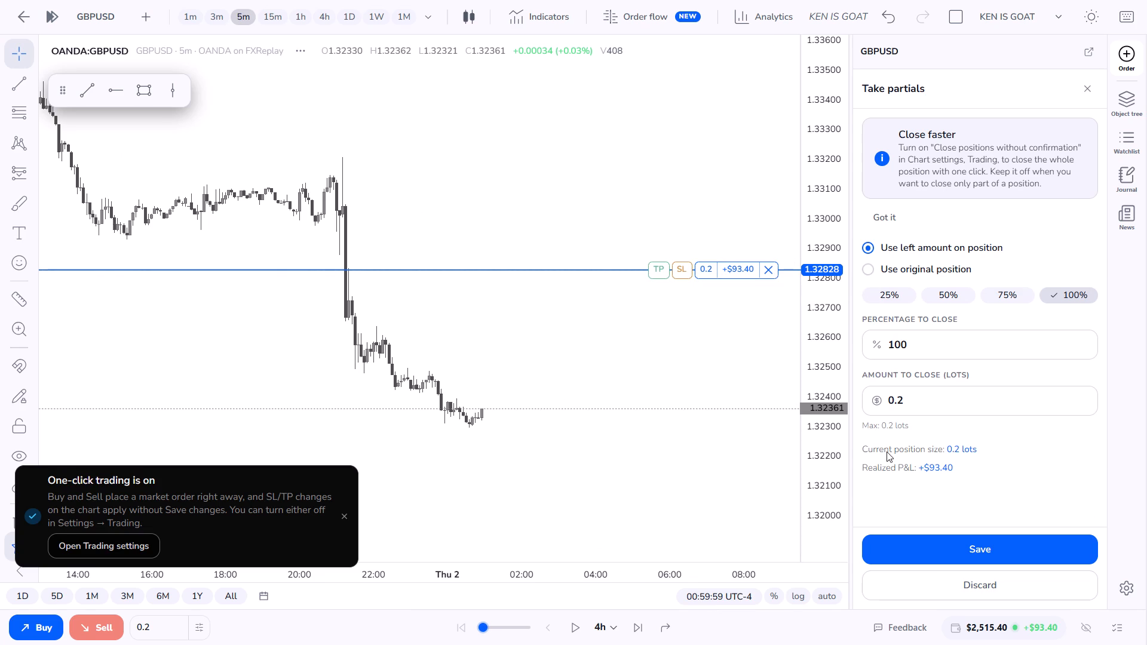
{"action": "left_click", "coordinate": [775, 272]}
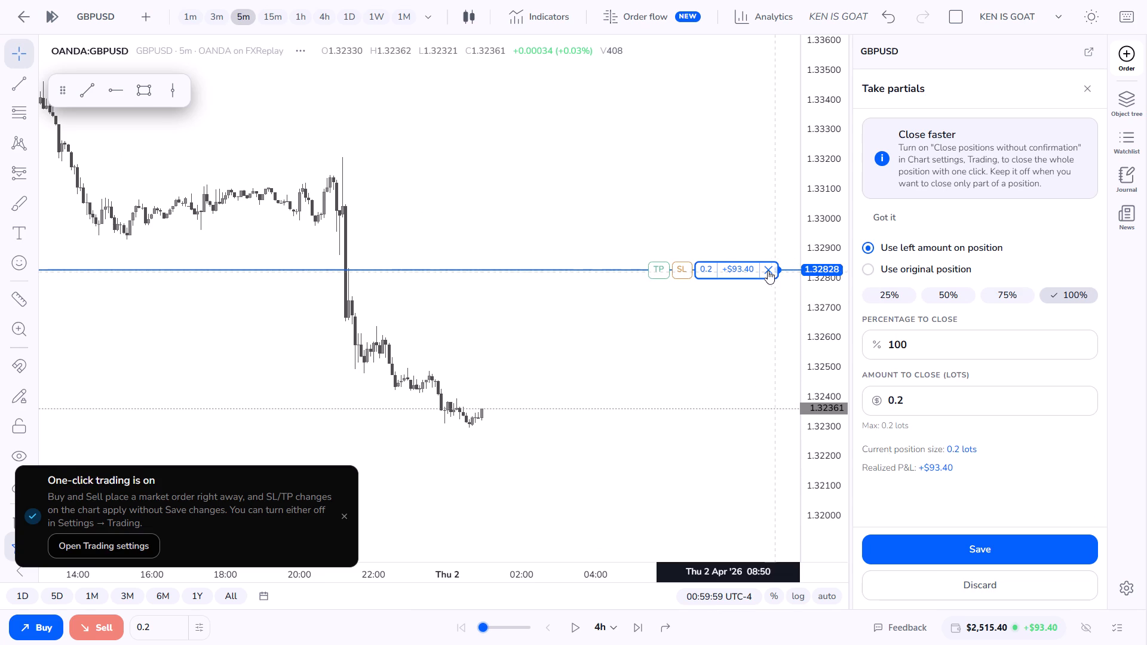
{"action": "left_click", "coordinate": [768, 271]}
{"action": "left_click", "coordinate": [992, 563]}
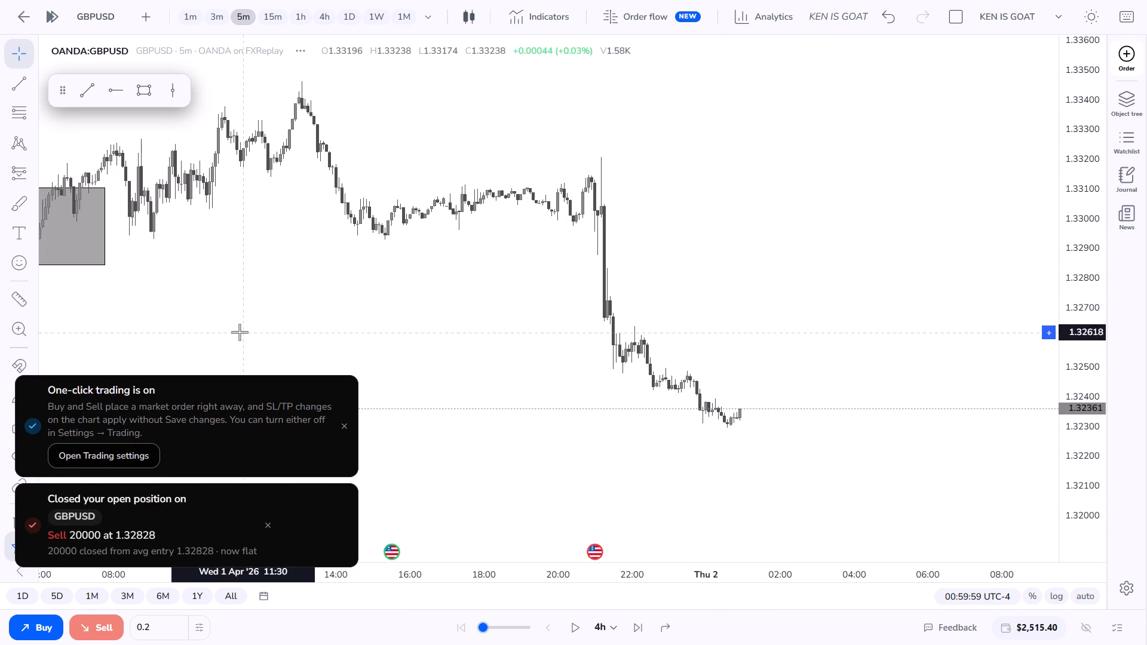
{"action": "left_click", "coordinate": [348, 434]}
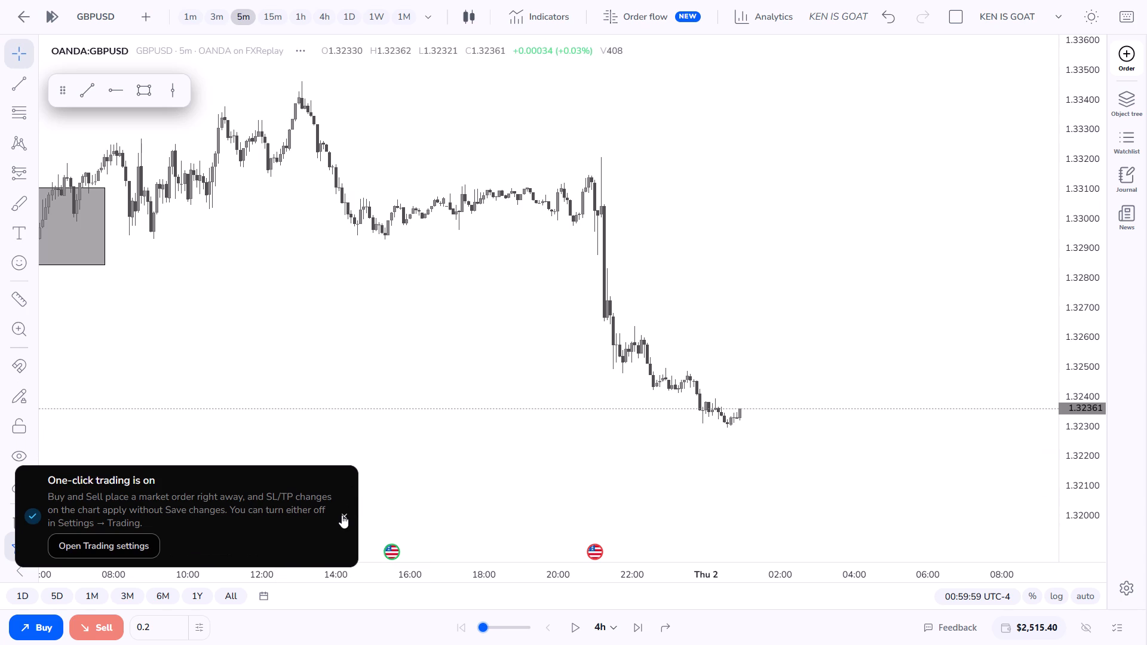
{"action": "left_click", "coordinate": [342, 515]}
Switch the GBPUSD chart to the 1D timeframe.
{"action": "left_click", "coordinate": [344, 22]}
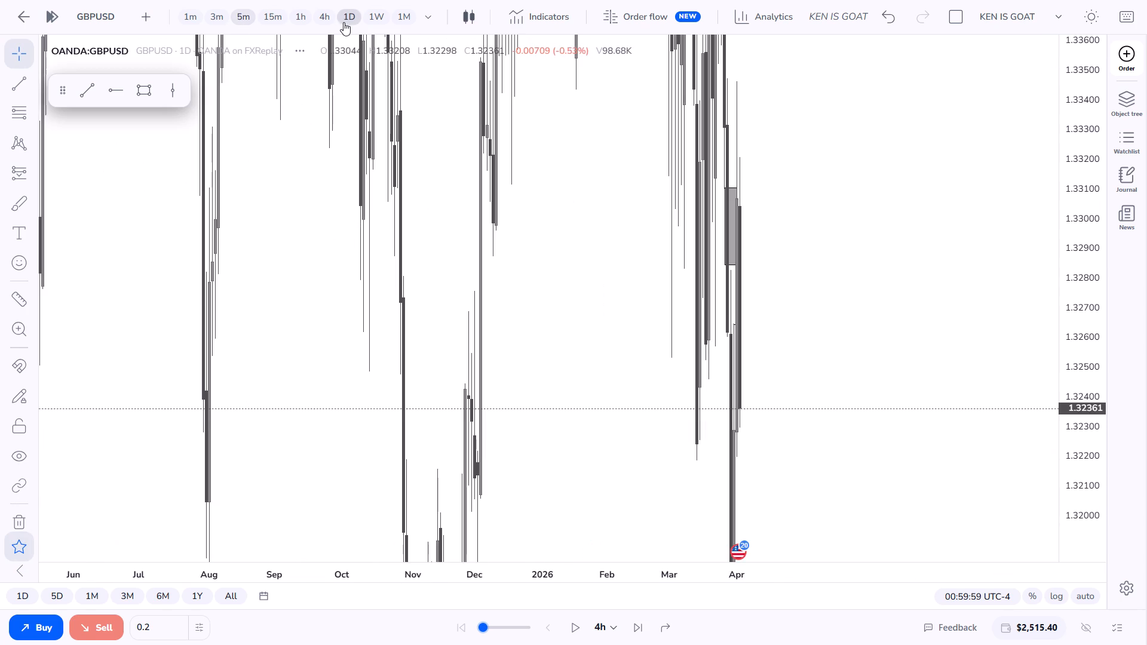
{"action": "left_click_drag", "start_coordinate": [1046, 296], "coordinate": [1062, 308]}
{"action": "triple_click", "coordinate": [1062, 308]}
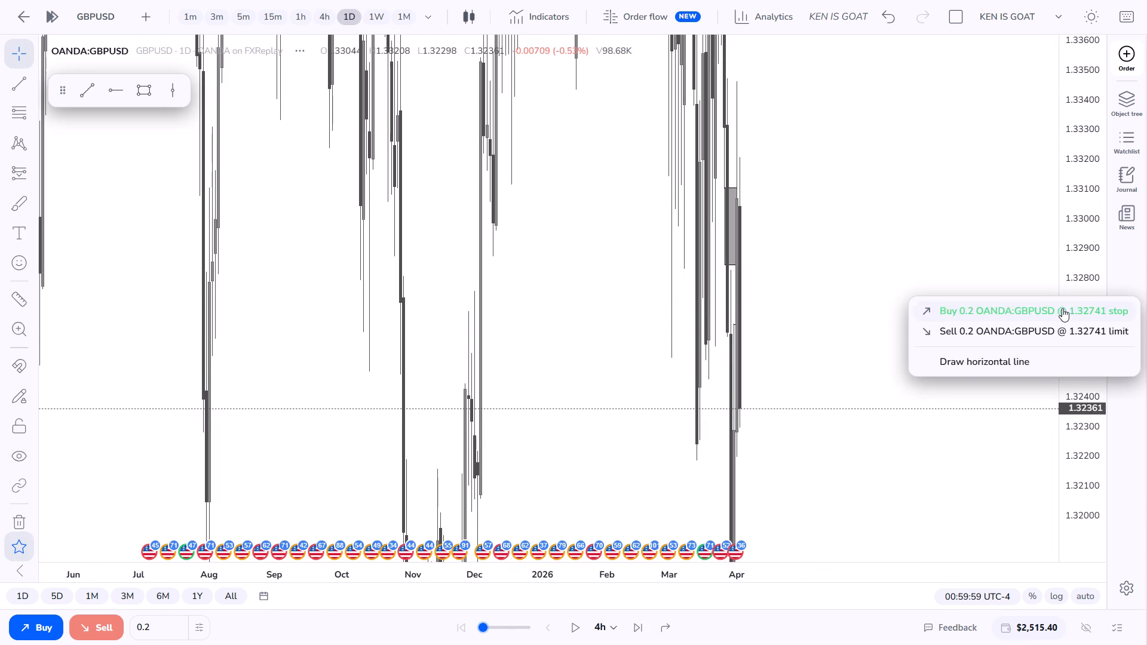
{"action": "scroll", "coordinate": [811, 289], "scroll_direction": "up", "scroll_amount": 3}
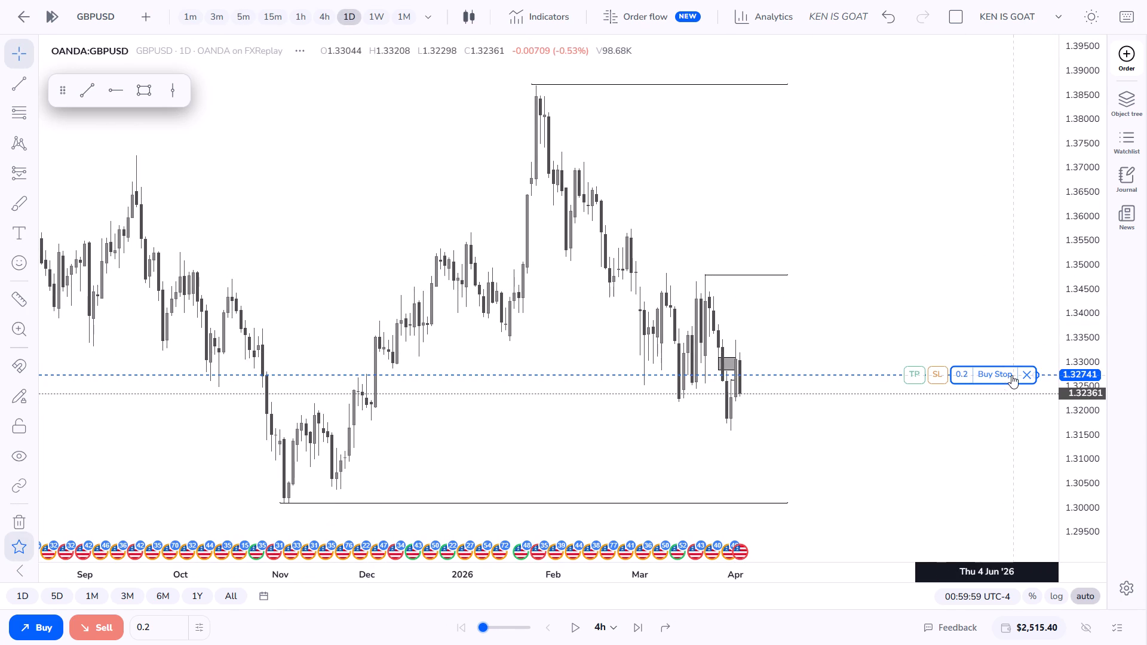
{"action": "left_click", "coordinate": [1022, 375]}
On the daily chart, draw a horizontal trend line from the 31 March low at about 1.3162 to 13 April.
{"action": "scroll", "coordinate": [789, 344], "scroll_direction": "up", "scroll_amount": 5}
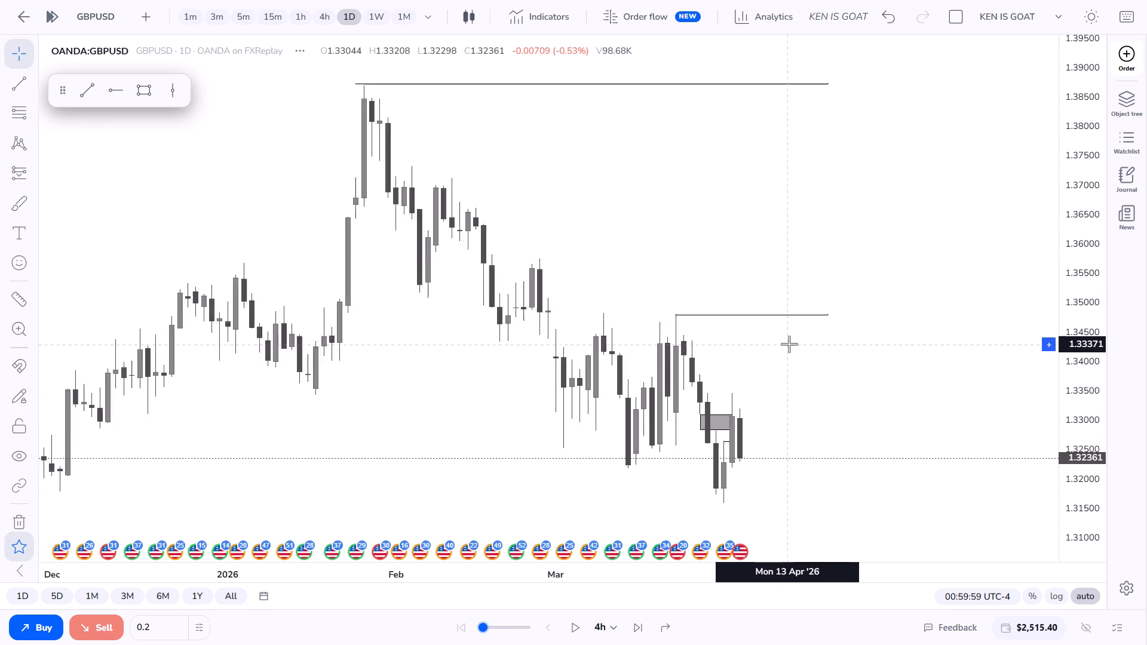
{"action": "scroll", "coordinate": [789, 344], "scroll_direction": "up", "scroll_amount": 1}
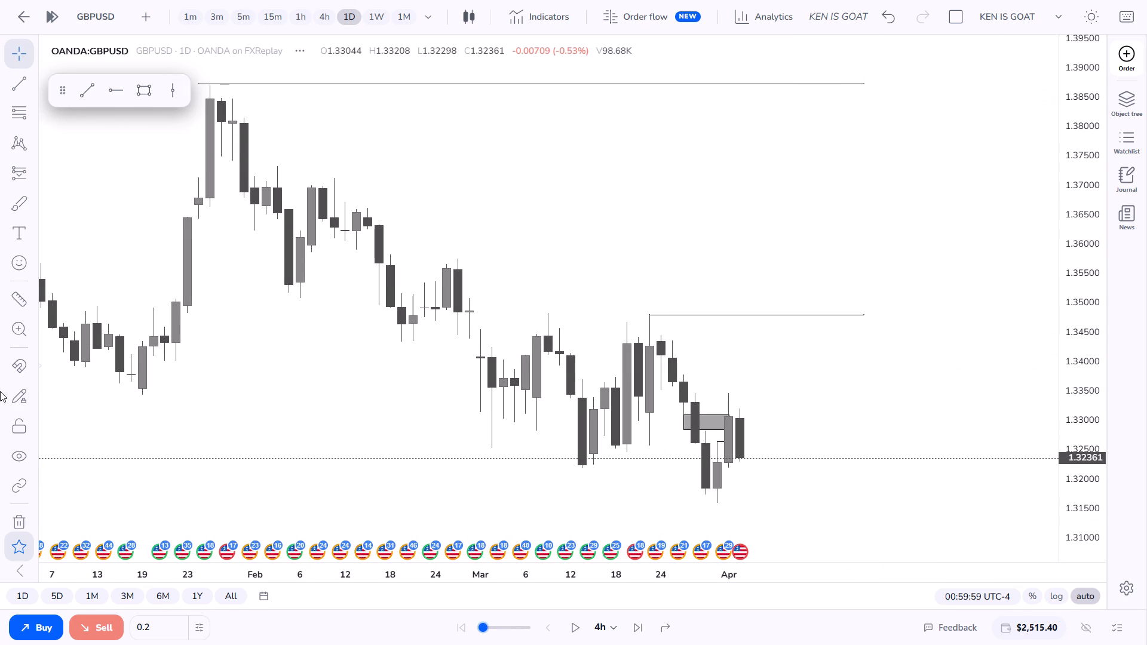
{"action": "left_click_drag", "start_coordinate": [778, 414], "coordinate": [762, 293]}
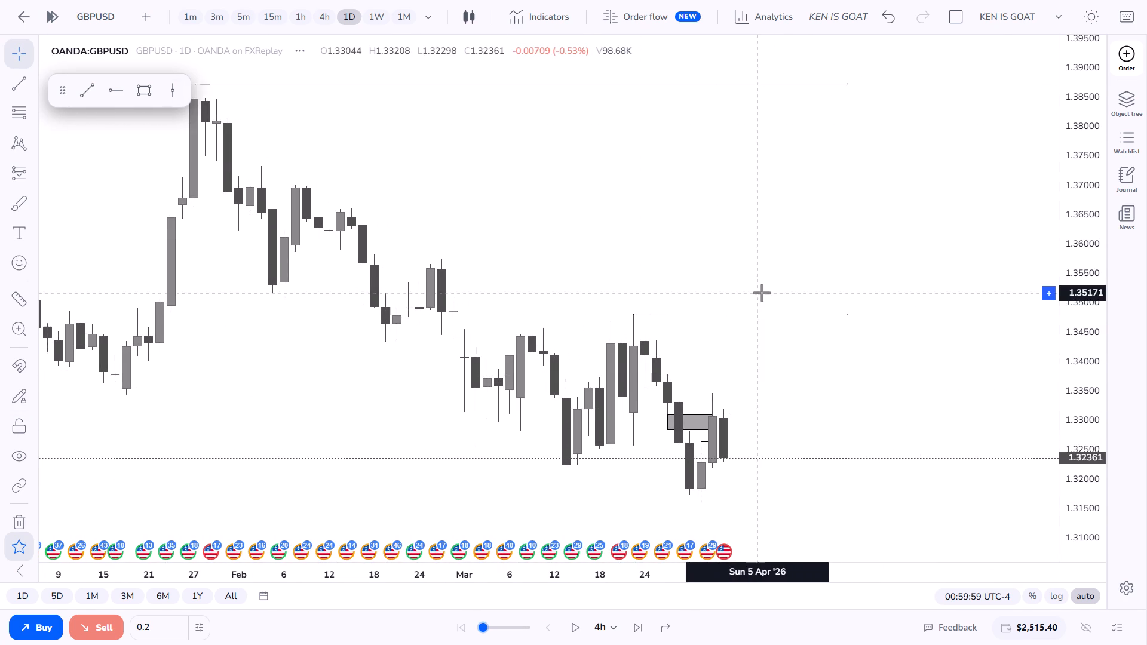
{"action": "left_click_drag", "start_coordinate": [913, 399], "coordinate": [936, 362]}
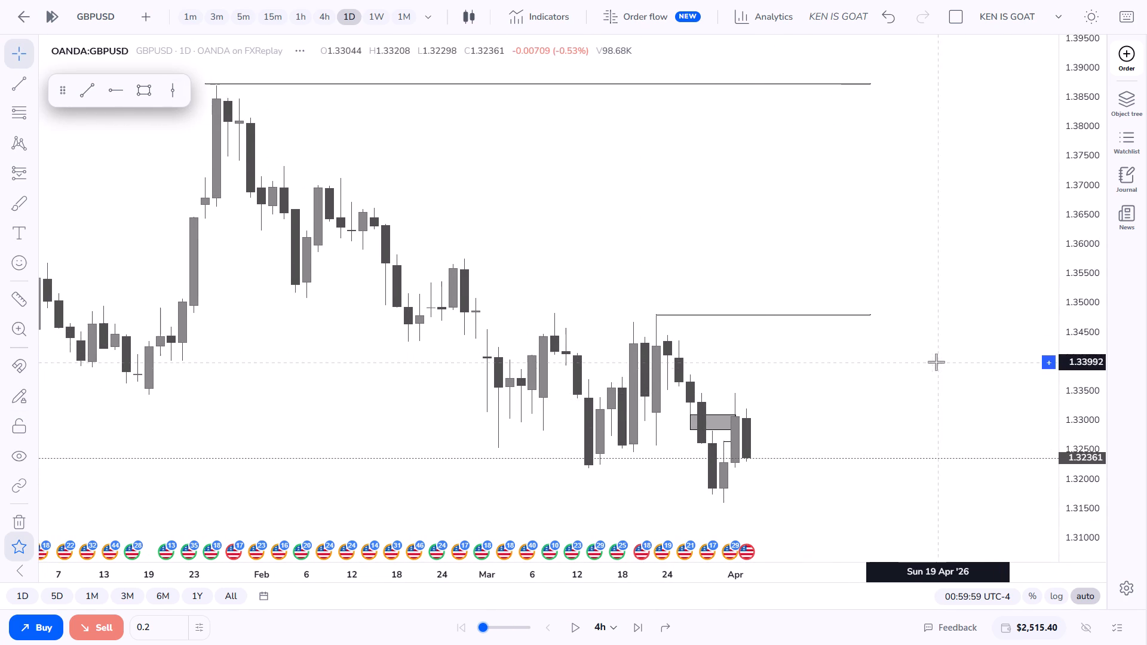
{"action": "left_click_drag", "start_coordinate": [1063, 419], "coordinate": [1061, 439]}
{"action": "left_click_drag", "start_coordinate": [986, 441], "coordinate": [993, 315]}
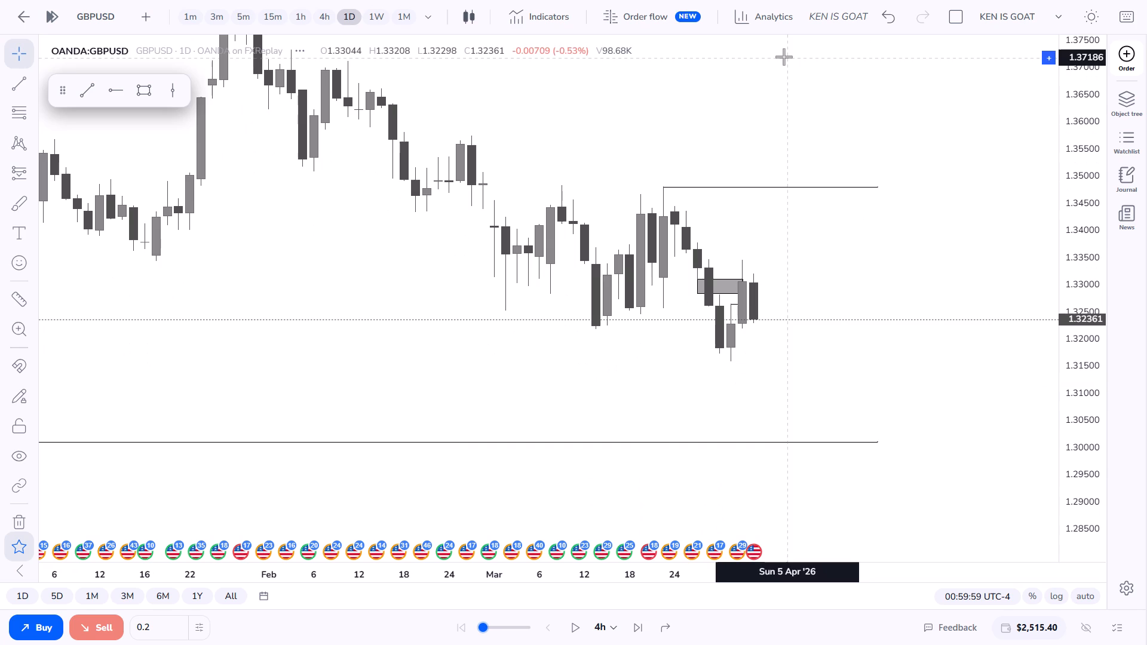
{"action": "left_click_drag", "start_coordinate": [69, 81], "coordinate": [102, 106]}
{"action": "left_click", "coordinate": [102, 106]}
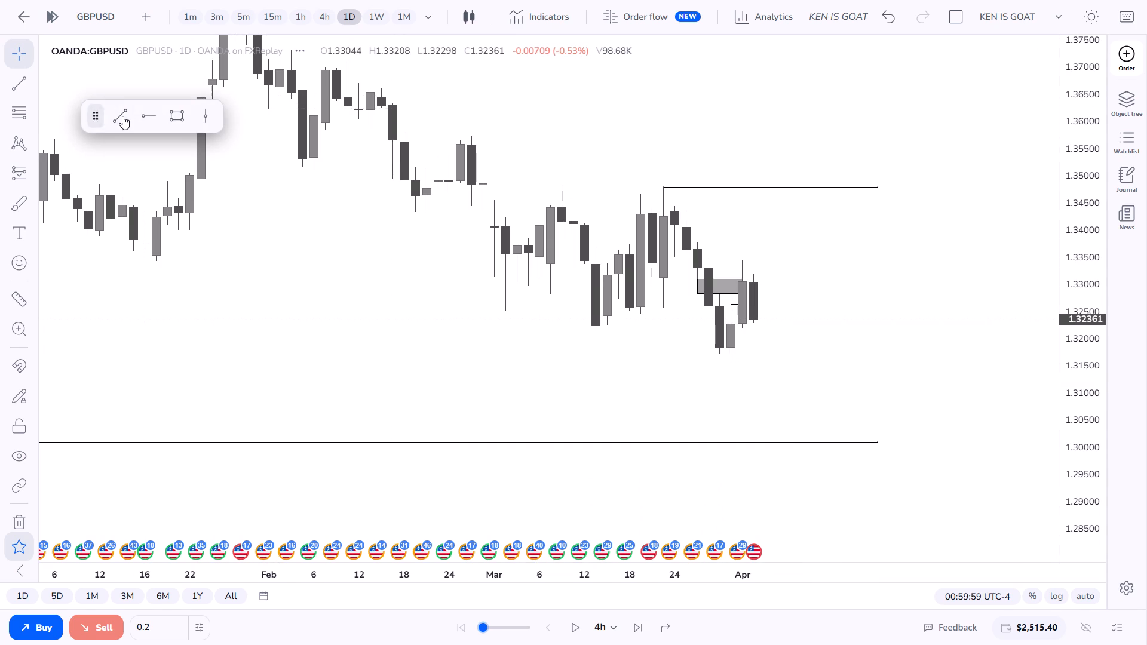
{"action": "left_click", "coordinate": [124, 116]}
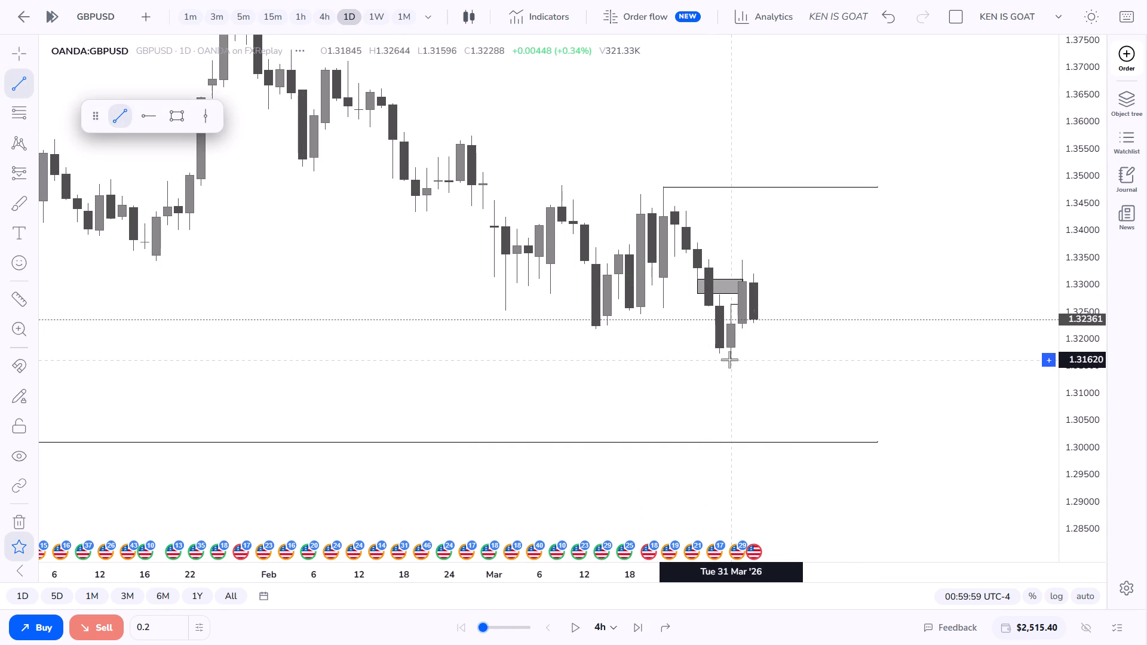
{"action": "left_click", "coordinate": [729, 360]}
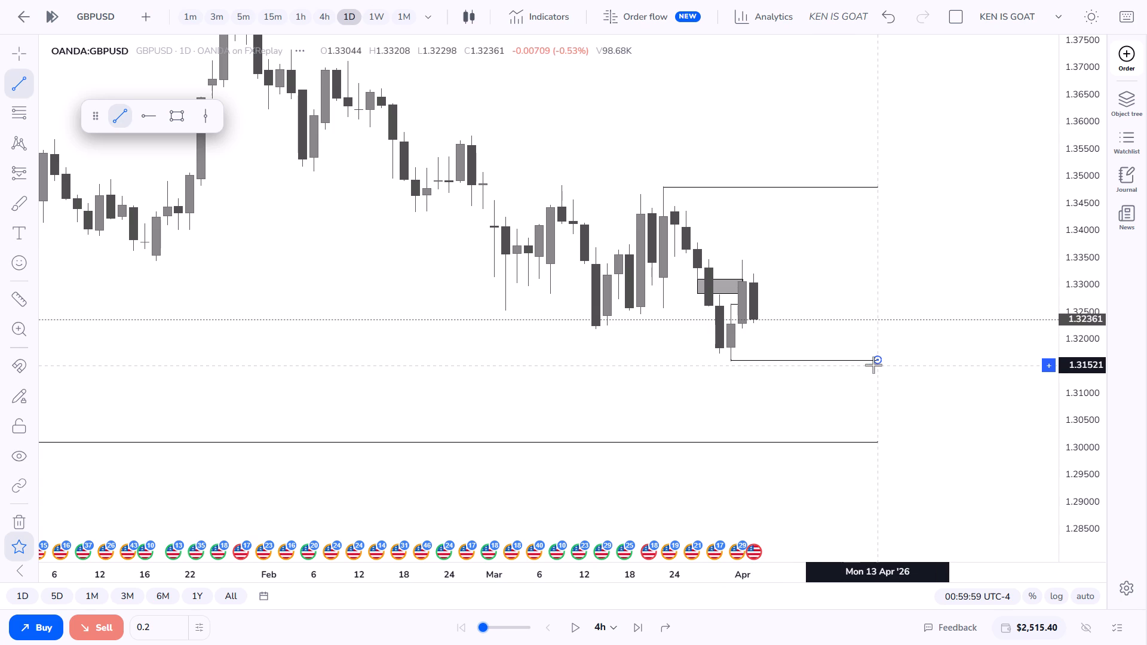
{"action": "left_click", "coordinate": [873, 365], "text": "shift"}
On the 1h chart, draw a rectangle over the sharp drop's gap, 1.32970 to 1.32647, from 1 April 20:00 to 2 April 00:00.
{"action": "left_click", "coordinate": [331, 20]}
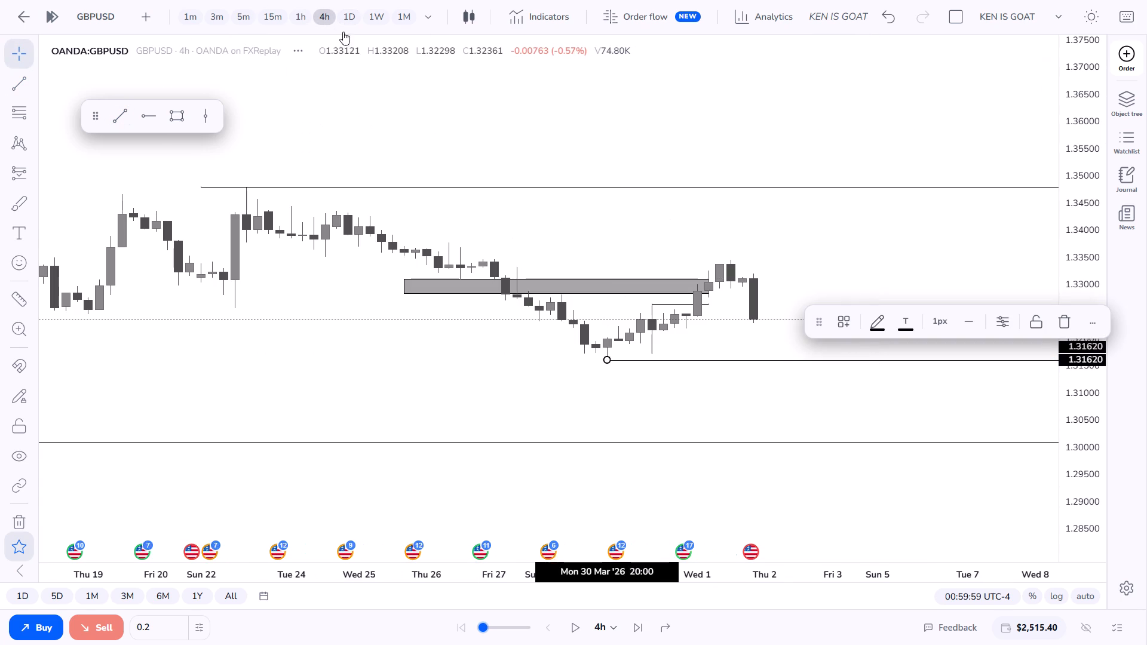
{"action": "left_click", "coordinate": [609, 269]}
{"action": "left_click_drag", "start_coordinate": [1083, 516], "coordinate": [1024, 254]}
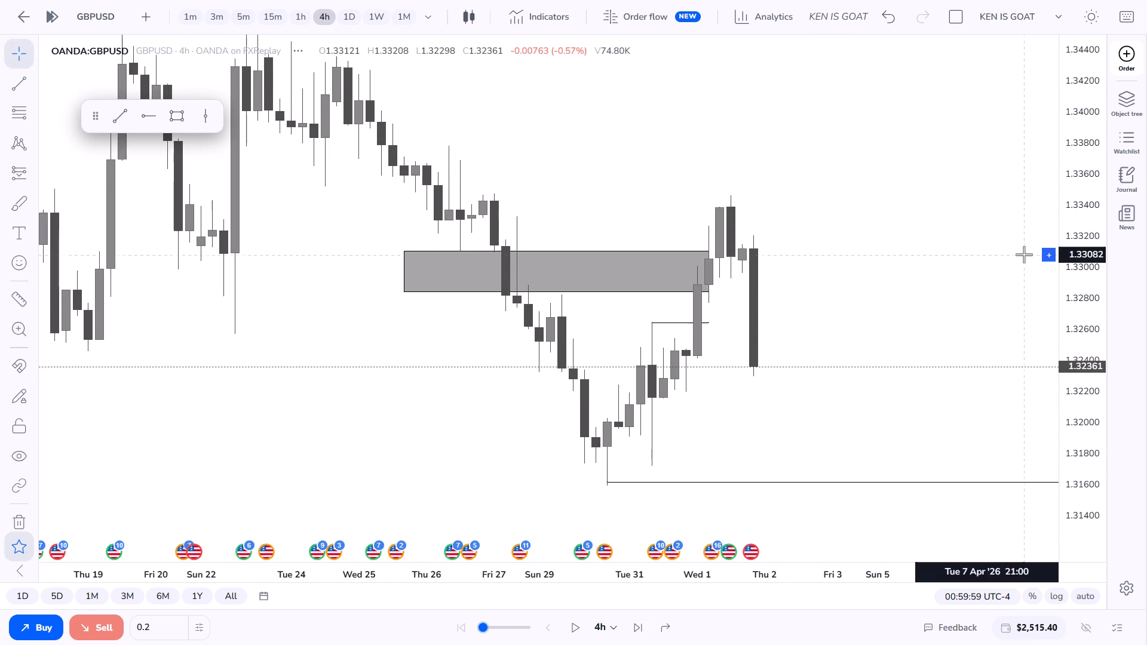
{"action": "left_click", "coordinate": [298, 17]}
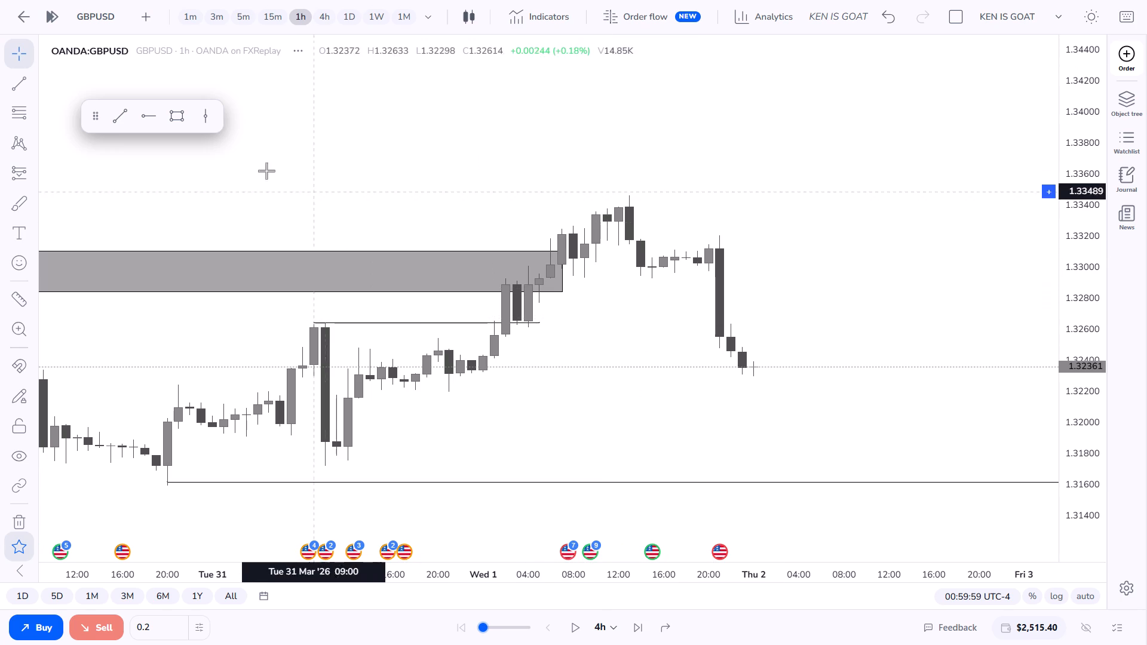
{"action": "left_click", "coordinate": [183, 108]}
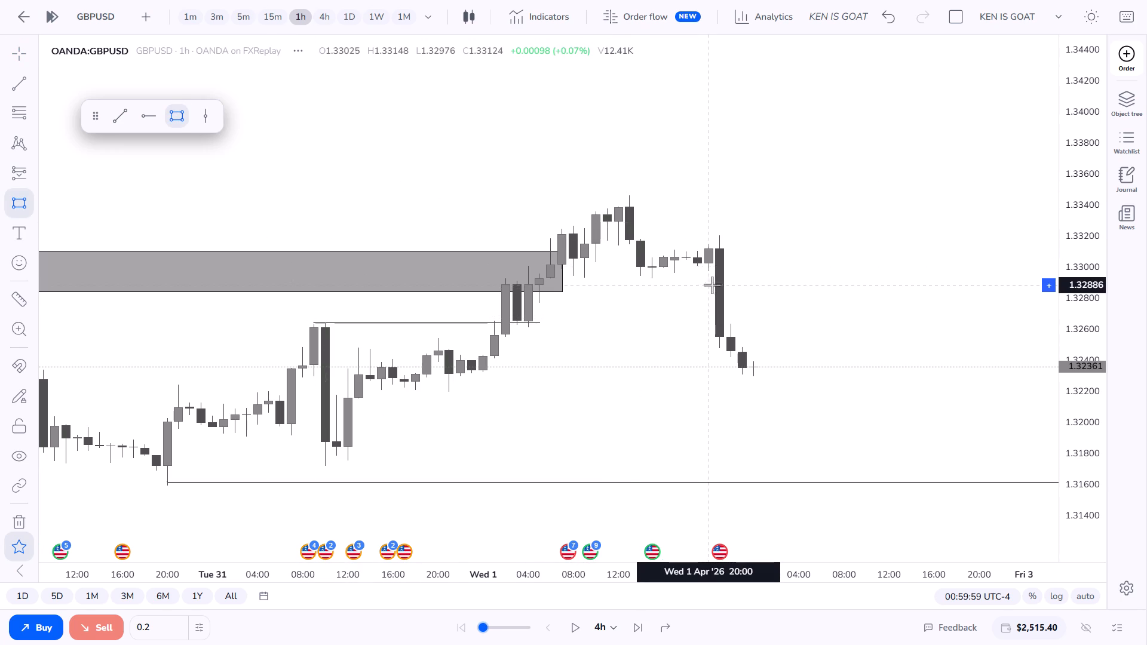
{"action": "left_click_drag", "start_coordinate": [706, 272], "coordinate": [736, 322]}
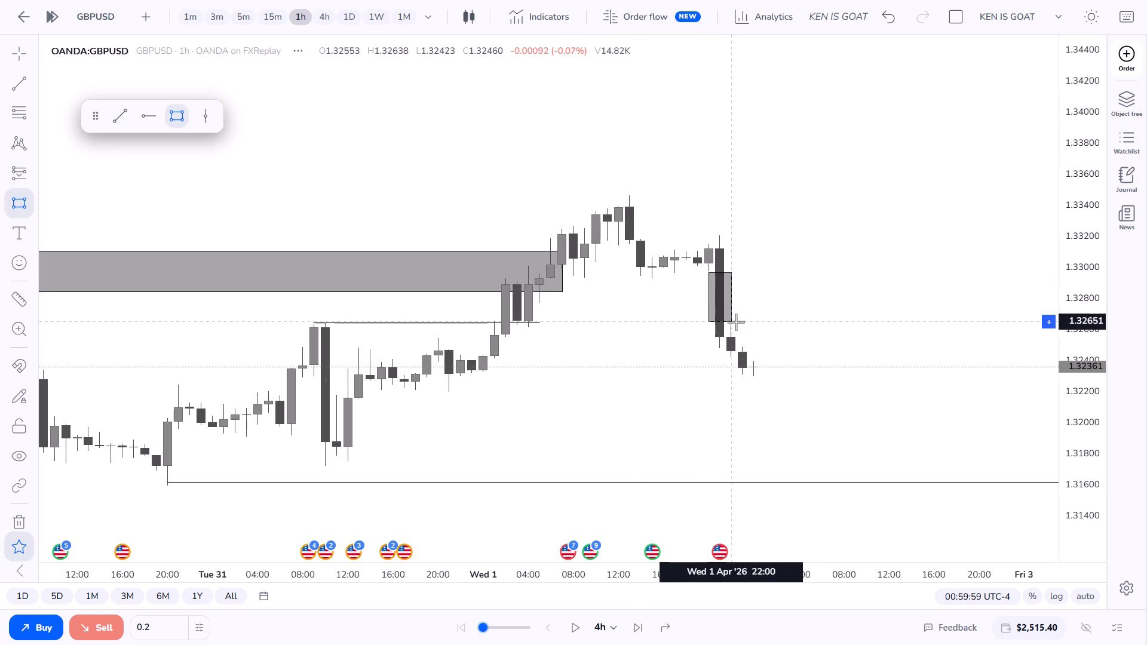
{"action": "left_click_drag", "start_coordinate": [736, 322], "coordinate": [735, 322]}
{"action": "left_click", "coordinate": [735, 322]}
{"action": "left_click_drag", "start_coordinate": [734, 294], "coordinate": [746, 293]}
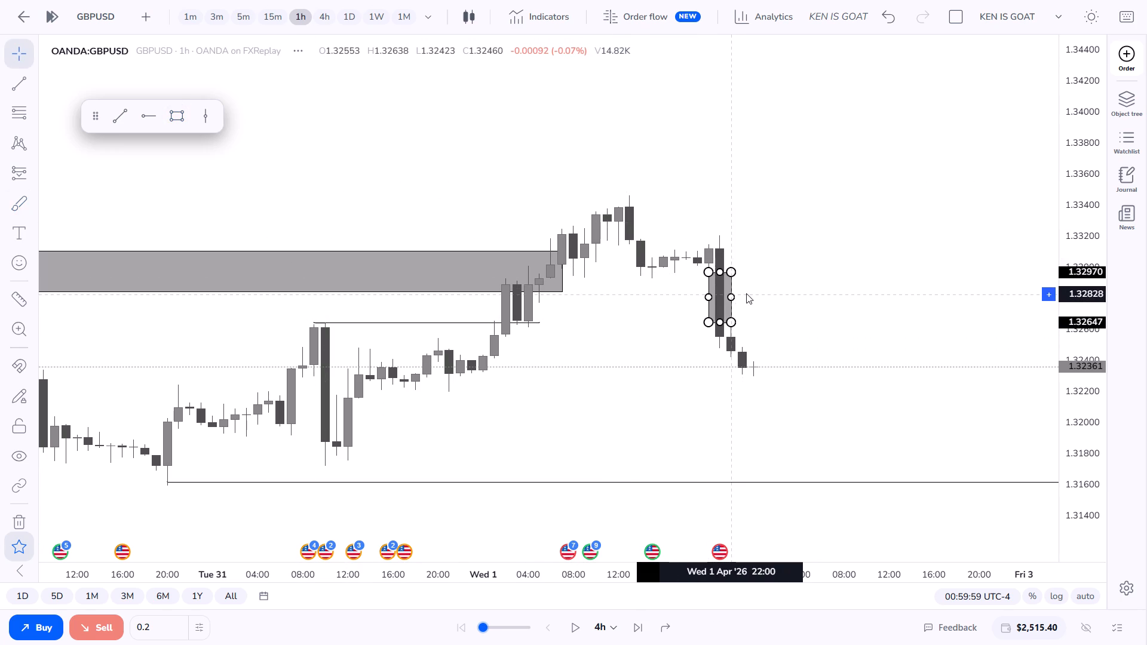
{"action": "left_click_drag", "start_coordinate": [746, 293], "coordinate": [756, 294]}
{"action": "left_click", "coordinate": [806, 320]}
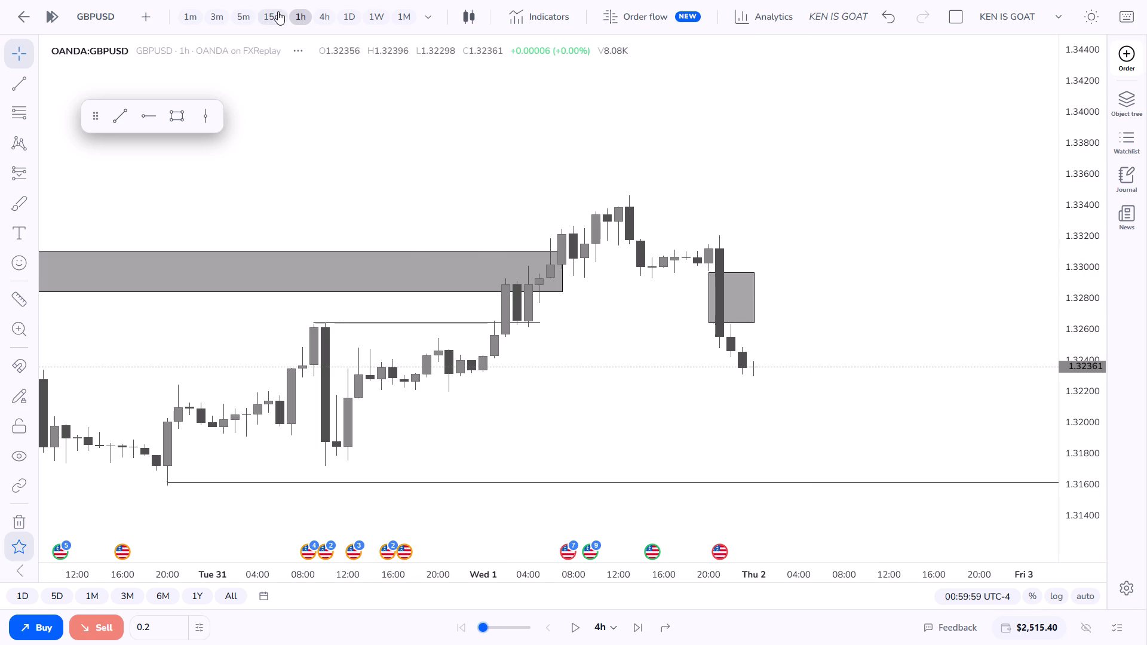
Check the new gap zone on the 15m timeframe and switch the chart to 5m.
{"action": "left_click", "coordinate": [278, 11]}
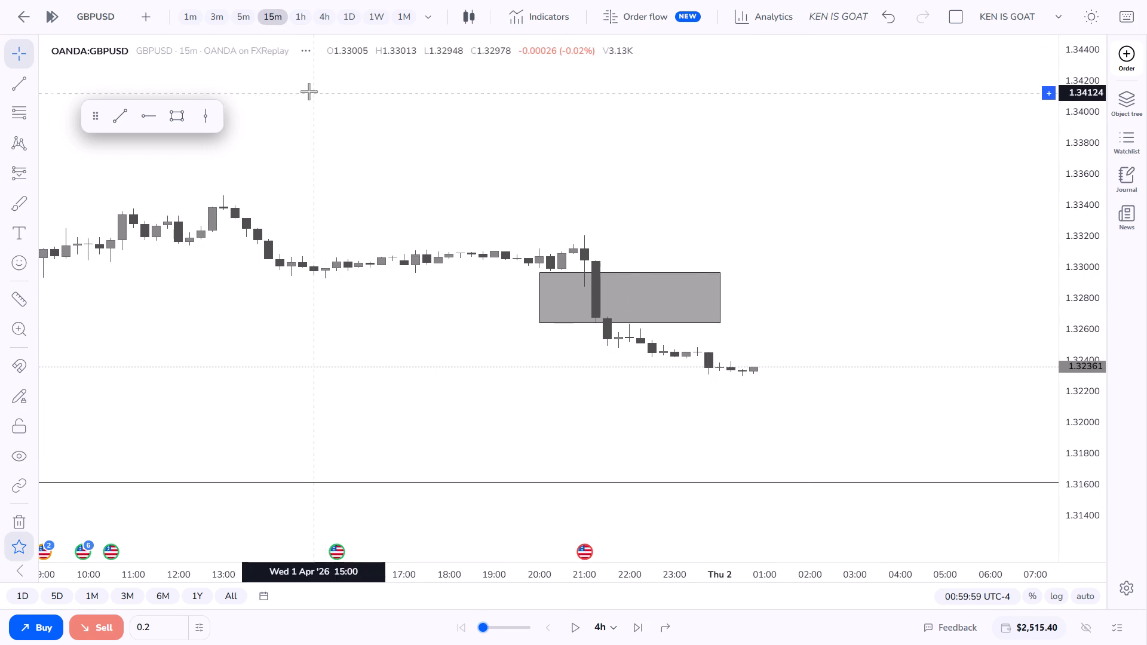
{"action": "left_click", "coordinate": [248, 21]}
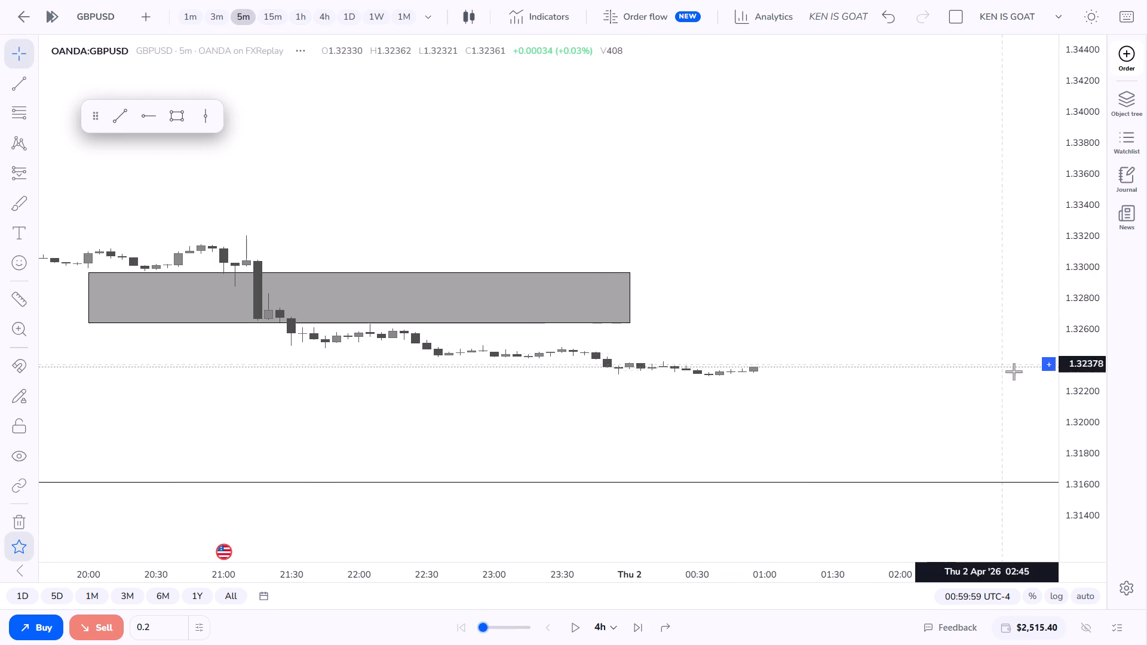
Set the replay interval to 10m and advance the 5m chart two intervals to 01:19:59 on 2 April.
{"action": "double_click", "coordinate": [1069, 423]}
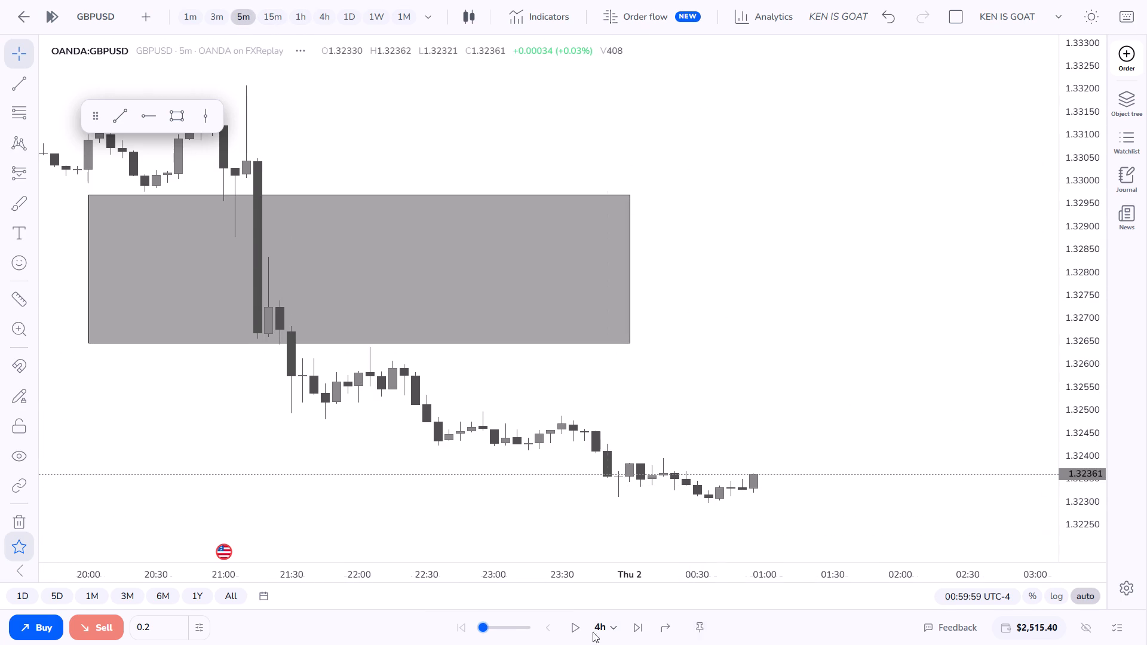
{"action": "left_click", "coordinate": [610, 635]}
{"action": "scroll", "coordinate": [598, 542], "scroll_direction": "down", "scroll_amount": 5}
{"action": "scroll", "coordinate": [573, 542], "scroll_direction": "up", "scroll_amount": 2}
{"action": "left_click", "coordinate": [565, 566]}
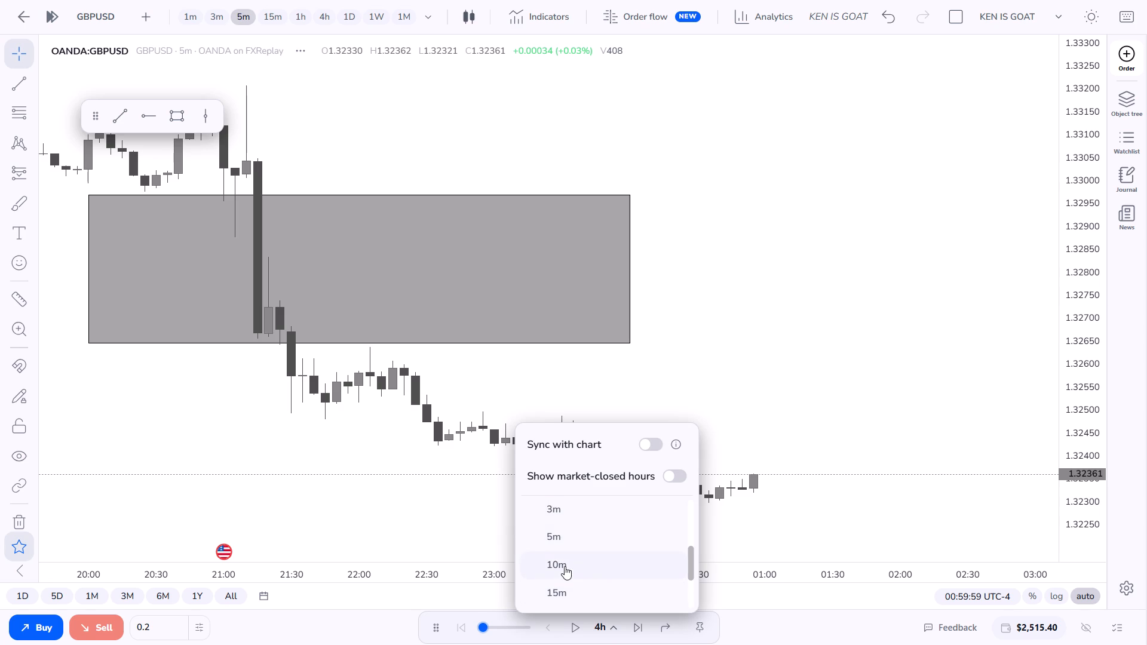
{"action": "left_click", "coordinate": [644, 631]}
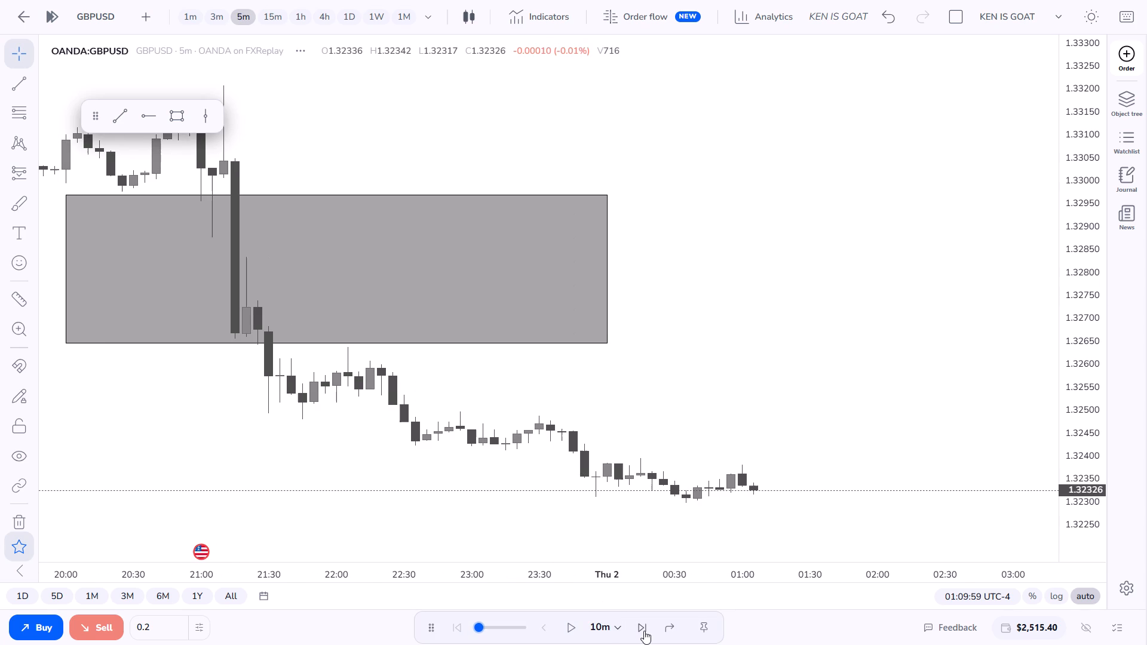
{"action": "left_click", "coordinate": [644, 631]}
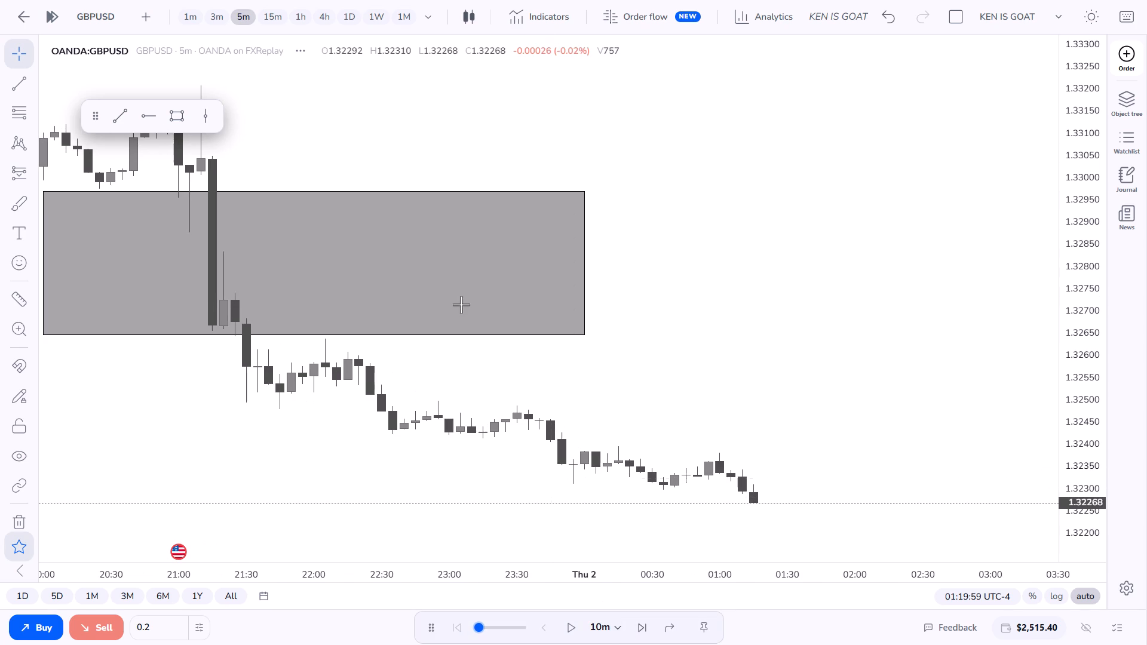
On the 1h chart, draw a horizontal trend line from the 31 March 21:00 low at about 1.3220 to 2 April 02:00.
{"action": "left_click", "coordinate": [300, 16]}
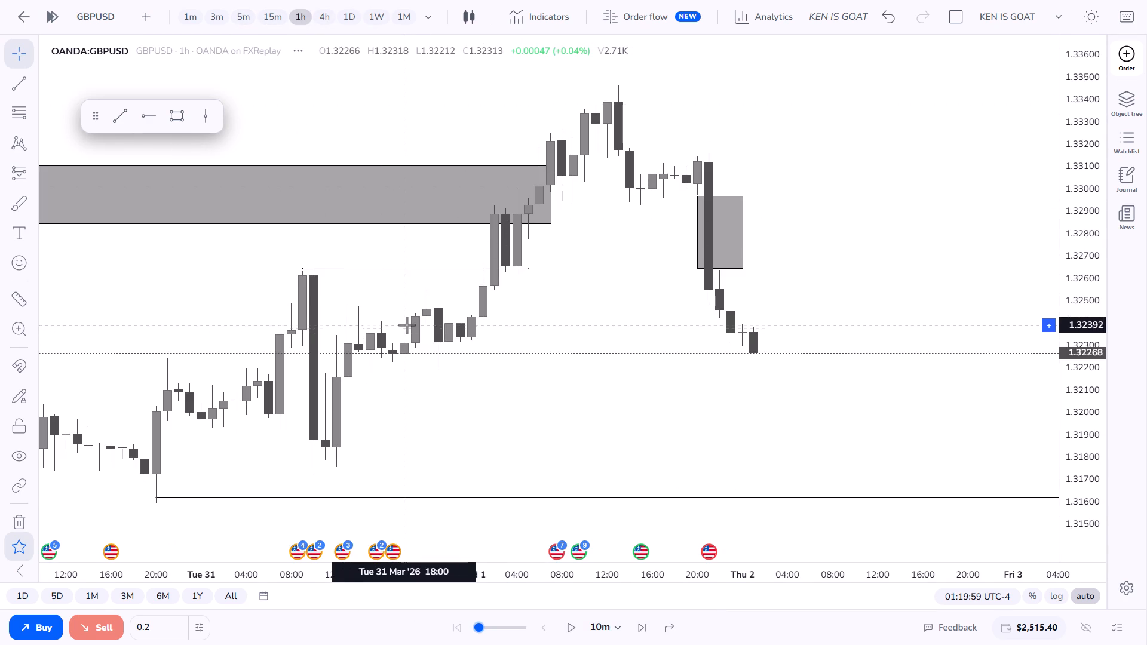
{"action": "left_click", "coordinate": [127, 116]}
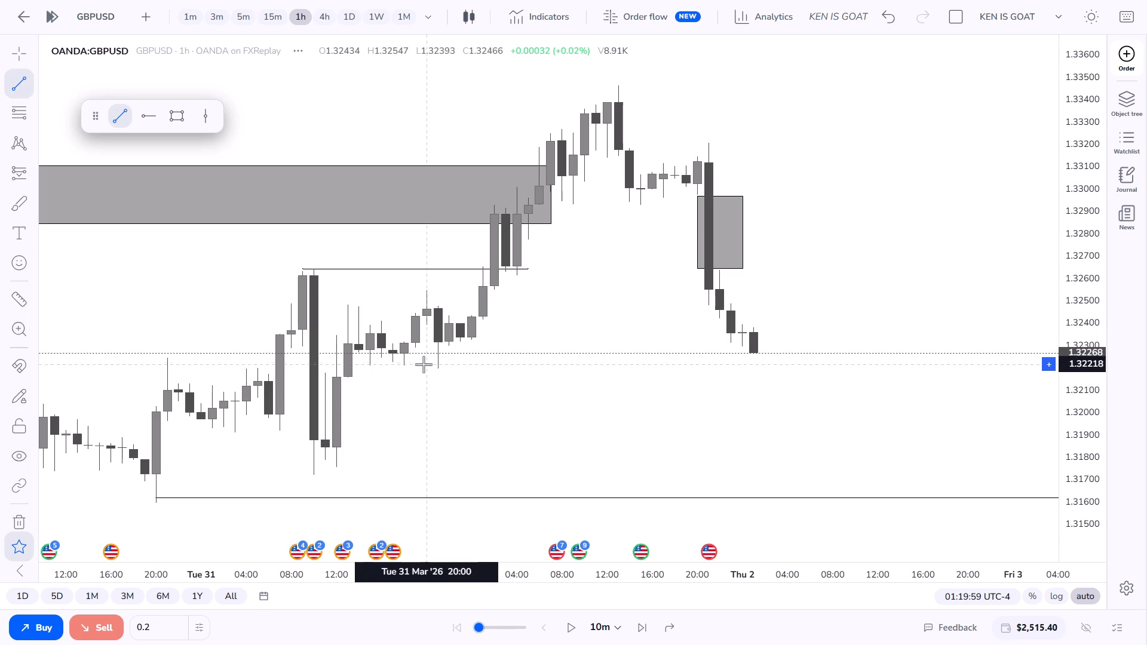
{"action": "left_click_drag", "start_coordinate": [436, 368], "coordinate": [741, 415]}
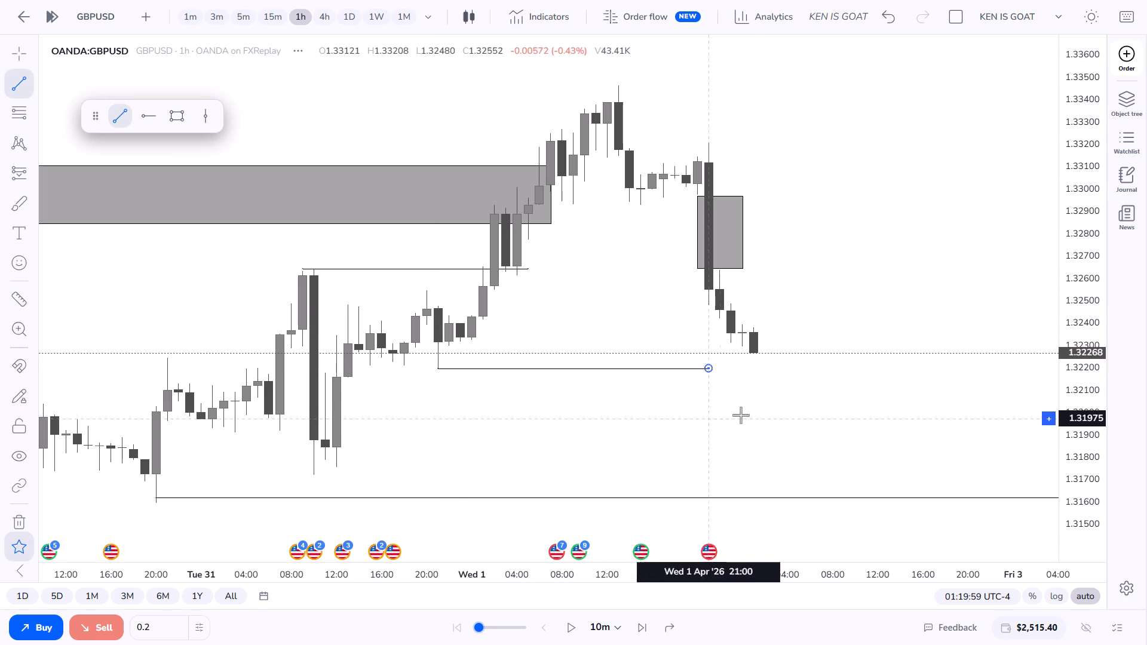
{"action": "left_click_drag", "start_coordinate": [741, 415], "coordinate": [769, 415]}
{"action": "left_click", "coordinate": [757, 415], "text": "shift"}
{"action": "left_click", "coordinate": [756, 395]}
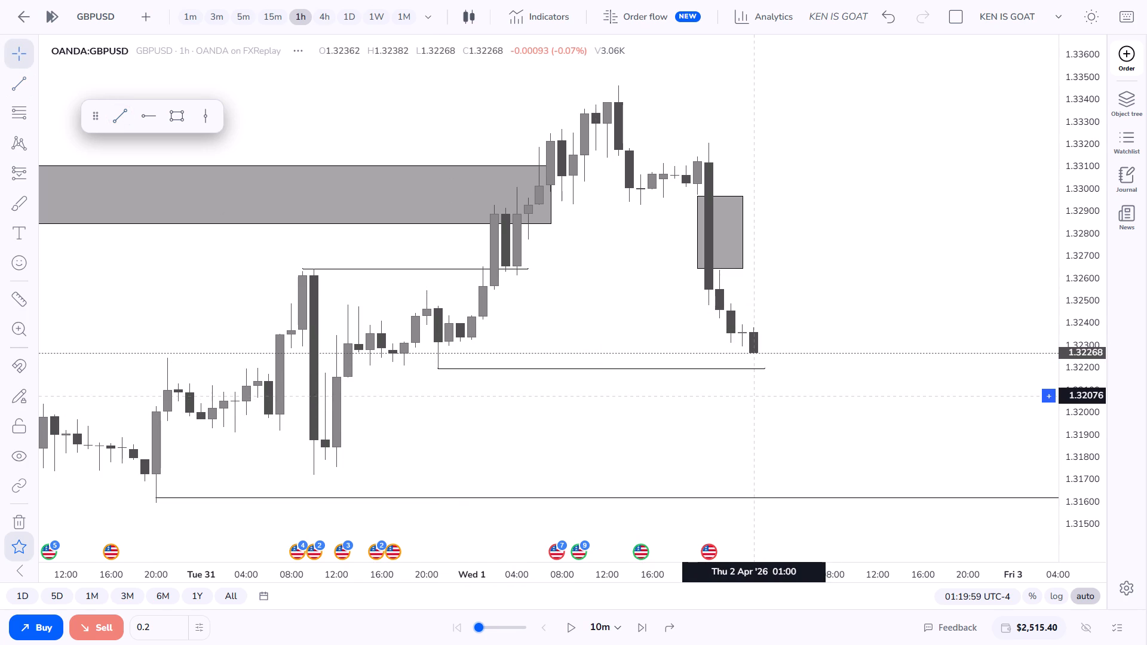
Switch the GBPUSD chart to the 5m timeframe, framing the latest candles and the new low line.
{"action": "left_click", "coordinate": [250, 27]}
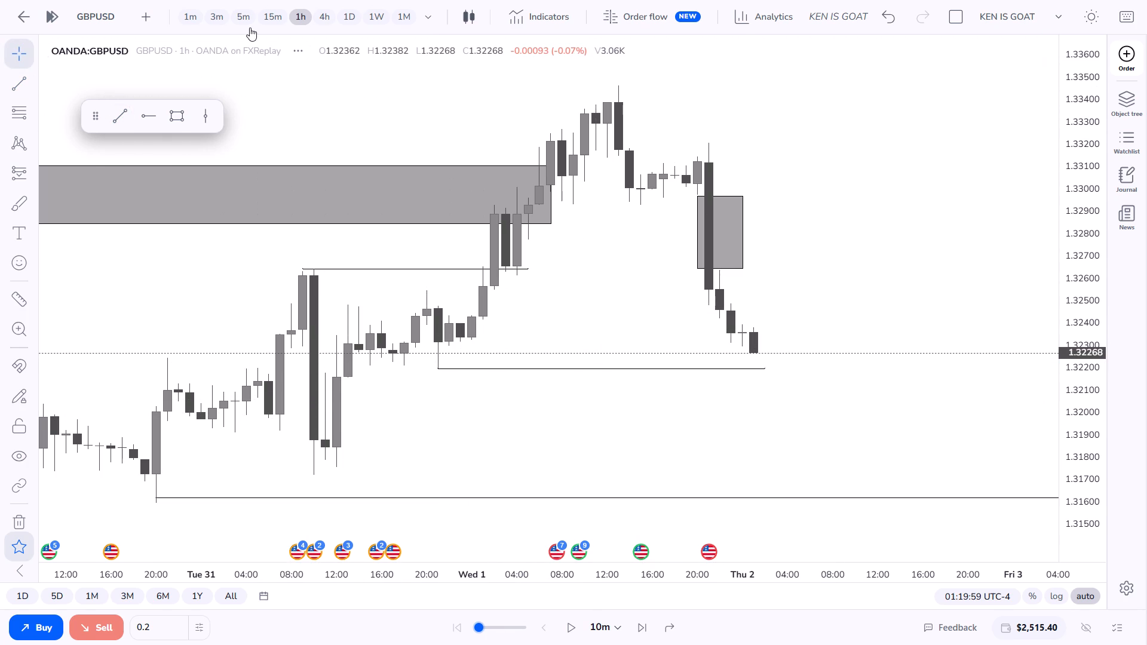
{"action": "left_click_drag", "start_coordinate": [1078, 505], "coordinate": [1026, 348]}
{"action": "left_click_drag", "start_coordinate": [931, 380], "coordinate": [925, 174]}
{"action": "left_click_drag", "start_coordinate": [834, 327], "coordinate": [827, 168]}
Set the replay interval to 1m and advance the replay minute by minute to 01:32:59 on 2 April.
{"action": "left_click", "coordinate": [620, 628]}
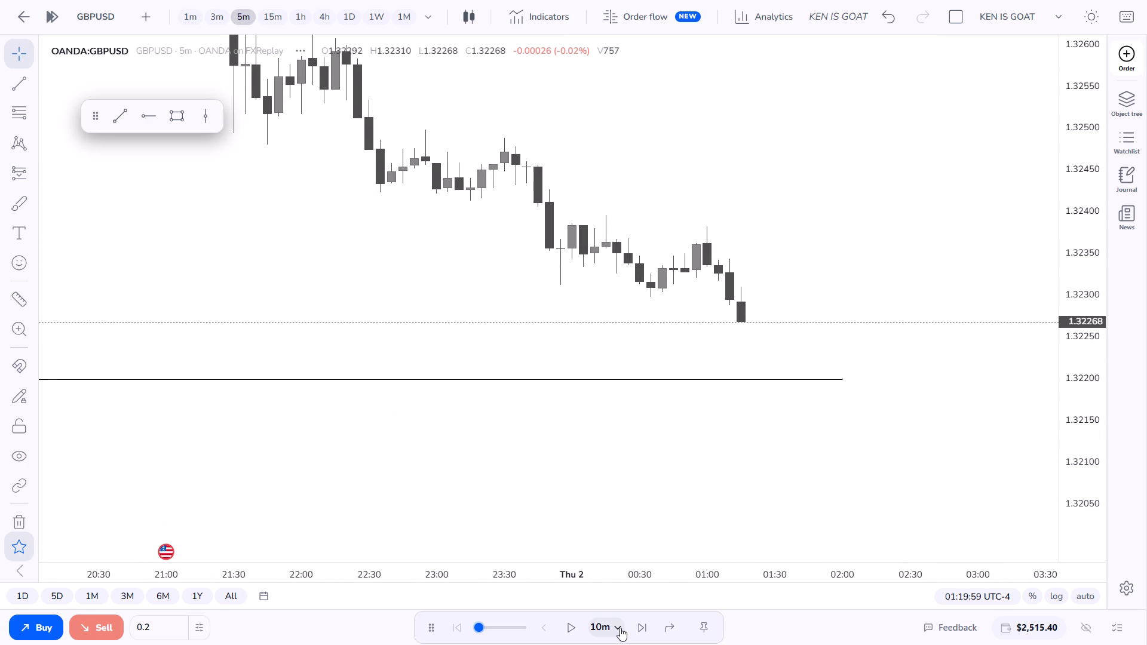
{"action": "scroll", "coordinate": [593, 566], "scroll_direction": "down", "scroll_amount": 2}
{"action": "scroll", "coordinate": [584, 574], "scroll_direction": "up", "scroll_amount": 1}
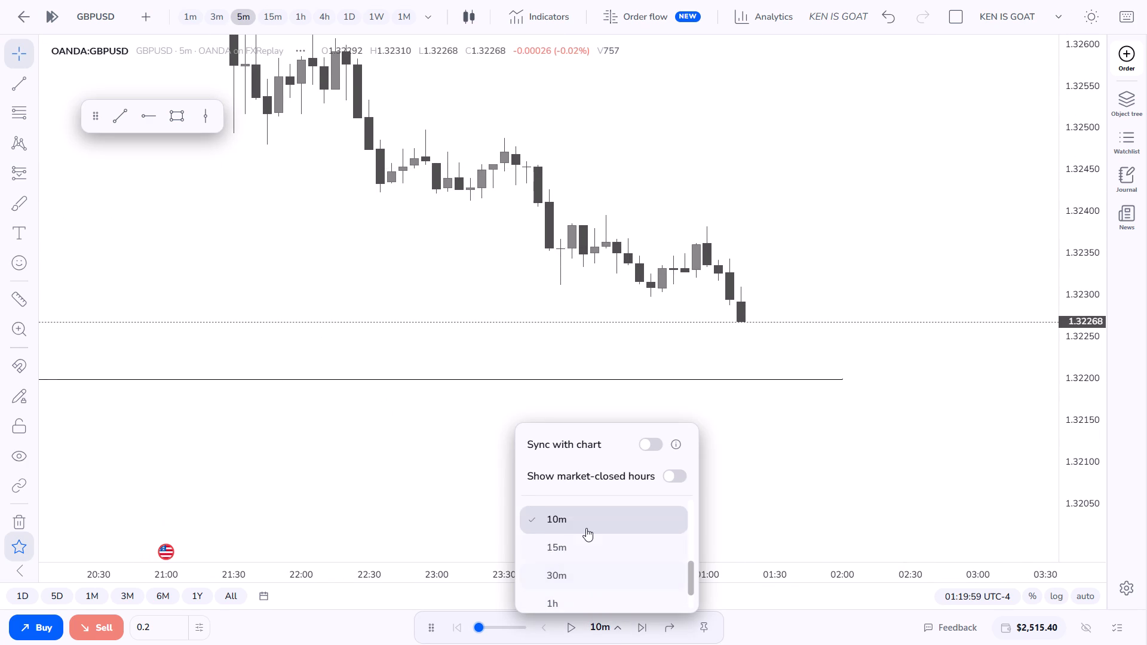
{"action": "scroll", "coordinate": [586, 527], "scroll_direction": "up", "scroll_amount": 2}
{"action": "left_click", "coordinate": [585, 500]}
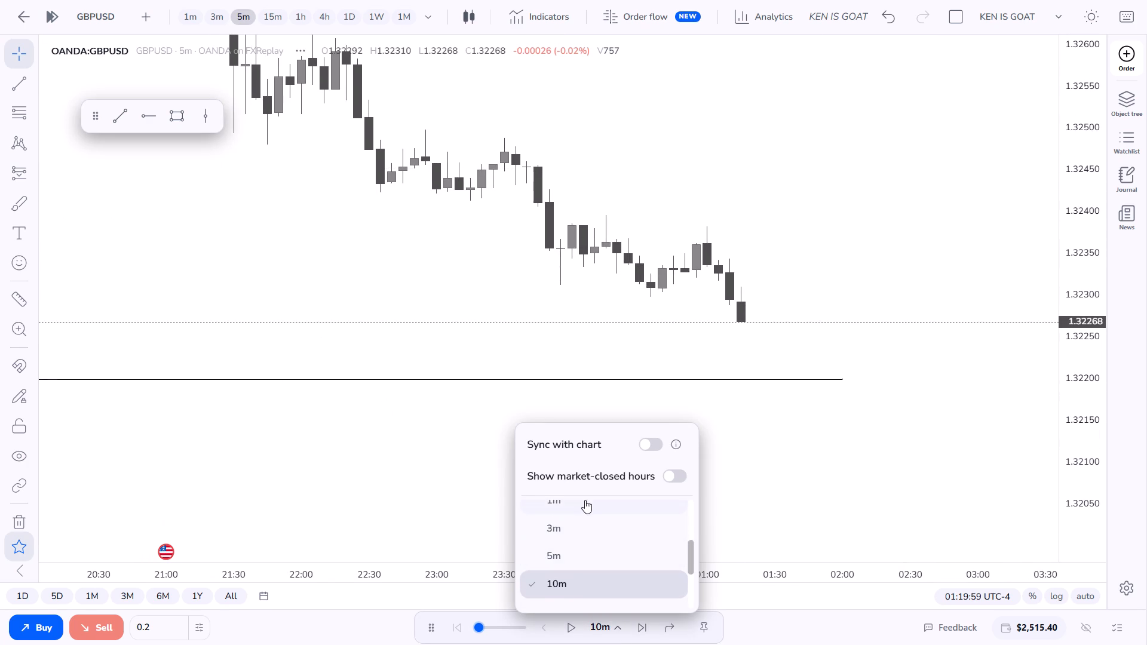
{"action": "left_click", "coordinate": [632, 625]}
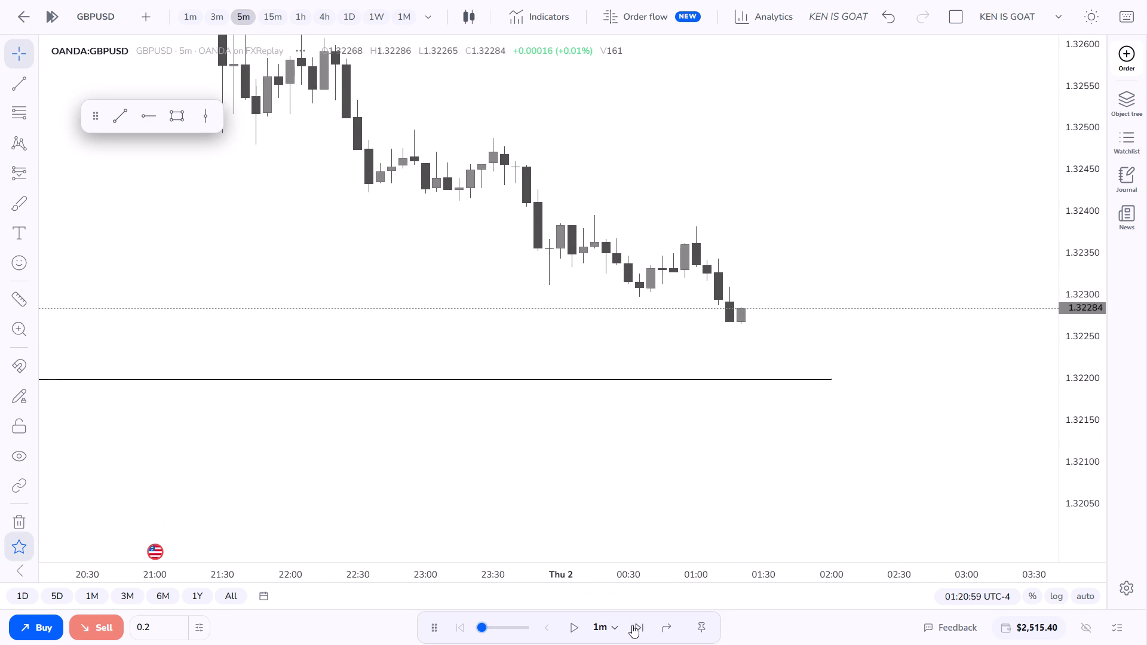
{"action": "left_click", "coordinate": [632, 625]}
{"action": "left_click", "coordinate": [632, 625]}
{"action": "left_click", "coordinate": [632, 625]}
{"action": "left_click", "coordinate": [632, 625]}
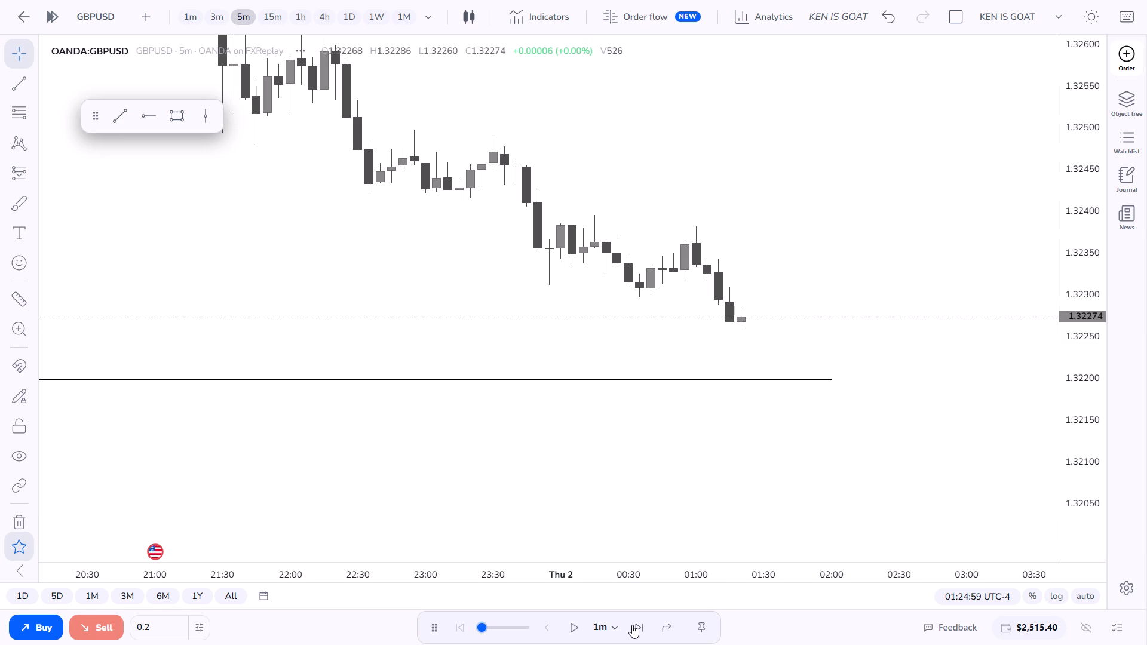
{"action": "left_click", "coordinate": [632, 625]}
{"action": "left_click", "coordinate": [632, 625]}
{"action": "left_click", "coordinate": [632, 625]}
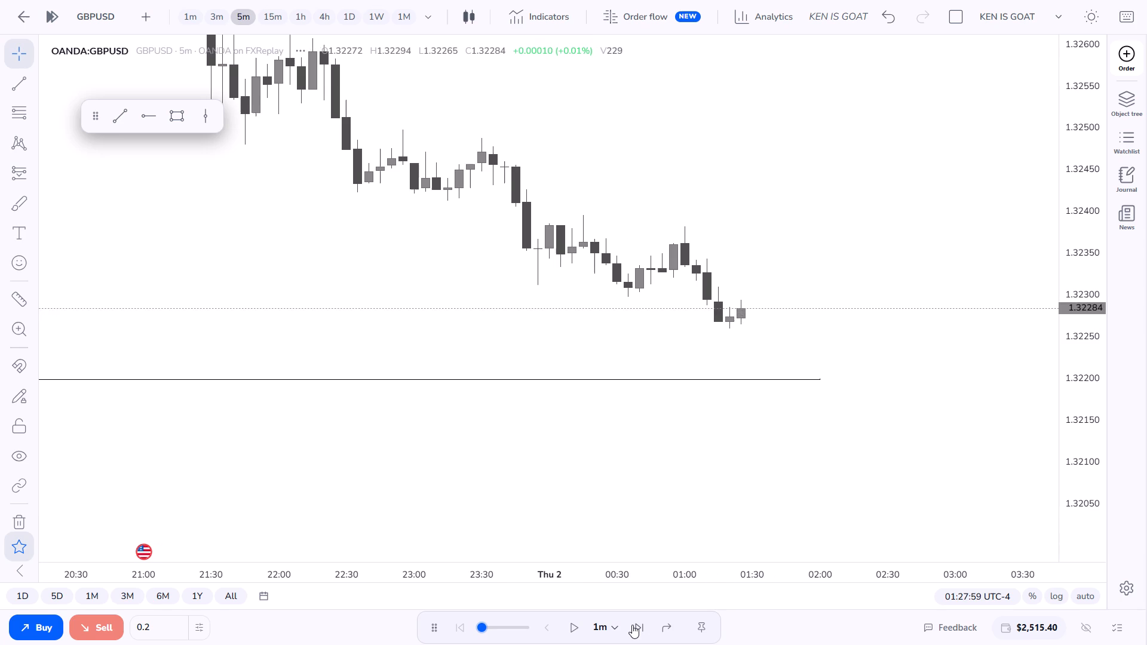
{"action": "left_click", "coordinate": [632, 625]}
{"action": "left_click", "coordinate": [632, 625]}
{"action": "left_click", "coordinate": [632, 625]}
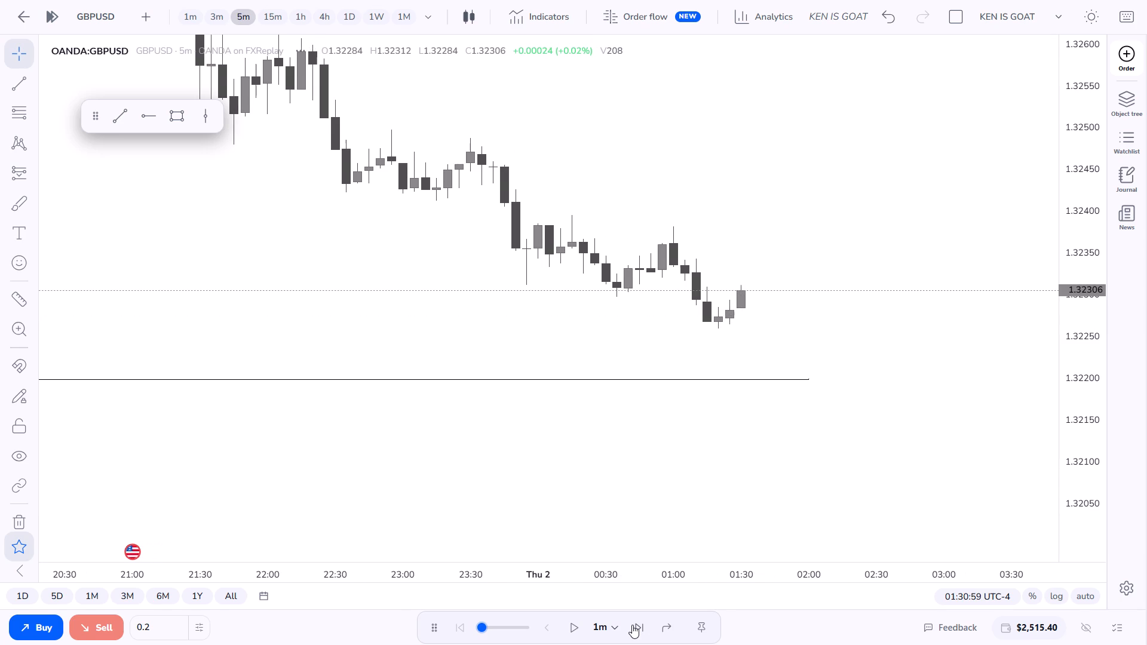
{"action": "left_click", "coordinate": [632, 625]}
{"action": "left_click", "coordinate": [632, 625]}
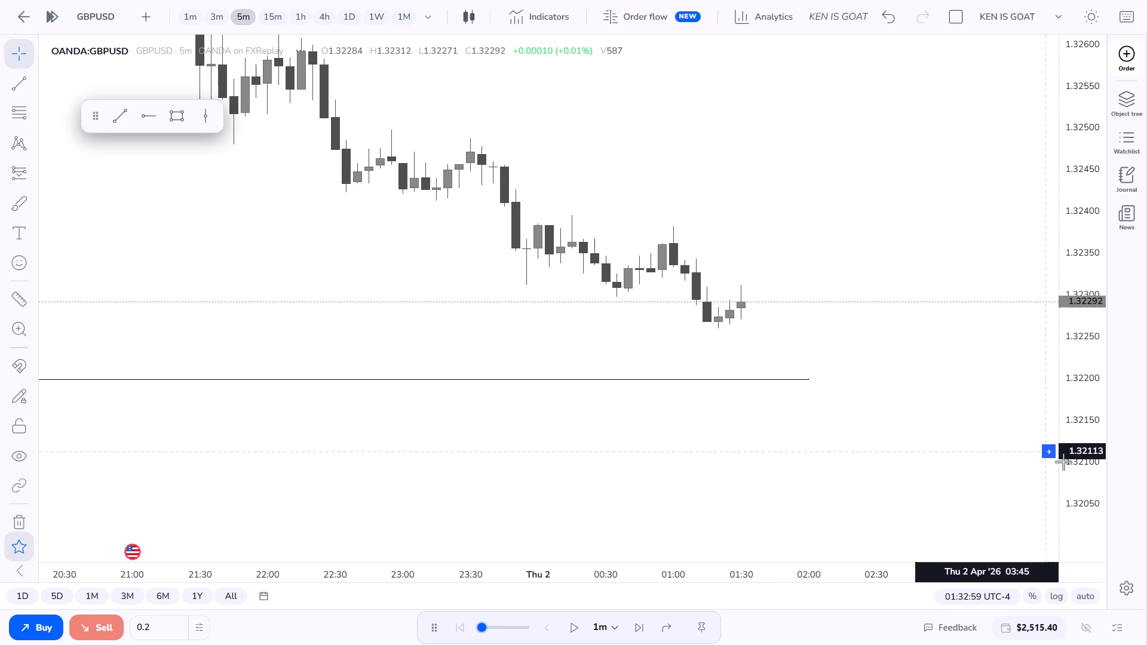
Set the order size to 0.1 and sell GBPUSD at market at 1.32292.
{"action": "left_click_drag", "start_coordinate": [1069, 464], "coordinate": [1052, 354]}
{"action": "left_click", "coordinate": [162, 625]}
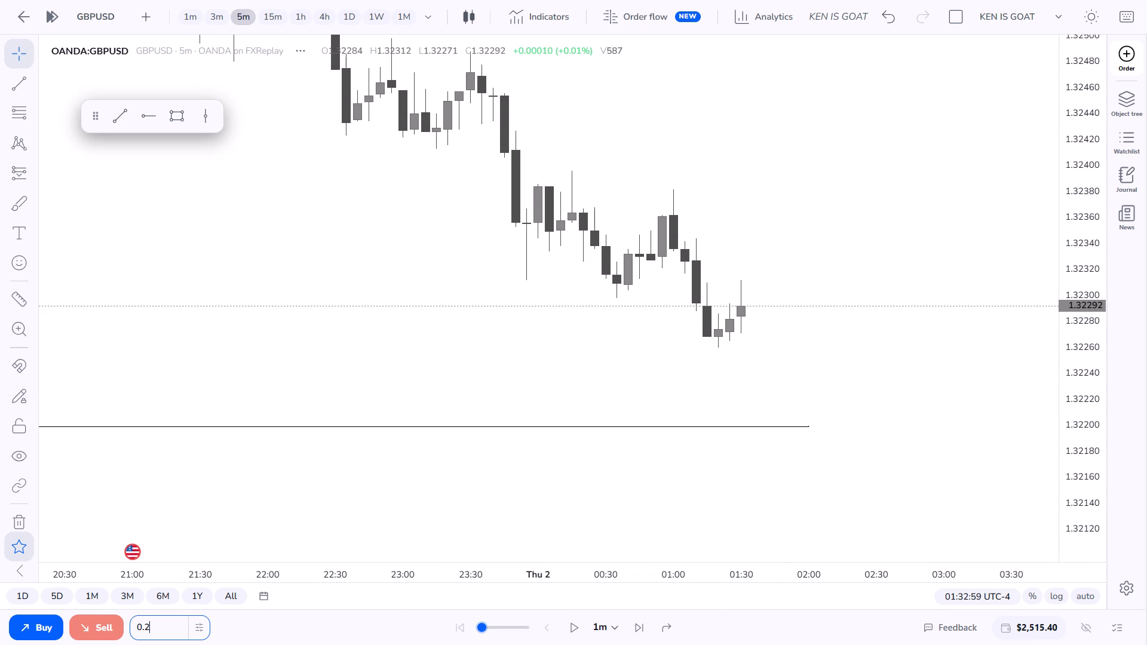
{"action": "key", "text": "BackSpace"}
{"action": "key", "text": "1"}
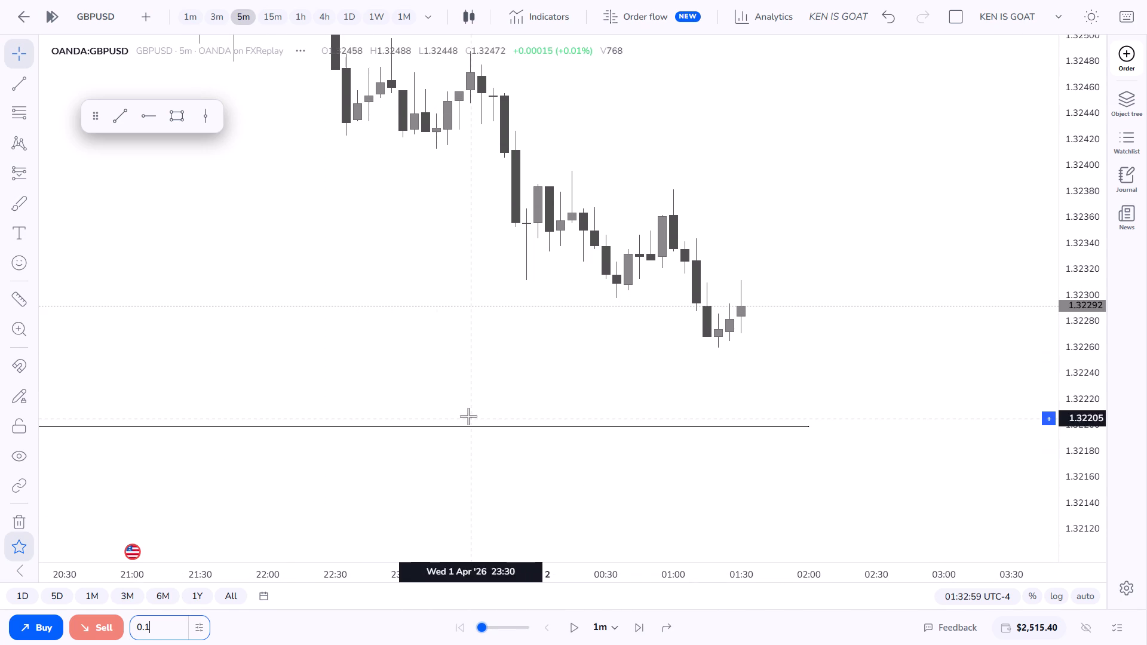
{"action": "left_click", "coordinate": [500, 377]}
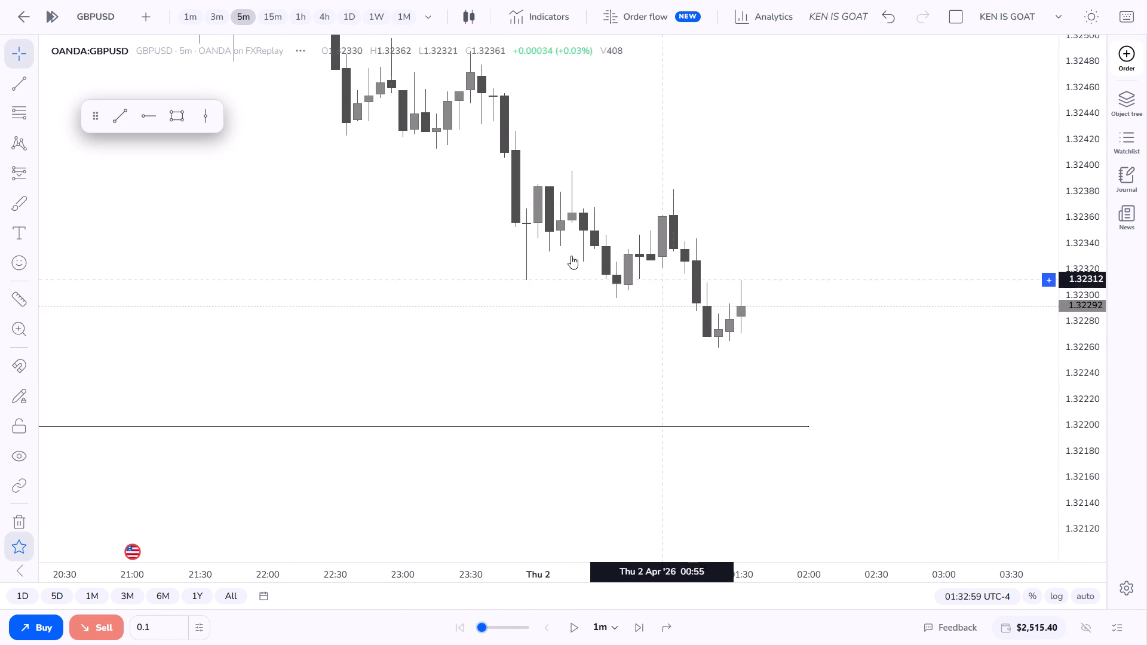
{"action": "left_click_drag", "start_coordinate": [125, 634], "coordinate": [111, 630]}
{"action": "left_click", "coordinate": [111, 630]}
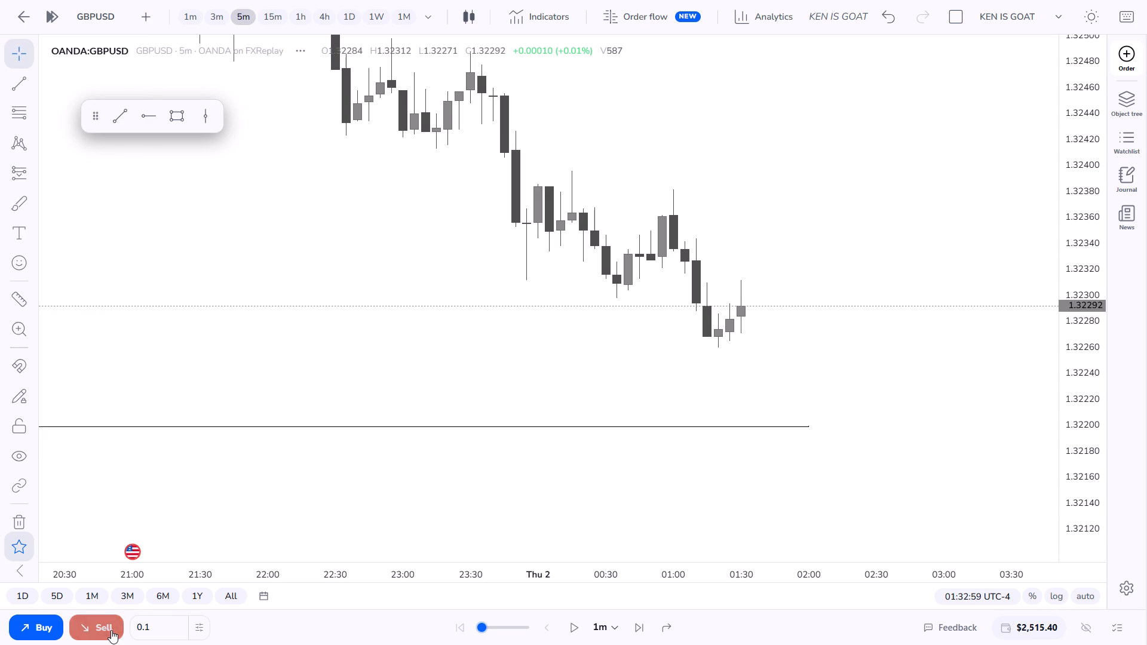
Advance the replay in 1m intervals to 01:49:59 with the short position open.
{"action": "triple_click", "coordinate": [639, 631]}
{"action": "triple_click", "coordinate": [639, 631]}
{"action": "triple_click", "coordinate": [639, 631]}
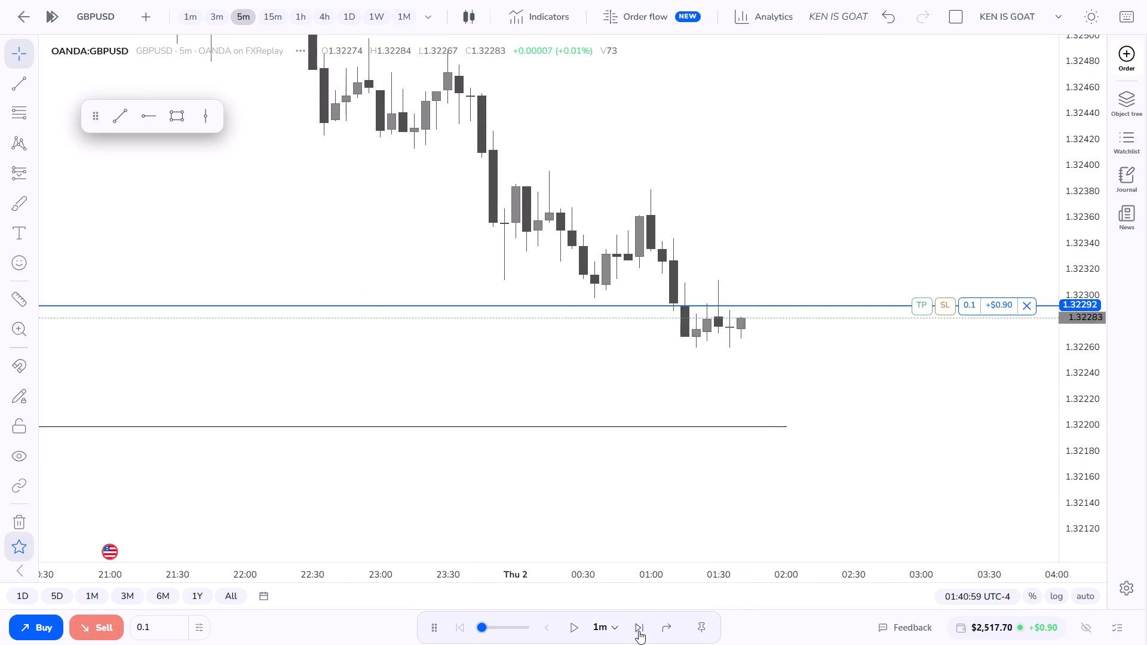
{"action": "triple_click", "coordinate": [639, 631]}
{"action": "triple_click", "coordinate": [639, 631]}
{"action": "double_click", "coordinate": [639, 631]}
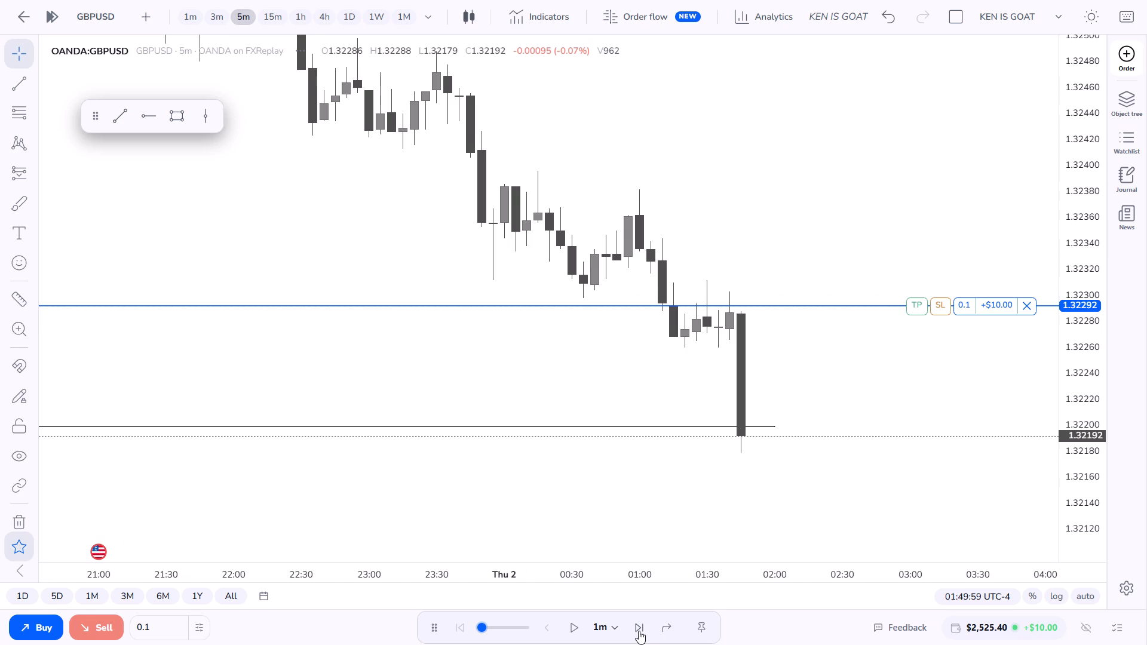
Set the short position's stop loss at 1.32363 and its take profit at 1.32151.
{"action": "left_click", "coordinate": [934, 304]}
{"action": "left_click_drag", "start_coordinate": [934, 304], "coordinate": [875, 206]}
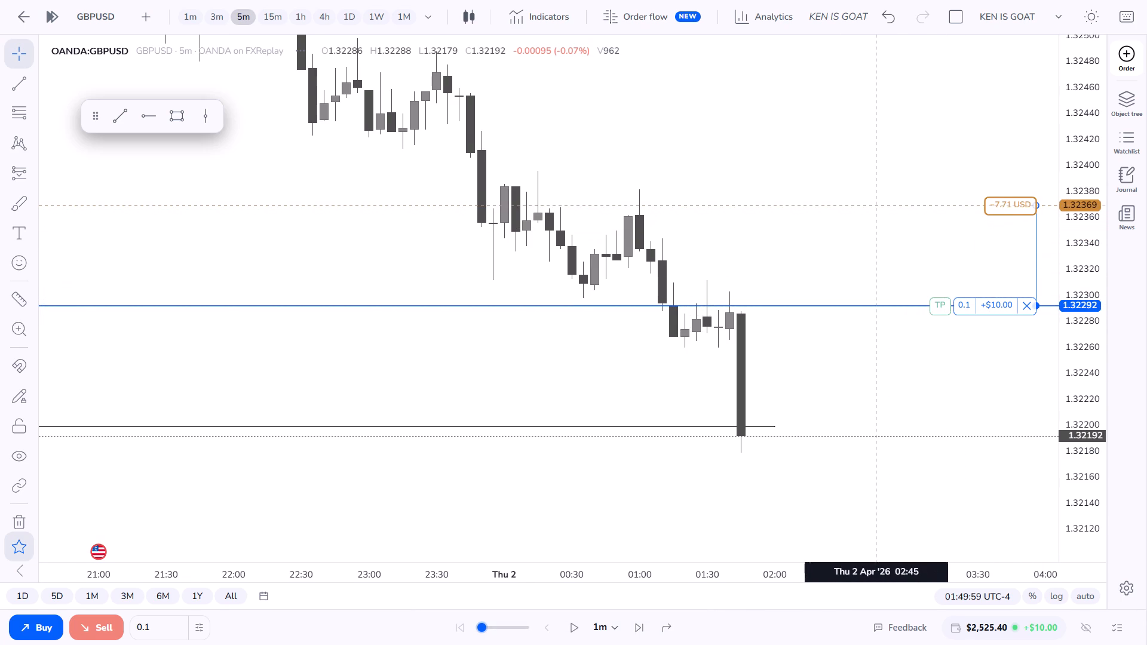
{"action": "left_click_drag", "start_coordinate": [875, 206], "coordinate": [872, 213]}
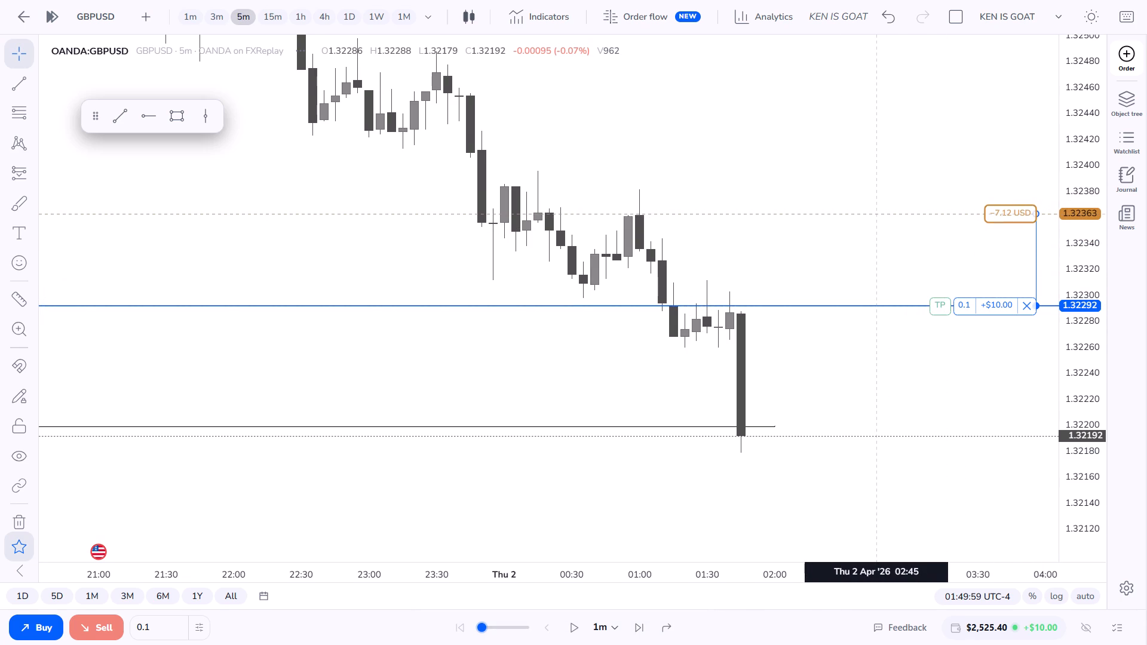
{"action": "left_click_drag", "start_coordinate": [872, 213], "coordinate": [872, 213]}
{"action": "left_click_drag", "start_coordinate": [944, 307], "coordinate": [860, 485]}
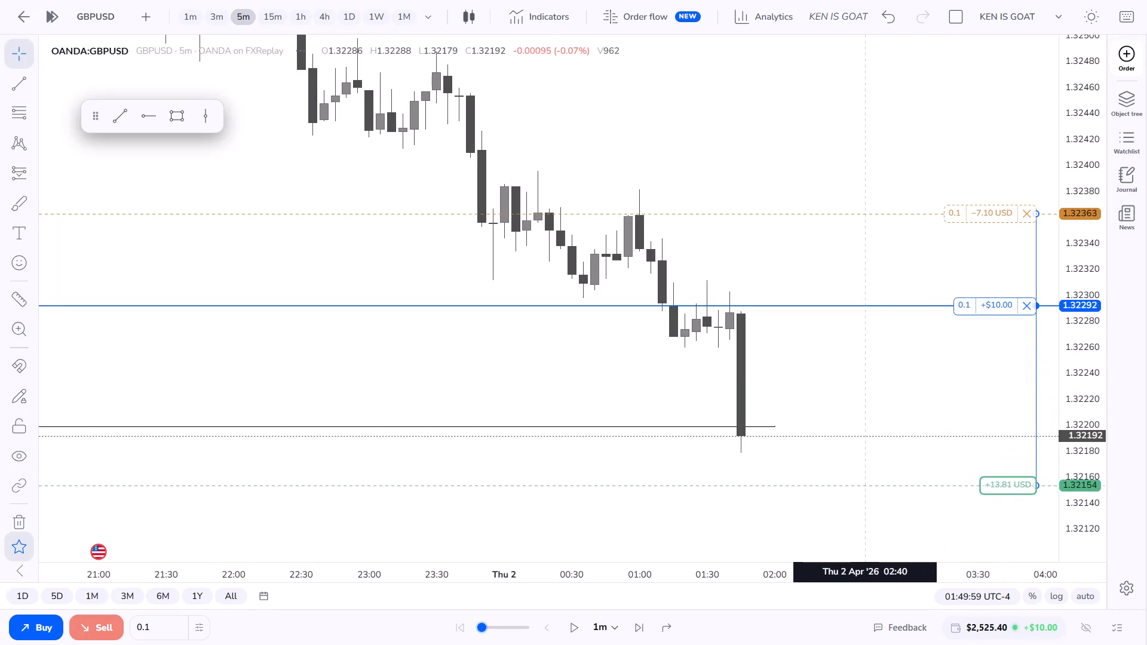
{"action": "left_click_drag", "start_coordinate": [860, 485], "coordinate": [860, 489]}
Examine the price structure around the short position on the 1D, 4h, 15m and 1h timeframes.
{"action": "scroll", "coordinate": [848, 395], "scroll_direction": "down", "scroll_amount": 4}
{"action": "left_click", "coordinate": [341, 4]}
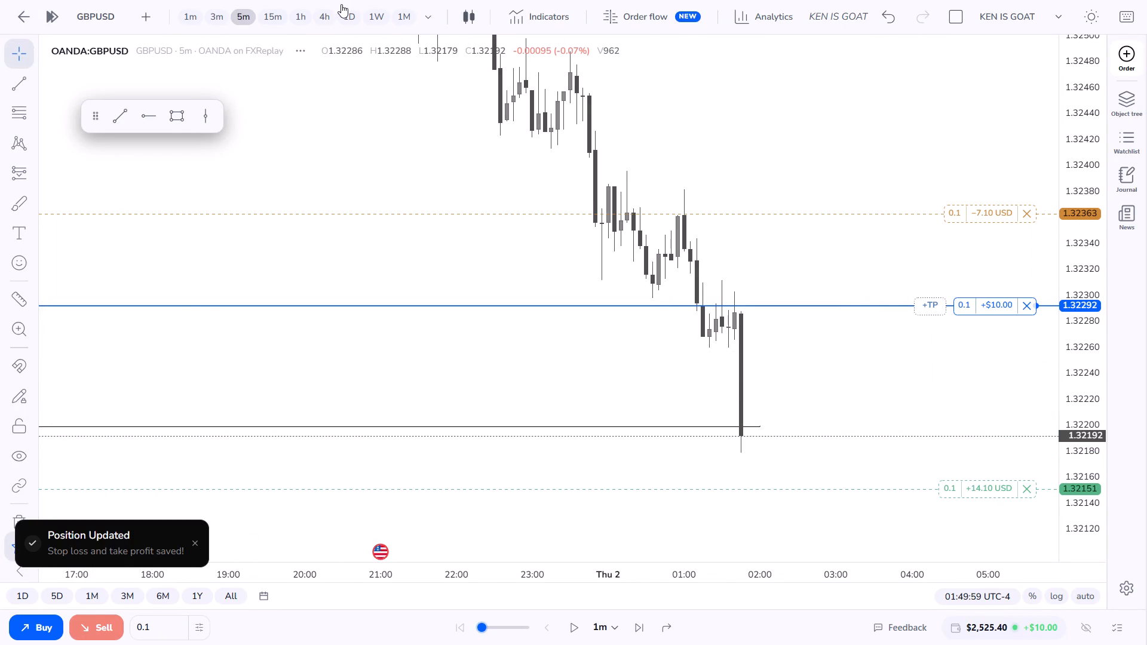
{"action": "left_click_drag", "start_coordinate": [1079, 416], "coordinate": [1051, 644]}
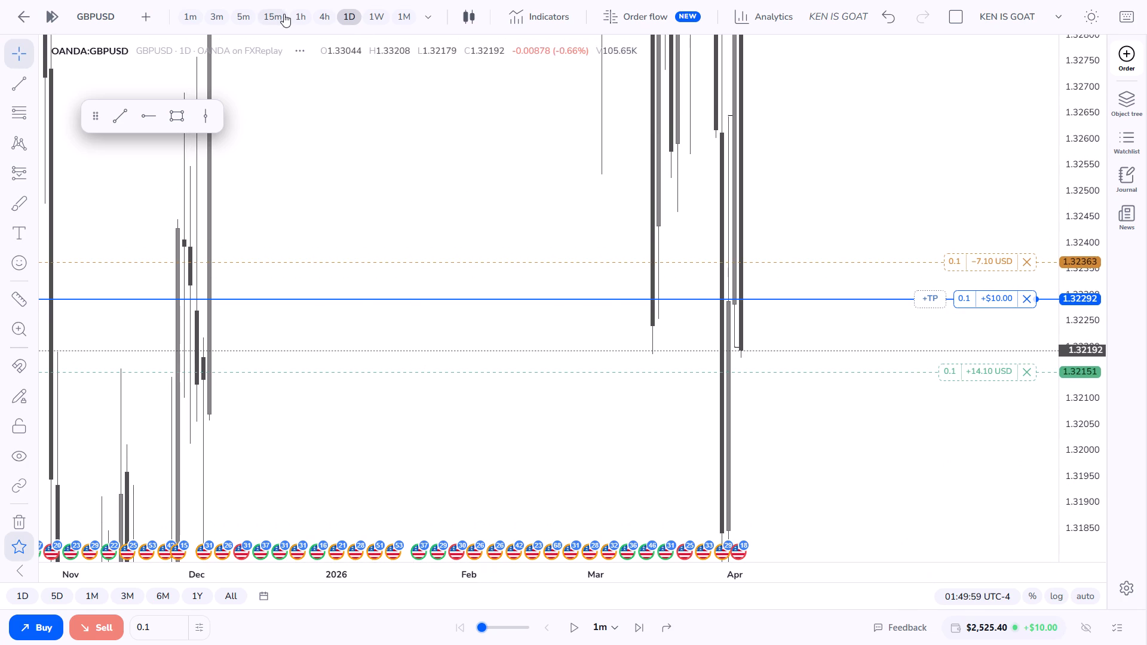
{"action": "left_click", "coordinate": [317, 16]}
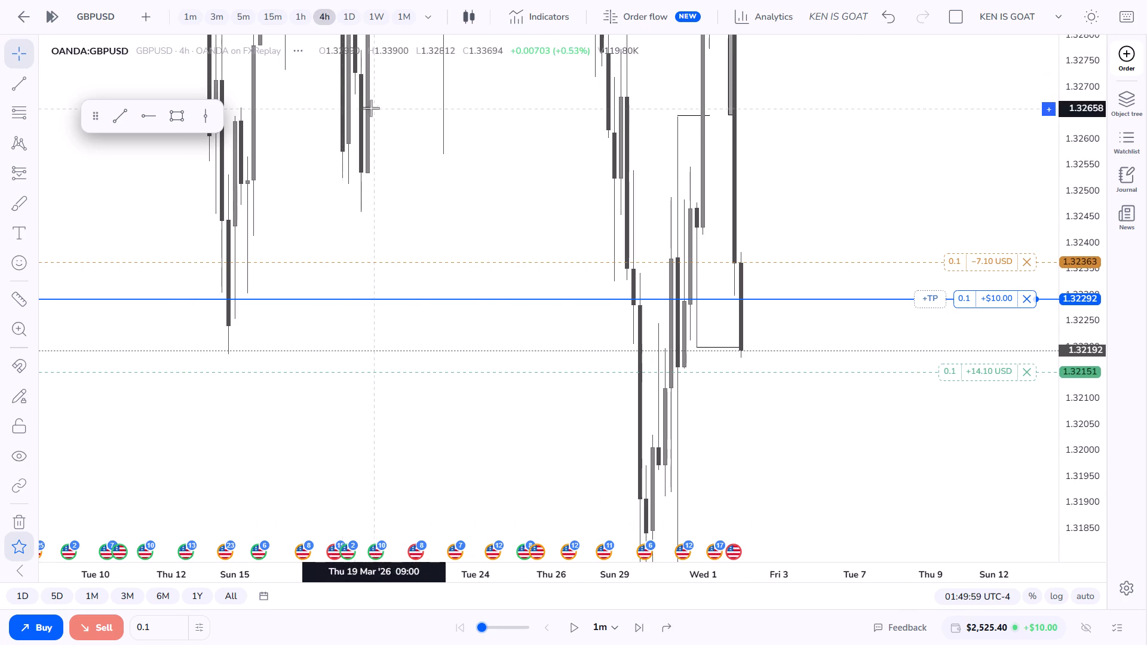
{"action": "left_click", "coordinate": [292, 18]}
{"action": "scroll", "coordinate": [522, 263], "scroll_direction": "up", "scroll_amount": 1}
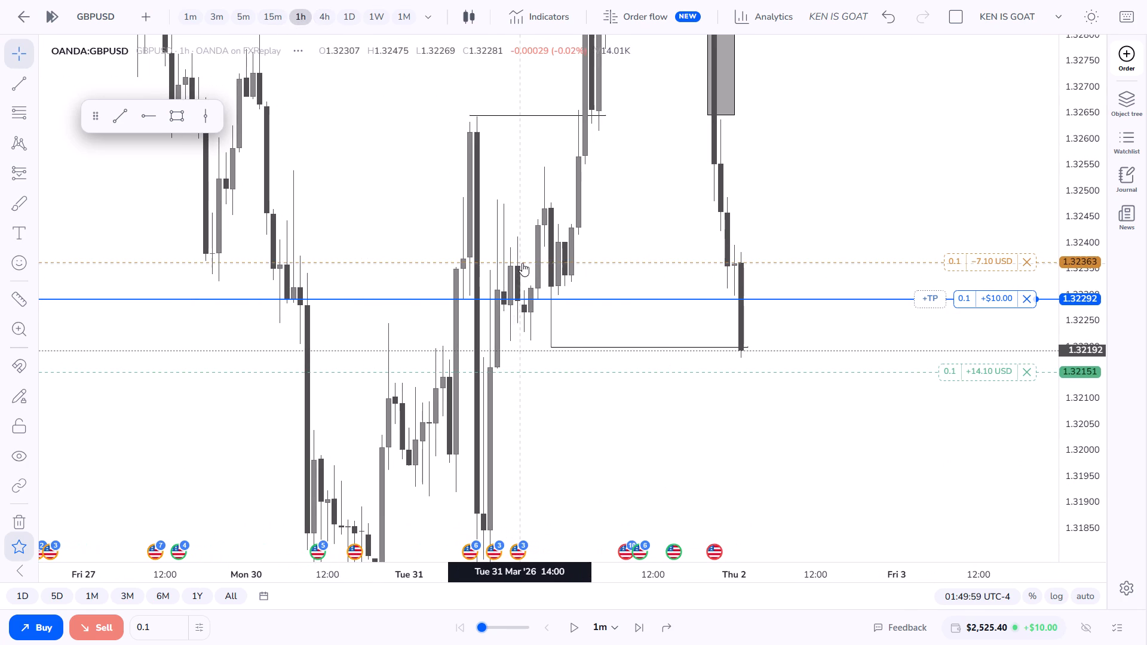
{"action": "left_click", "coordinate": [325, 16]}
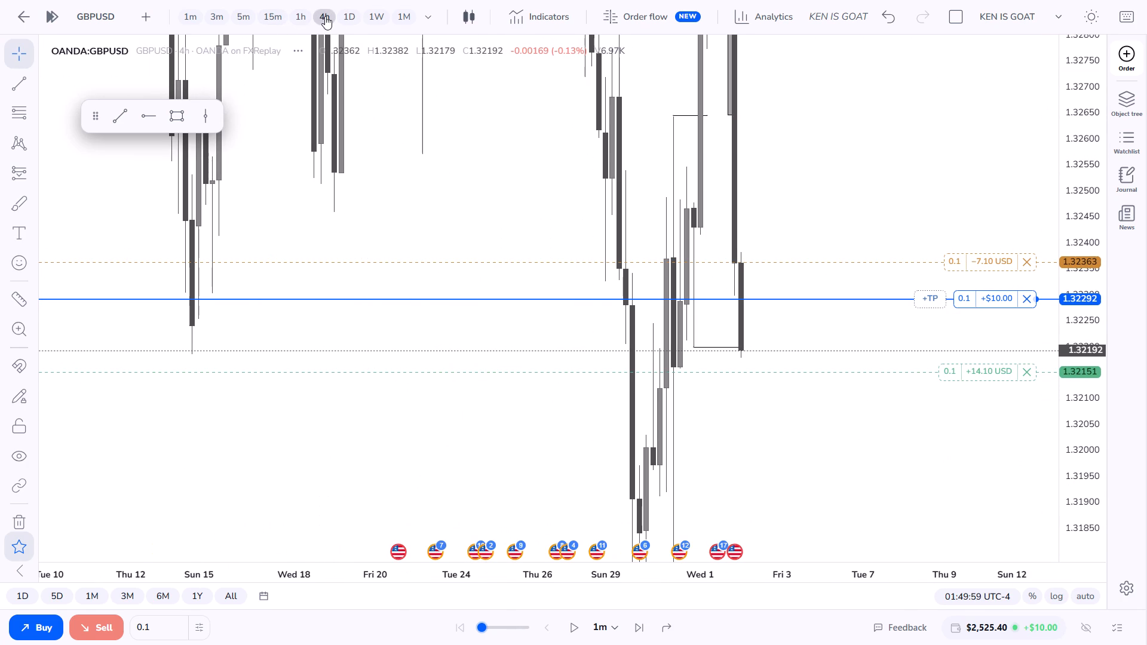
{"action": "scroll", "coordinate": [325, 23], "scroll_direction": "up", "scroll_amount": 3}
{"action": "left_click", "coordinate": [266, 8]}
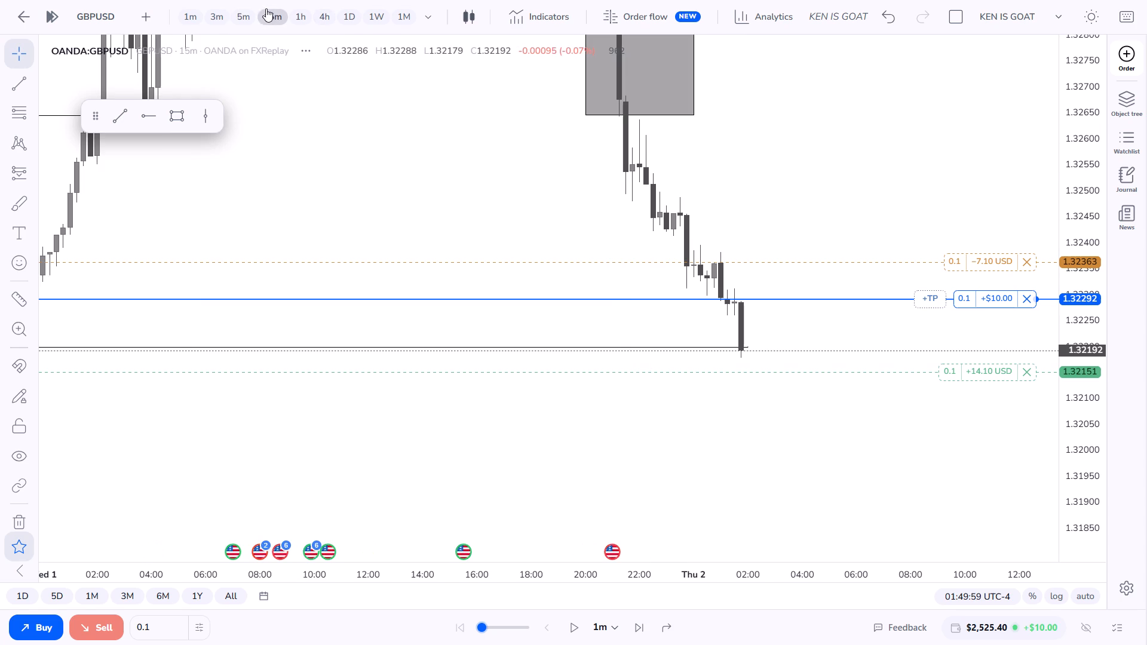
{"action": "scroll", "coordinate": [344, 58], "scroll_direction": "down", "scroll_amount": 5}
{"action": "scroll", "coordinate": [357, 174], "scroll_direction": "up", "scroll_amount": 1}
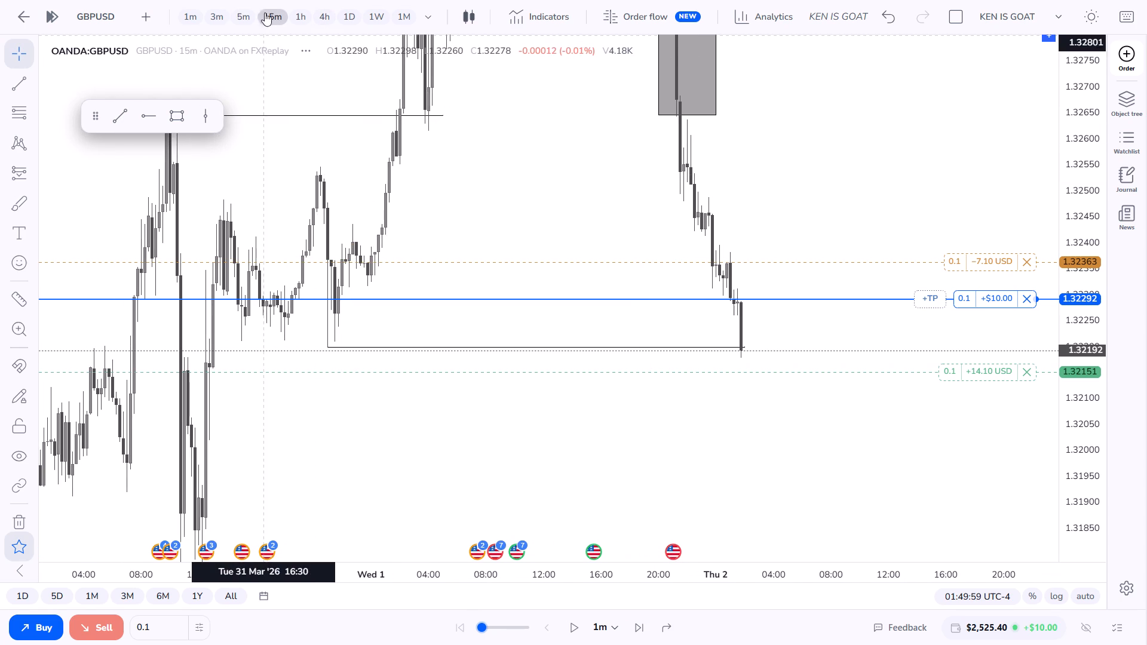
{"action": "left_click", "coordinate": [294, 16]}
{"action": "scroll", "coordinate": [486, 137], "scroll_direction": "up", "scroll_amount": 8}
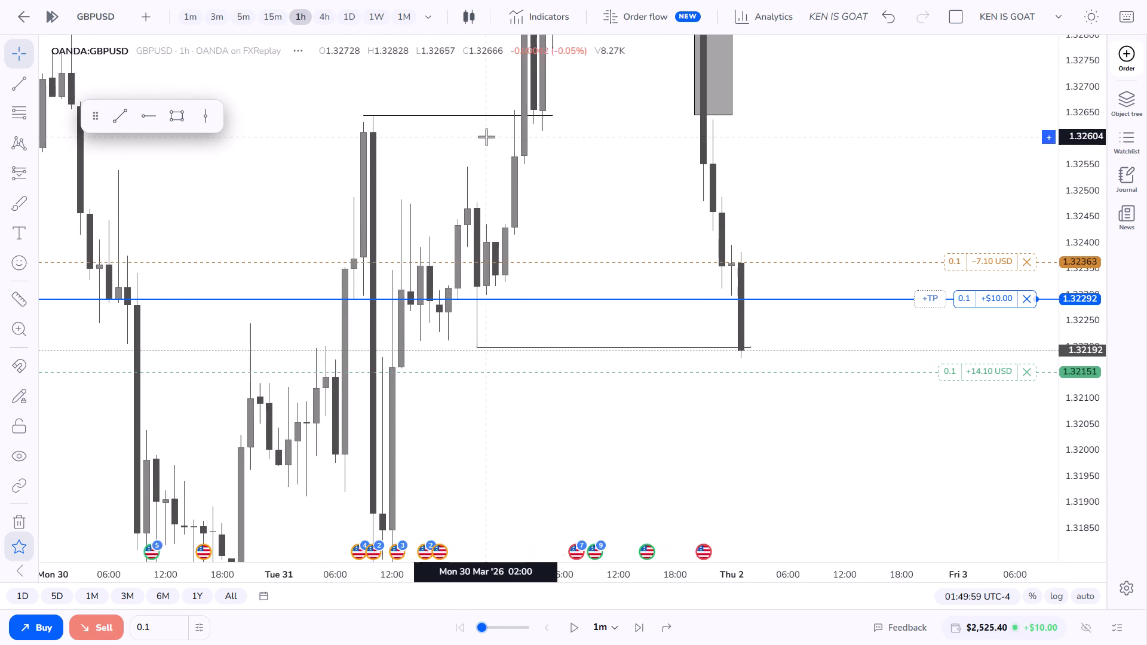
{"action": "scroll", "coordinate": [657, 271], "scroll_direction": "up", "scroll_amount": 2}
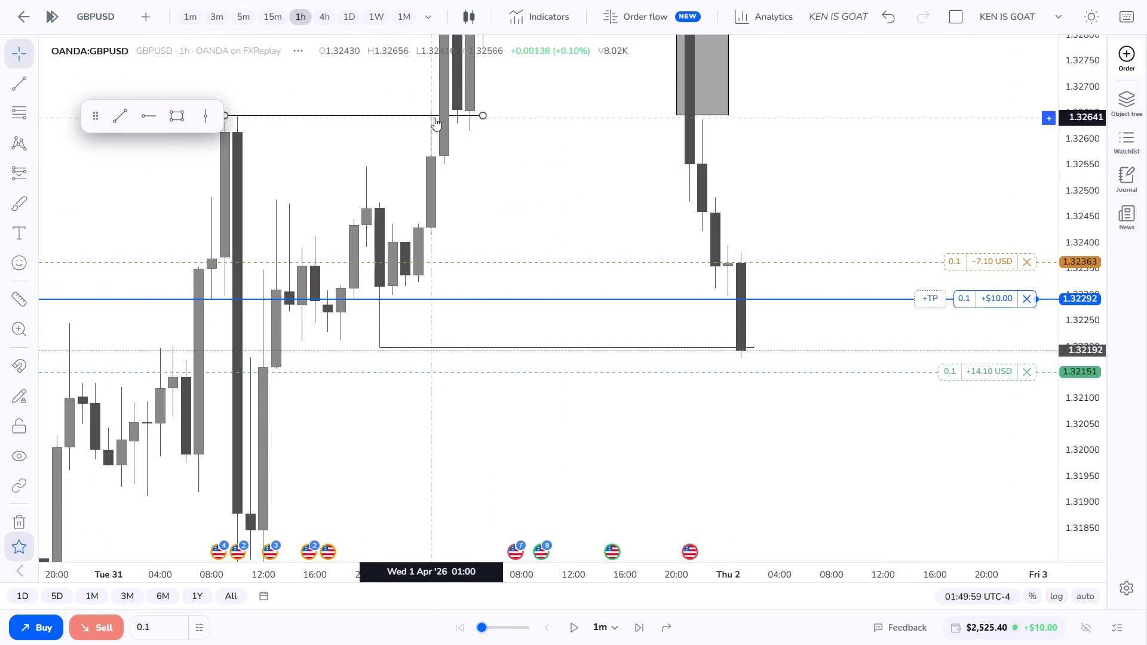
Advance the replay in 1m intervals to 01:55:59 with the short position open.
{"action": "left_click", "coordinate": [644, 628]}
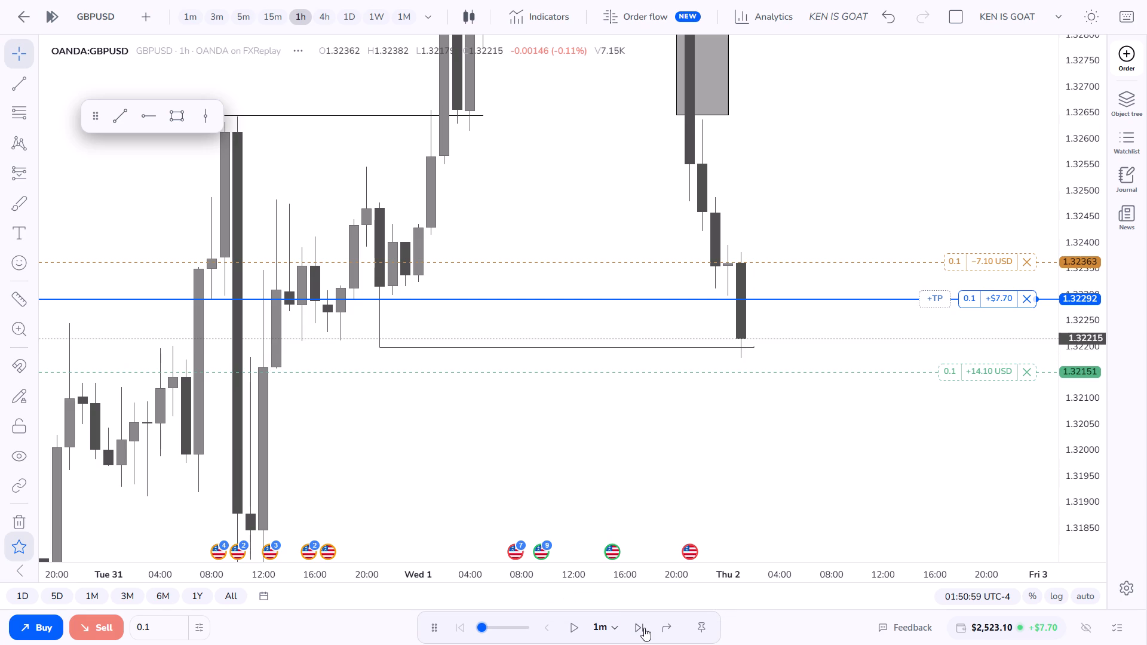
{"action": "left_click", "coordinate": [644, 628]}
{"action": "left_click", "coordinate": [644, 628]}
{"action": "left_click", "coordinate": [644, 628]}
{"action": "left_click", "coordinate": [644, 628]}
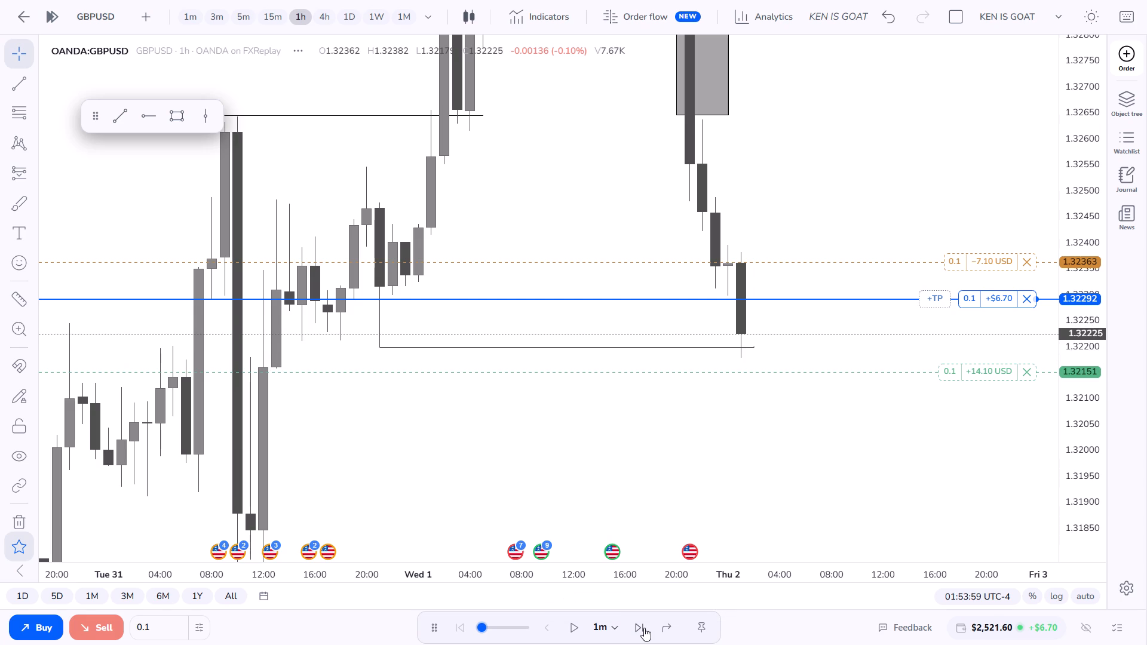
{"action": "left_click", "coordinate": [644, 628]}
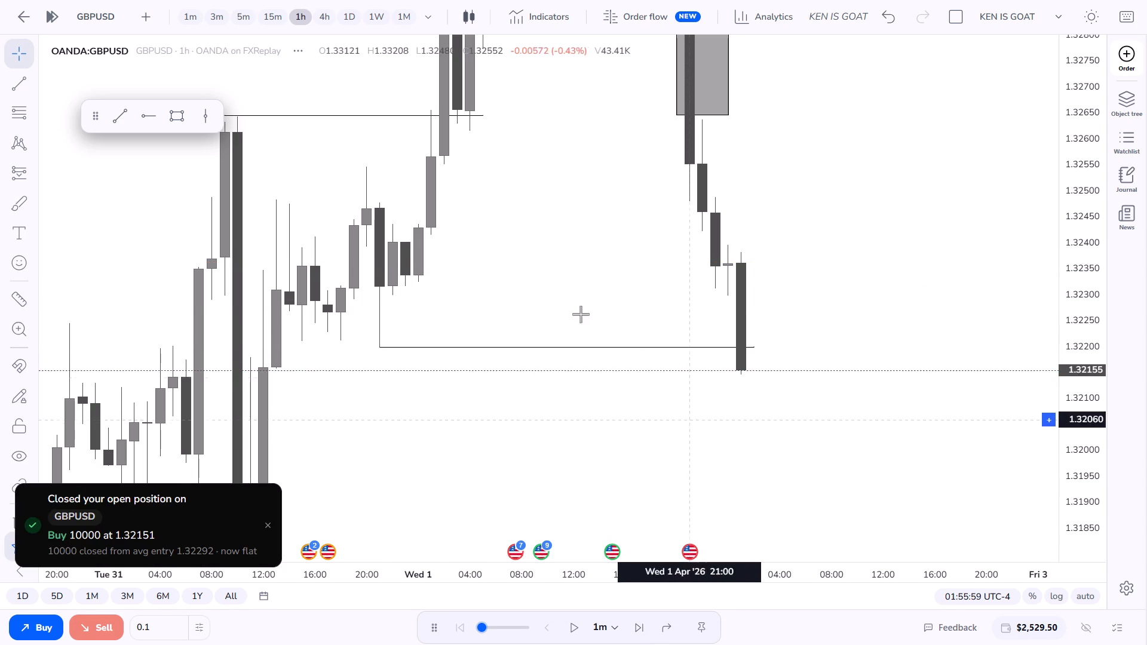
Examine the price structure around the latest drop on the 5m, 1D, 4h and 1h timeframes, dismissing the chart feedback request.
{"action": "scroll", "coordinate": [534, 367], "scroll_direction": "down", "scroll_amount": 2}
{"action": "left_click", "coordinate": [246, 10]}
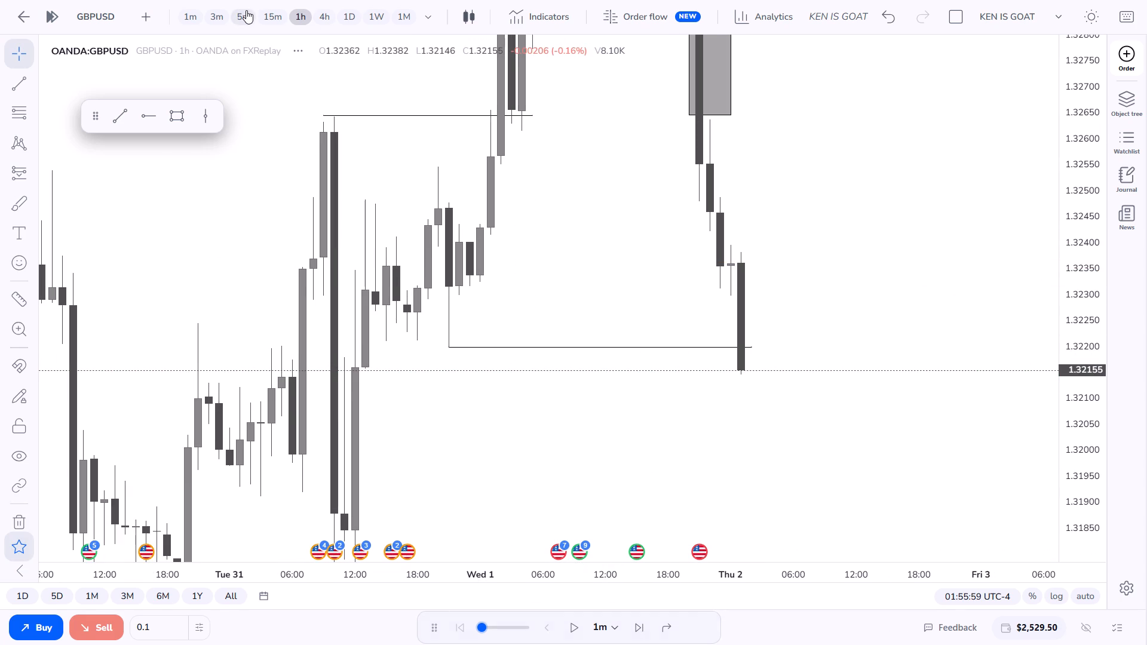
{"action": "scroll", "coordinate": [615, 294], "scroll_direction": "down", "scroll_amount": 2}
{"action": "scroll", "coordinate": [627, 477], "scroll_direction": "up", "scroll_amount": 2}
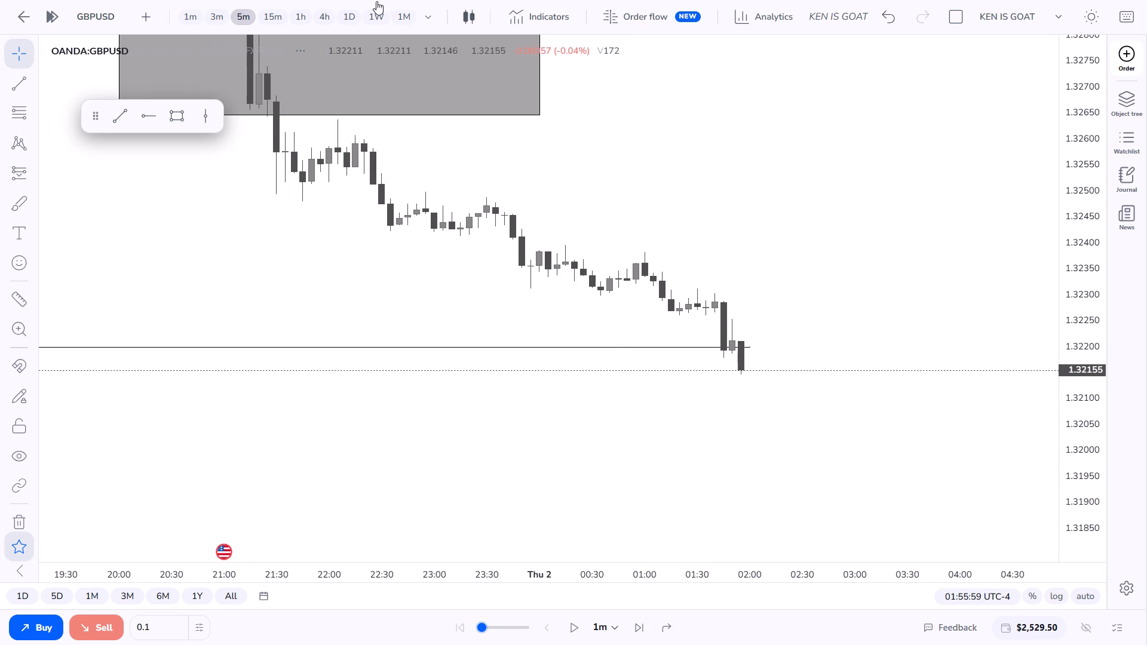
{"action": "left_click", "coordinate": [339, 8]}
{"action": "double_click", "coordinate": [1060, 433]}
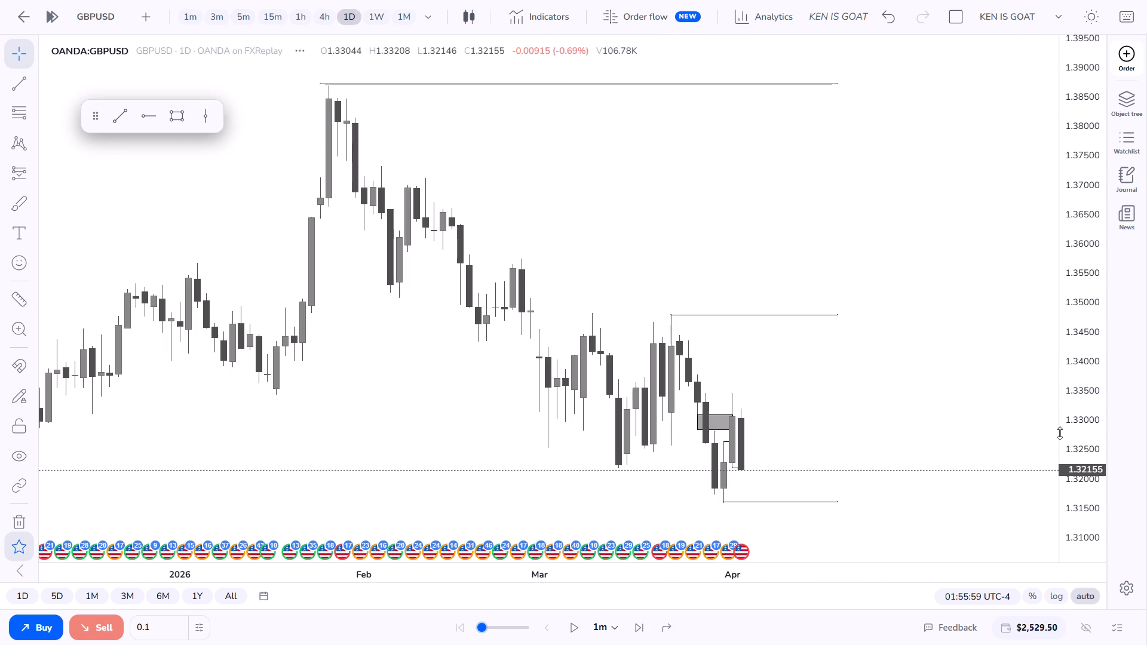
{"action": "scroll", "coordinate": [945, 386], "scroll_direction": "up", "scroll_amount": 10}
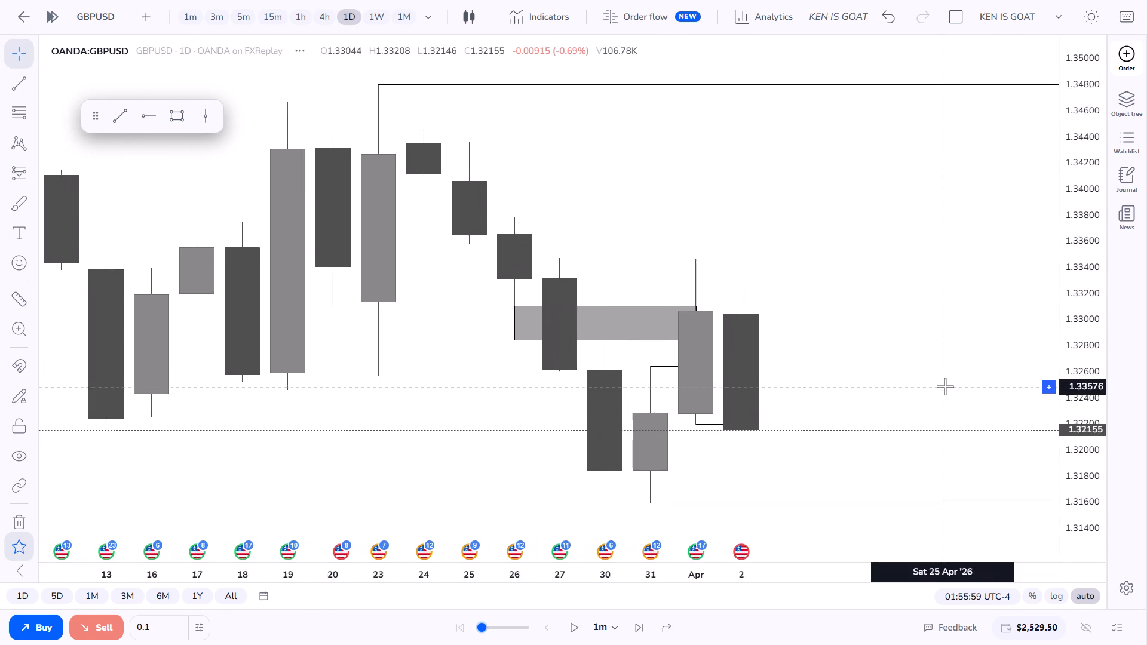
{"action": "left_click", "coordinate": [327, 13]}
{"action": "scroll", "coordinate": [565, 298], "scroll_direction": "down", "scroll_amount": 2}
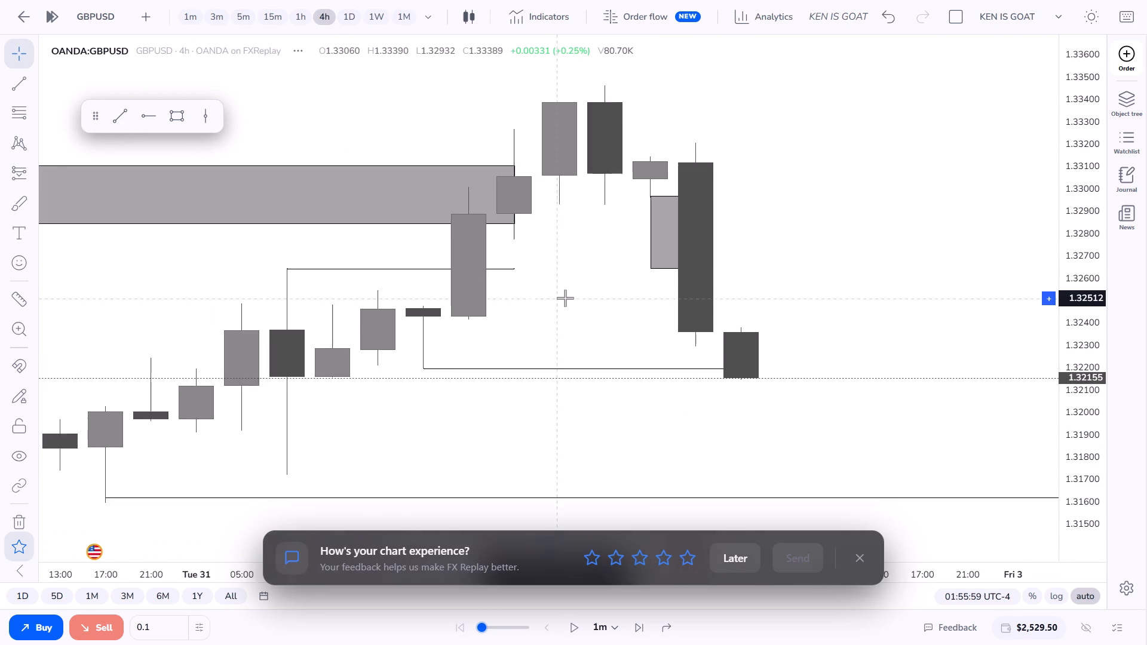
{"action": "scroll", "coordinate": [565, 298], "scroll_direction": "down", "scroll_amount": 4}
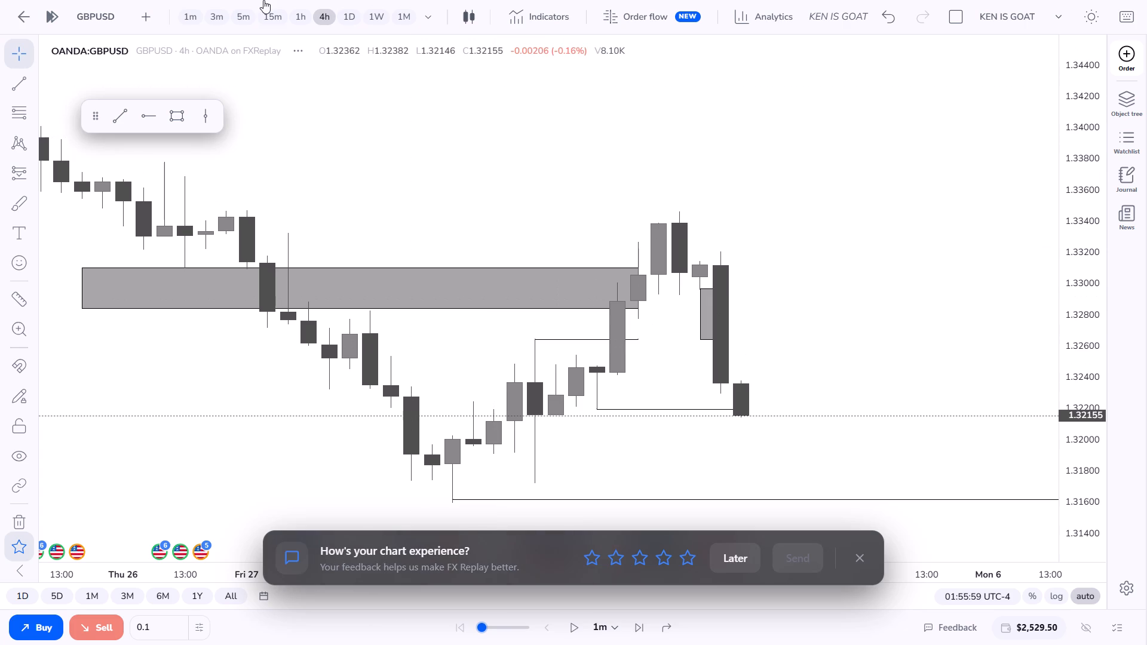
{"action": "left_click", "coordinate": [299, 25]}
{"action": "left_click", "coordinate": [320, 14]}
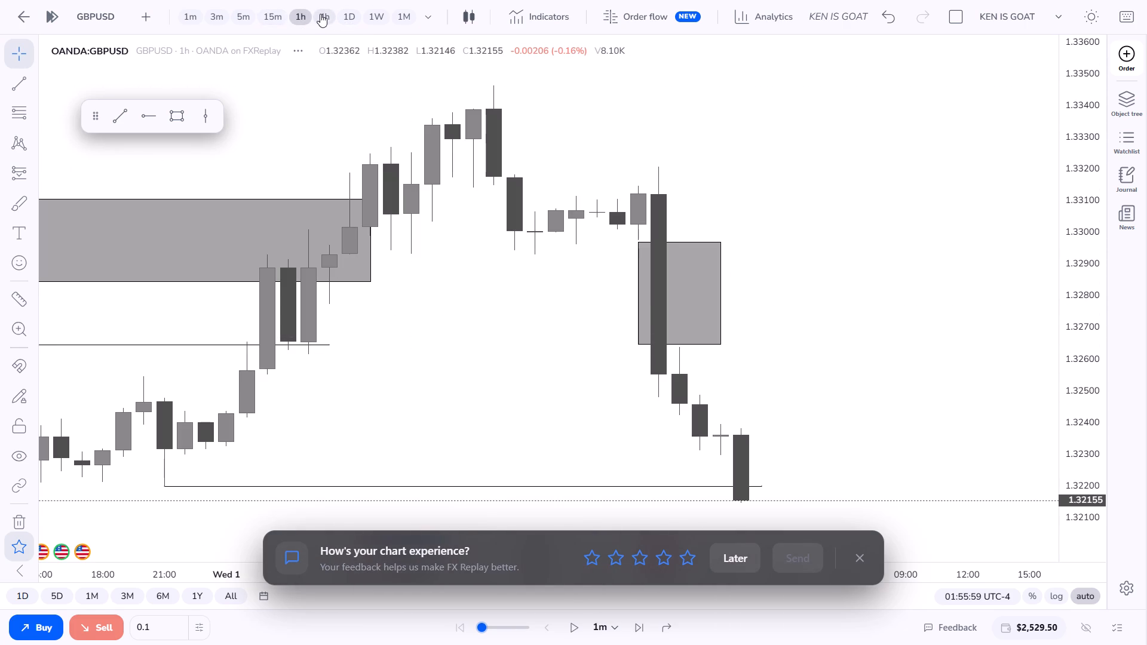
{"action": "left_click", "coordinate": [857, 559]}
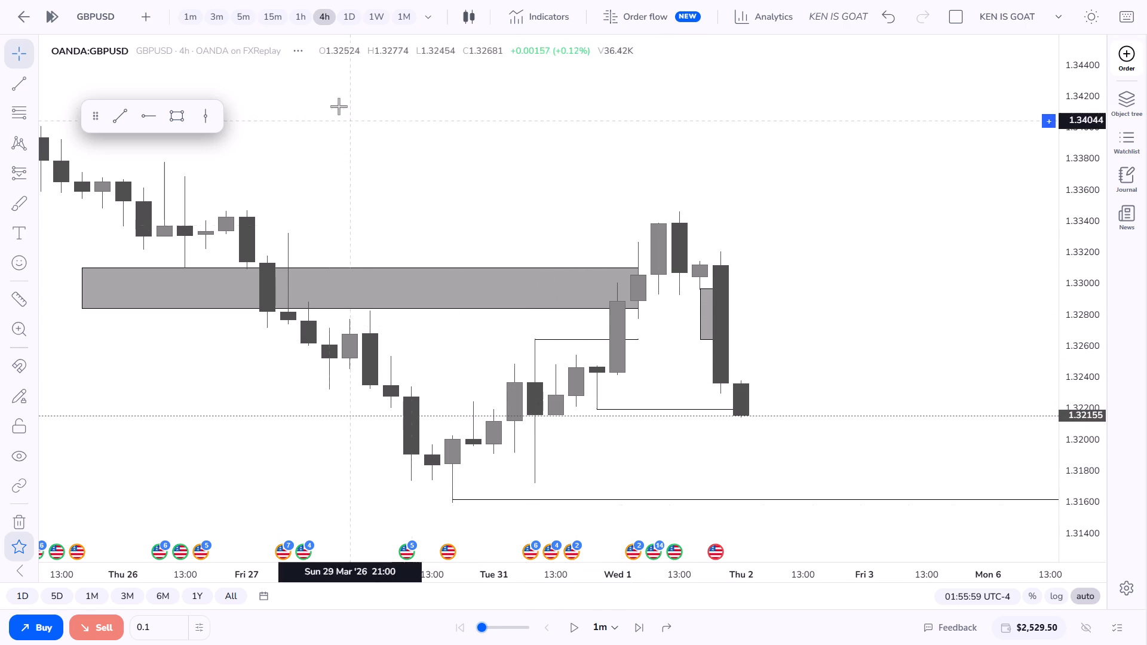
{"action": "left_click", "coordinate": [305, 20]}
{"action": "scroll", "coordinate": [405, 214], "scroll_direction": "down", "scroll_amount": 2}
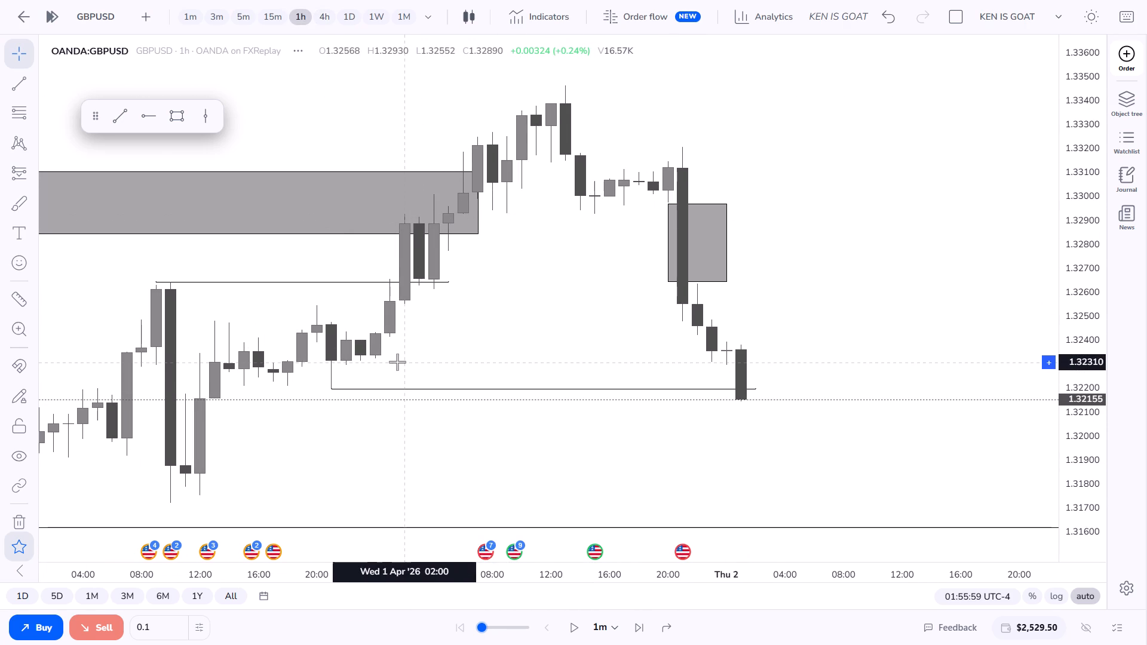
Advance the replay in 1m intervals to 02:06:59 on the 1h chart.
{"action": "left_click", "coordinate": [640, 621]}
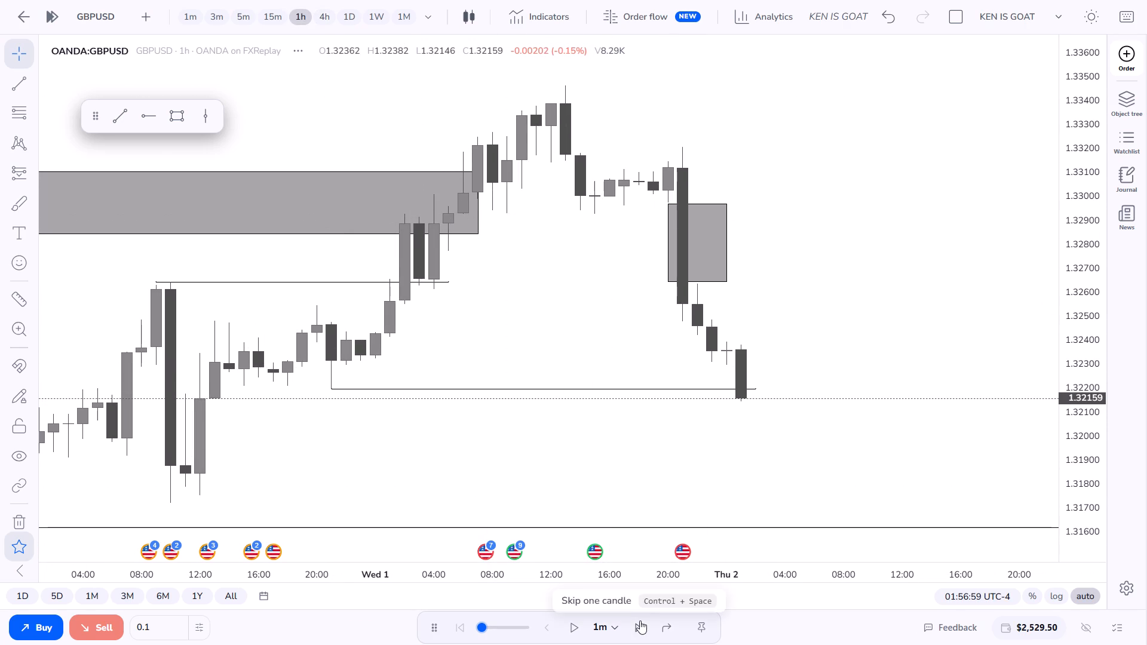
{"action": "left_click", "coordinate": [640, 621]}
{"action": "left_click", "coordinate": [640, 621]}
{"action": "left_click", "coordinate": [640, 621]}
{"action": "left_click", "coordinate": [640, 621]}
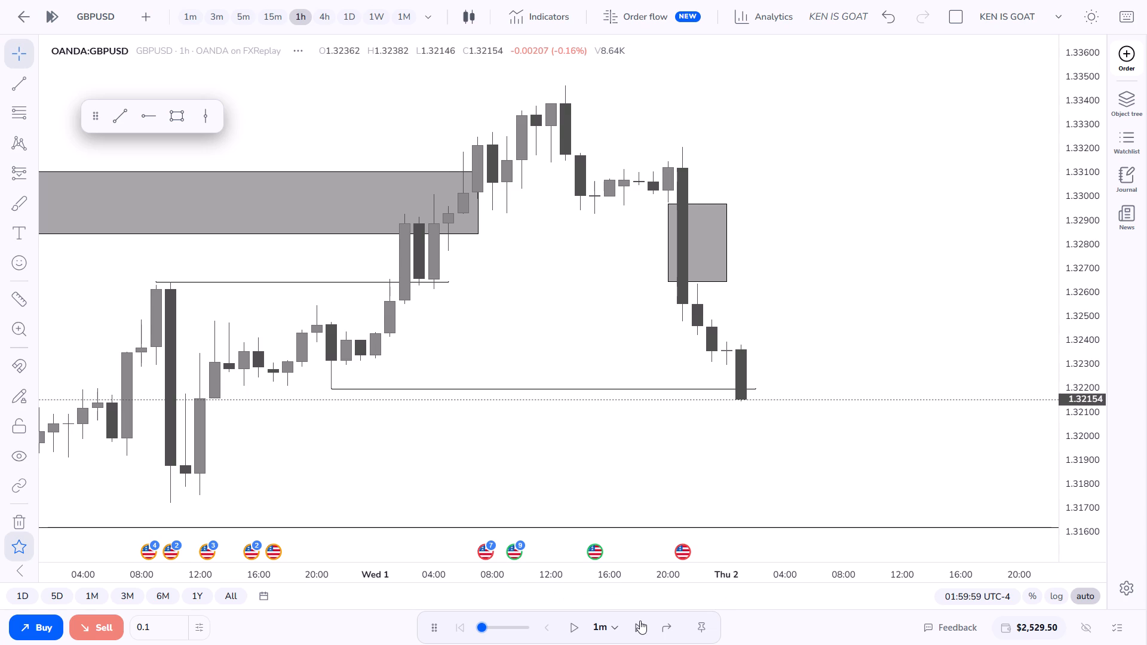
{"action": "left_click", "coordinate": [640, 621]}
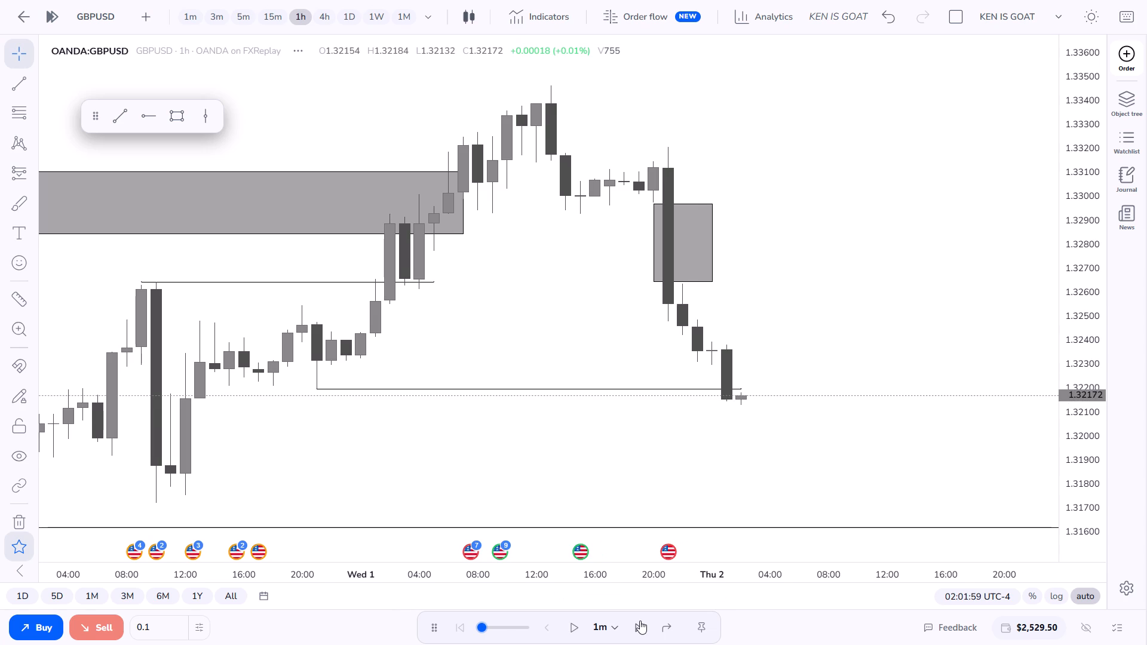
{"action": "left_click", "coordinate": [640, 621]}
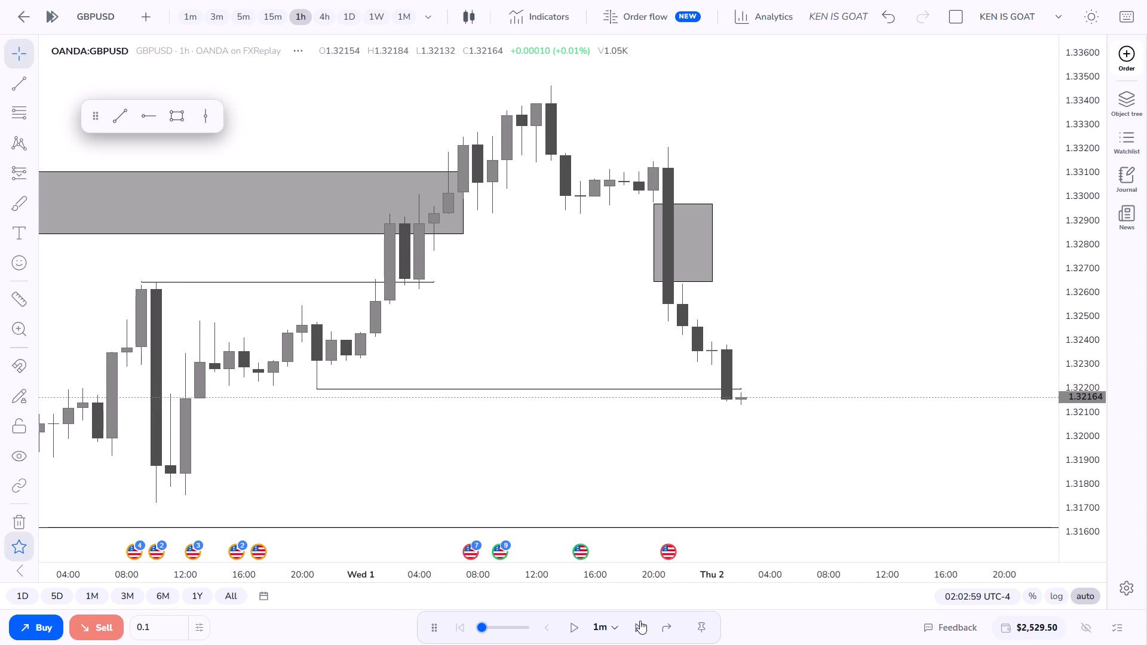
{"action": "left_click", "coordinate": [640, 621]}
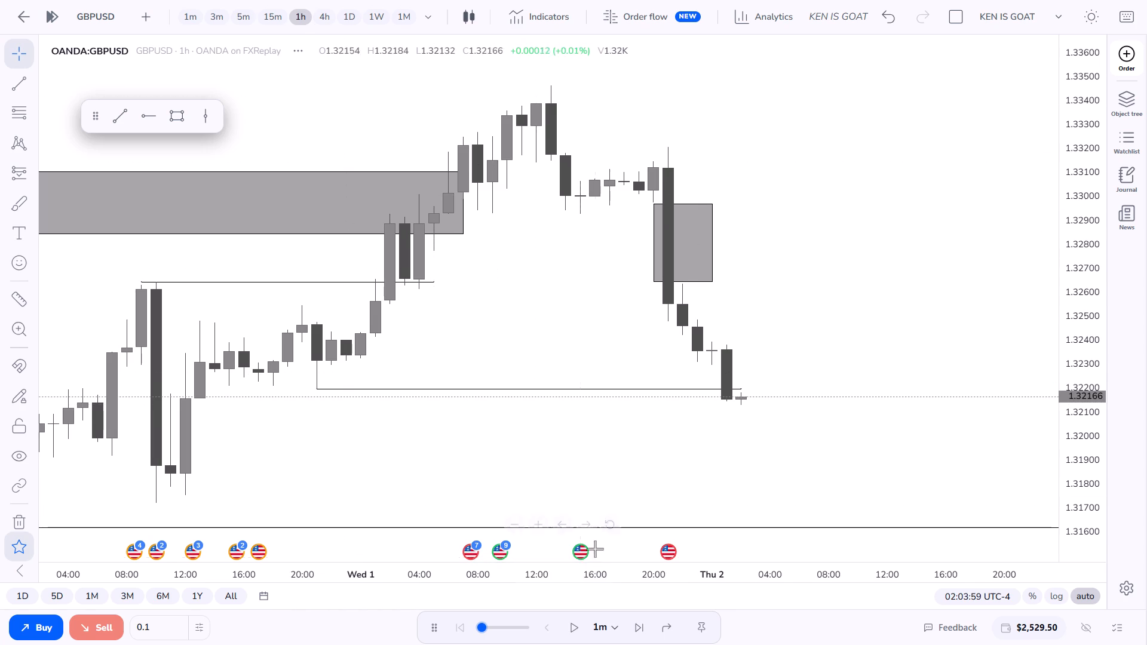
{"action": "left_click", "coordinate": [637, 634]}
{"action": "left_click", "coordinate": [637, 634]}
{"action": "left_click", "coordinate": [637, 634]}
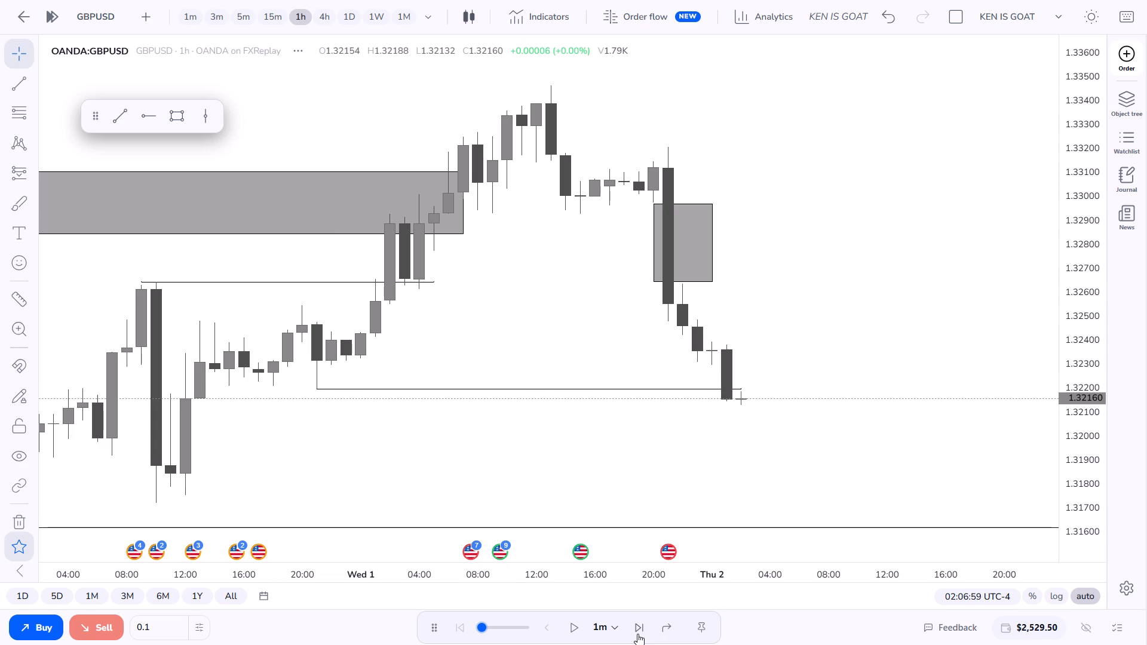
Switch the chart to the 5m timeframe and advance the replay in 1m intervals to 02:15:59.
{"action": "left_click", "coordinate": [247, 20]}
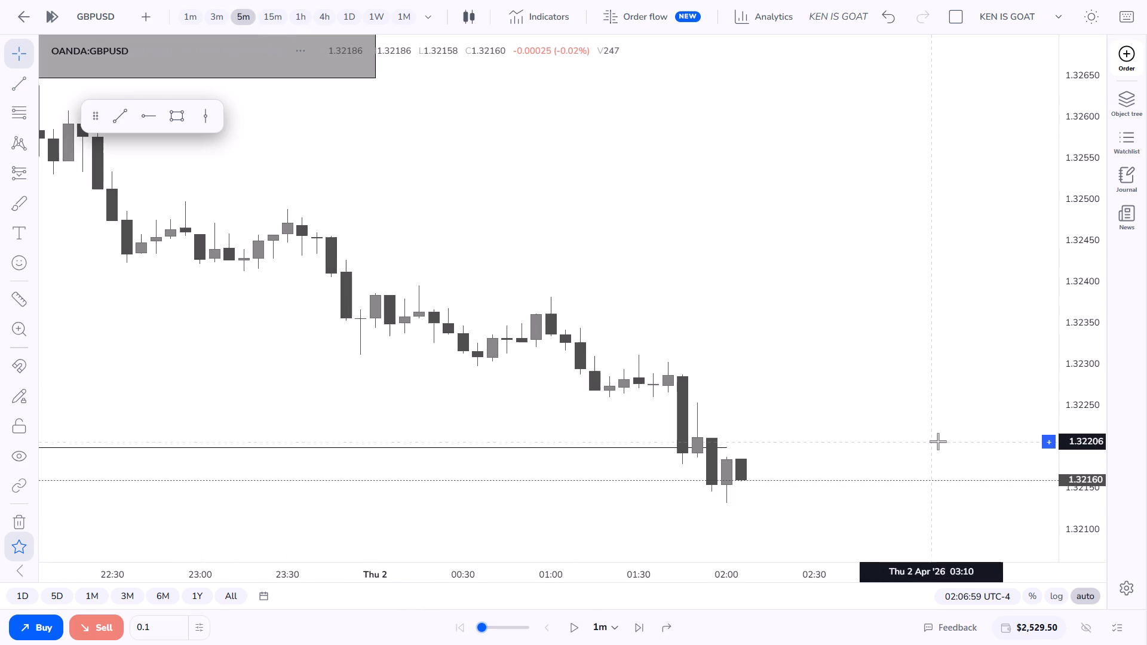
{"action": "left_click_drag", "start_coordinate": [1060, 485], "coordinate": [1057, 469]}
{"action": "left_click_drag", "start_coordinate": [975, 464], "coordinate": [976, 367]}
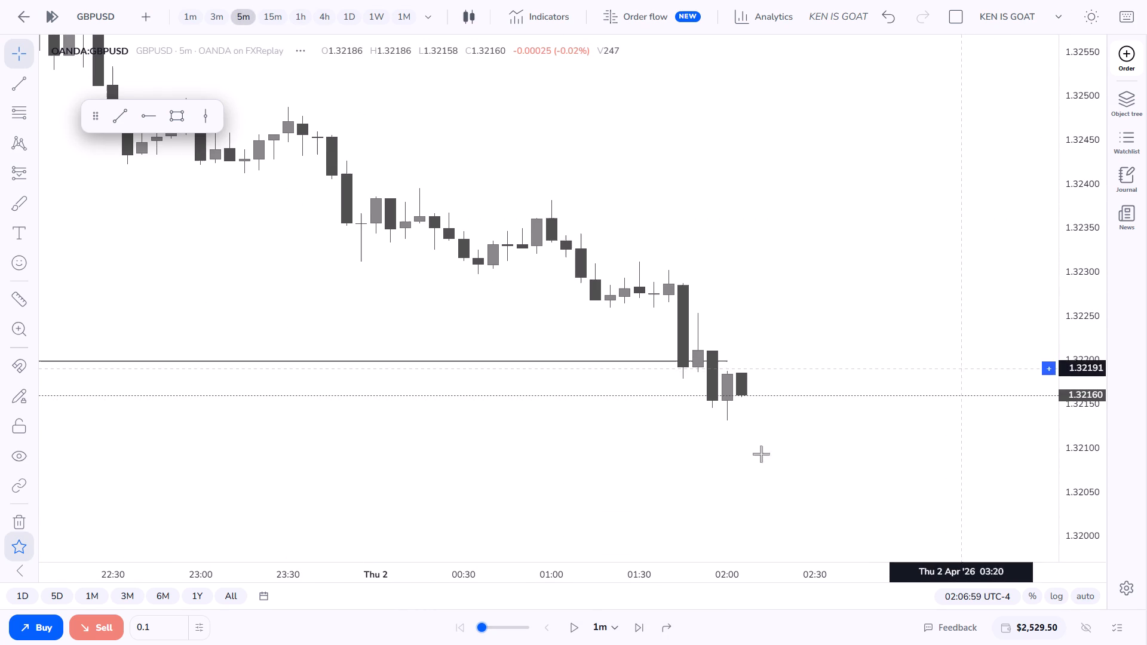
{"action": "left_click", "coordinate": [634, 631]}
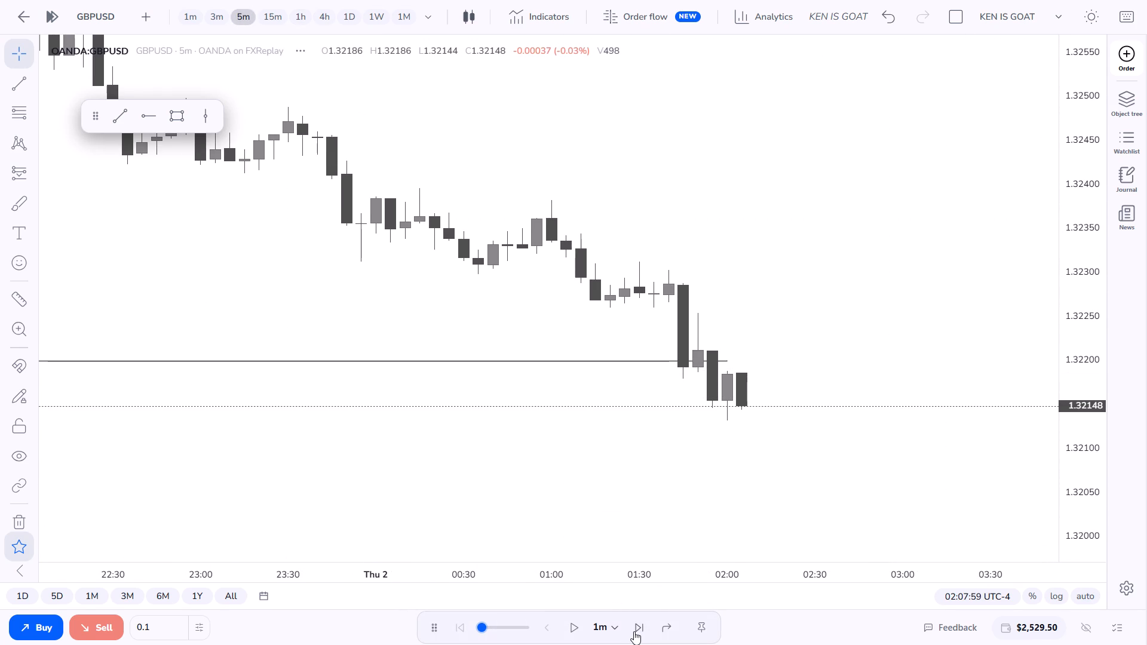
{"action": "left_click", "coordinate": [634, 631]}
{"action": "left_click", "coordinate": [634, 631]}
{"action": "left_click", "coordinate": [634, 631]}
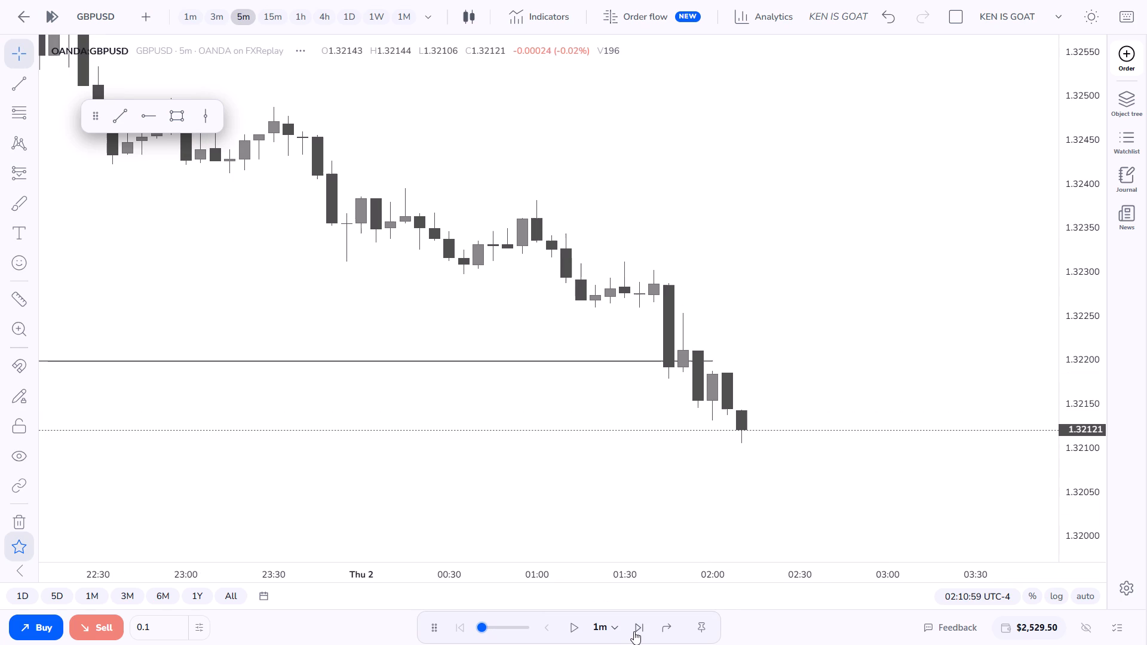
{"action": "left_click", "coordinate": [634, 631]}
{"action": "double_click", "coordinate": [634, 631]}
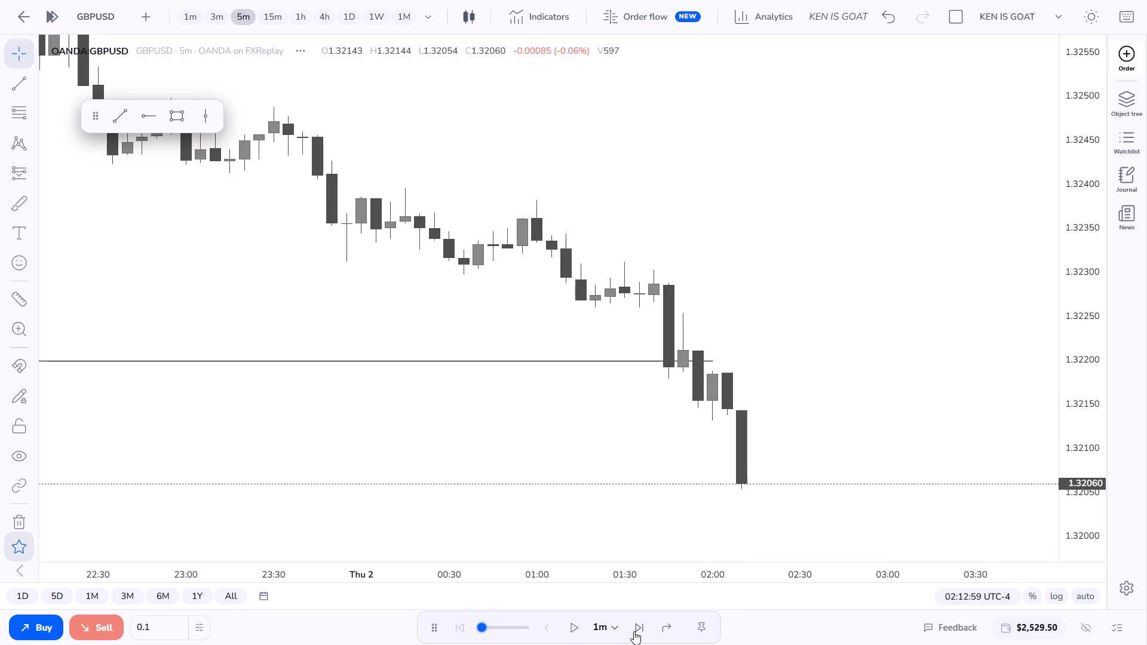
{"action": "left_click", "coordinate": [634, 631]}
{"action": "left_click", "coordinate": [634, 629]}
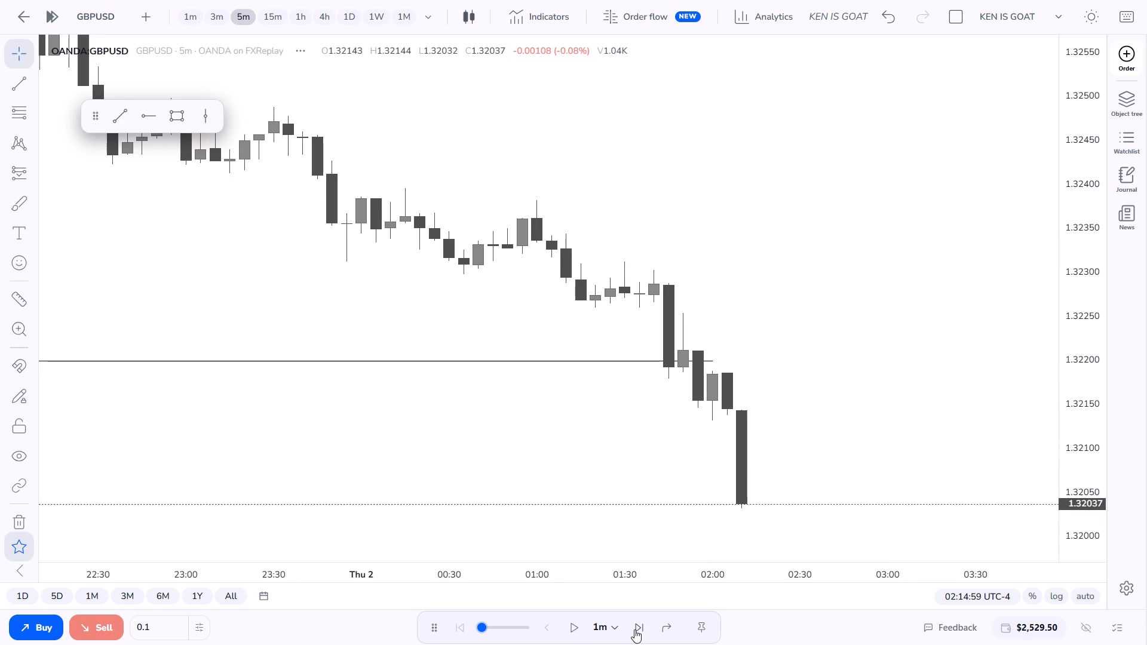
{"action": "left_click", "coordinate": [651, 616]}
{"action": "left_click", "coordinate": [642, 631]}
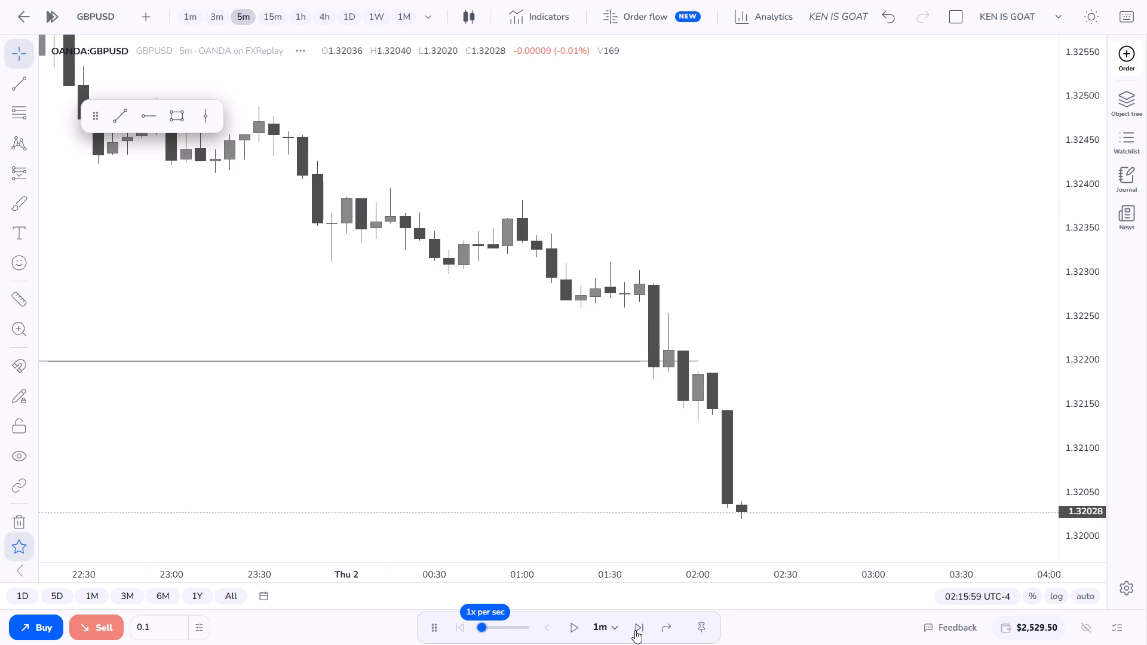
Advance the replay in 1m intervals to 02:25:59 on the 5m chart.
{"action": "left_click", "coordinate": [635, 630]}
{"action": "left_click", "coordinate": [635, 630]}
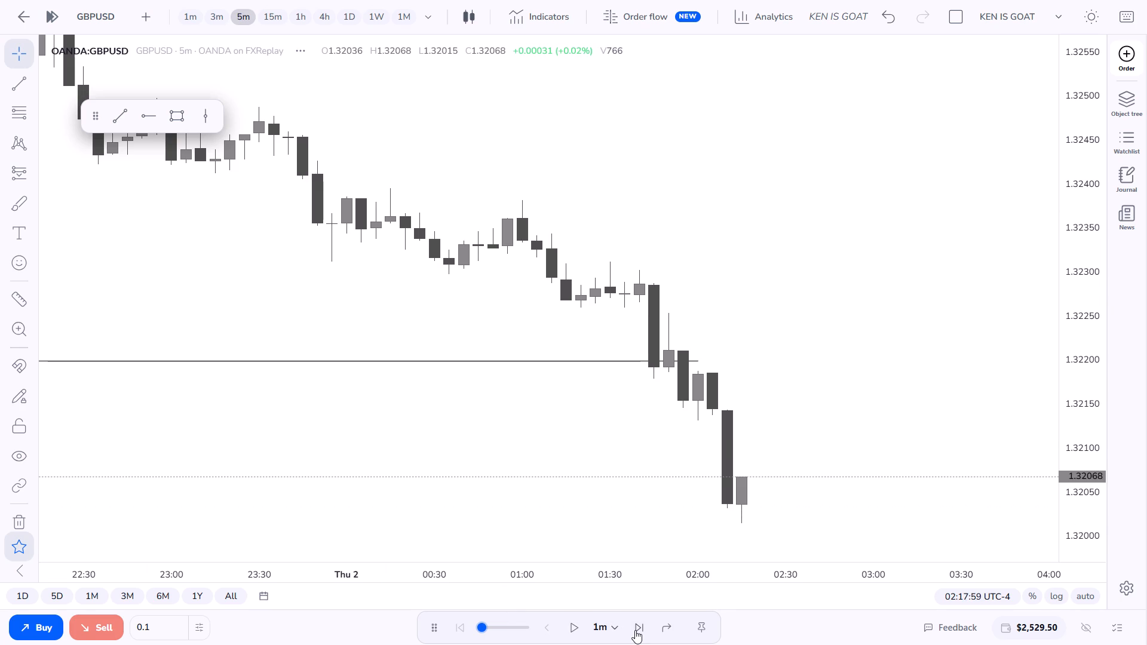
{"action": "left_click", "coordinate": [635, 630]}
{"action": "left_click", "coordinate": [635, 630]}
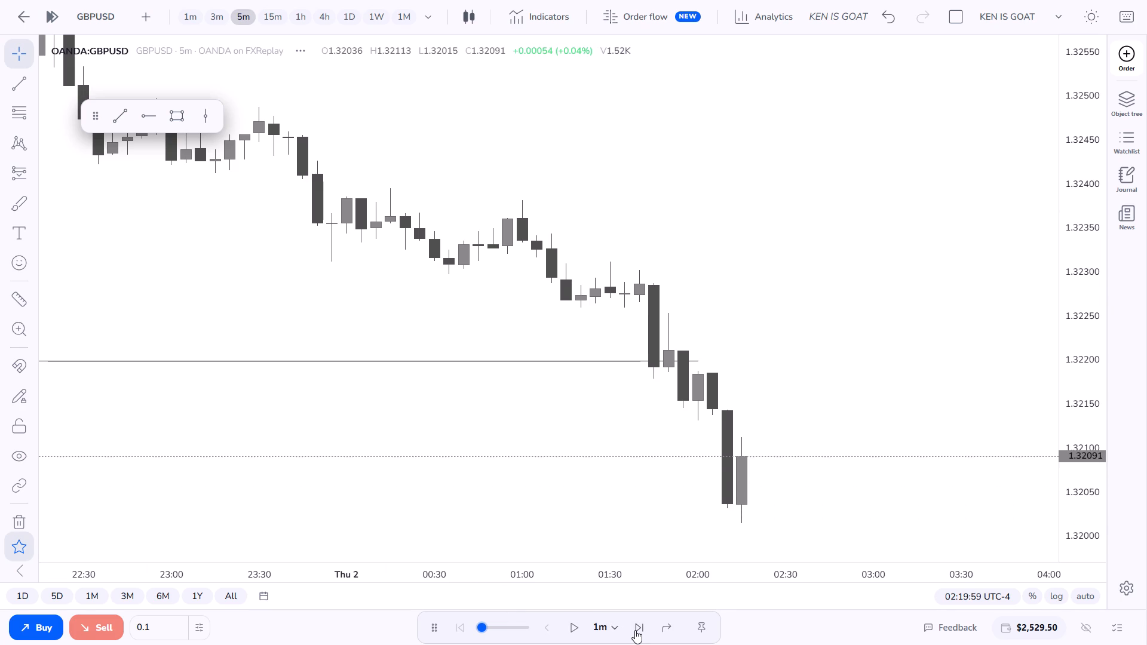
{"action": "left_click", "coordinate": [635, 630]}
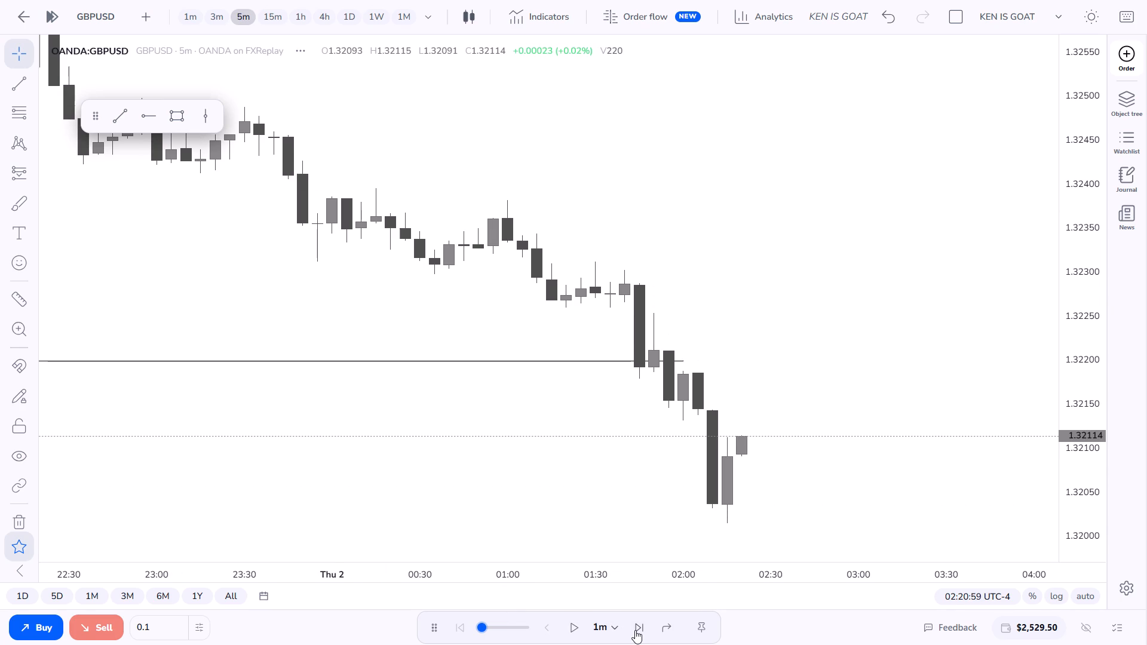
{"action": "left_click", "coordinate": [635, 630]}
{"action": "left_click", "coordinate": [635, 630]}
{"action": "left_click", "coordinate": [635, 630]}
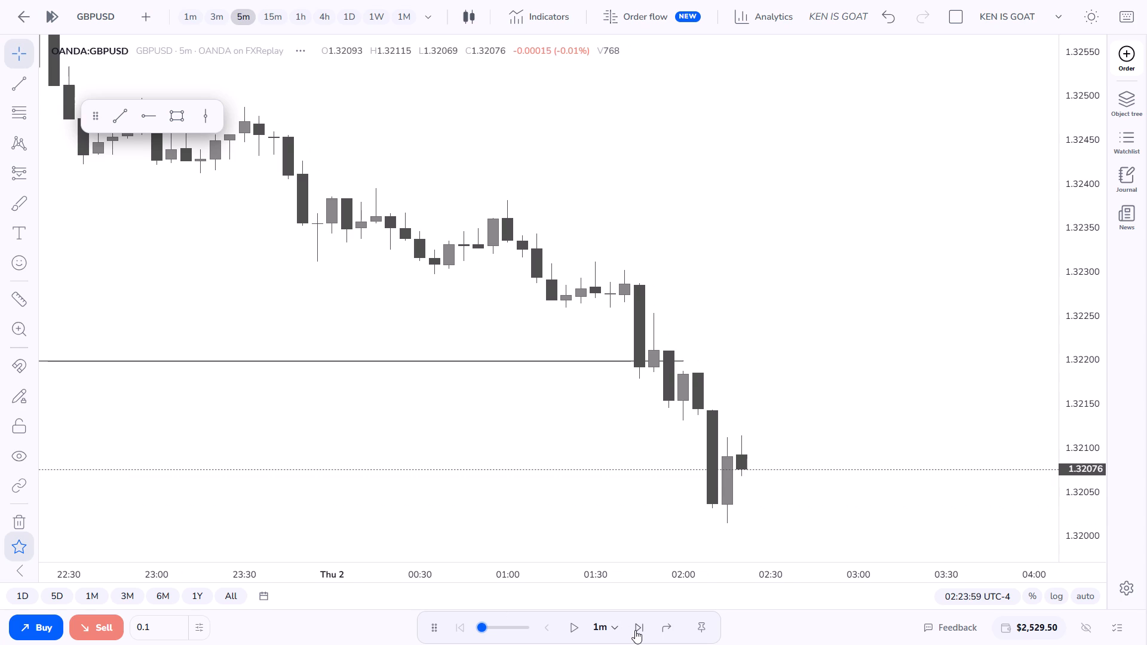
{"action": "left_click", "coordinate": [635, 630]}
{"action": "left_click", "coordinate": [635, 630]}
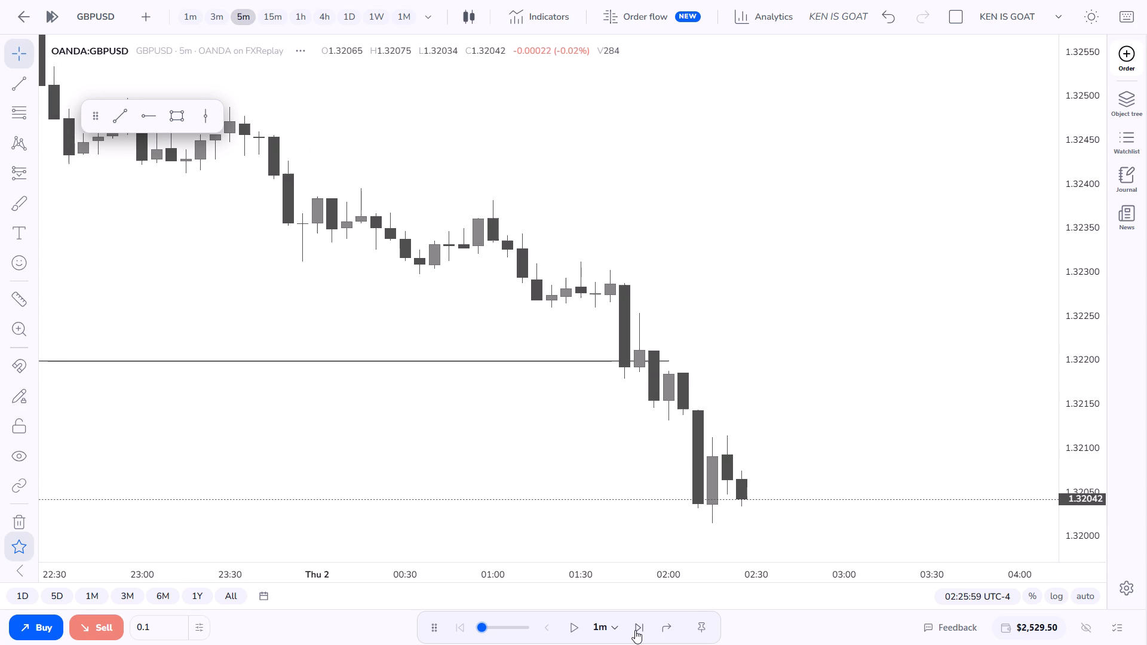
Continue the replay in 1m intervals to 02:41:59 on the 5m chart.
{"action": "left_click", "coordinate": [635, 630]}
{"action": "left_click", "coordinate": [635, 630]}
{"action": "left_click", "coordinate": [635, 630]}
{"action": "left_click", "coordinate": [635, 630]}
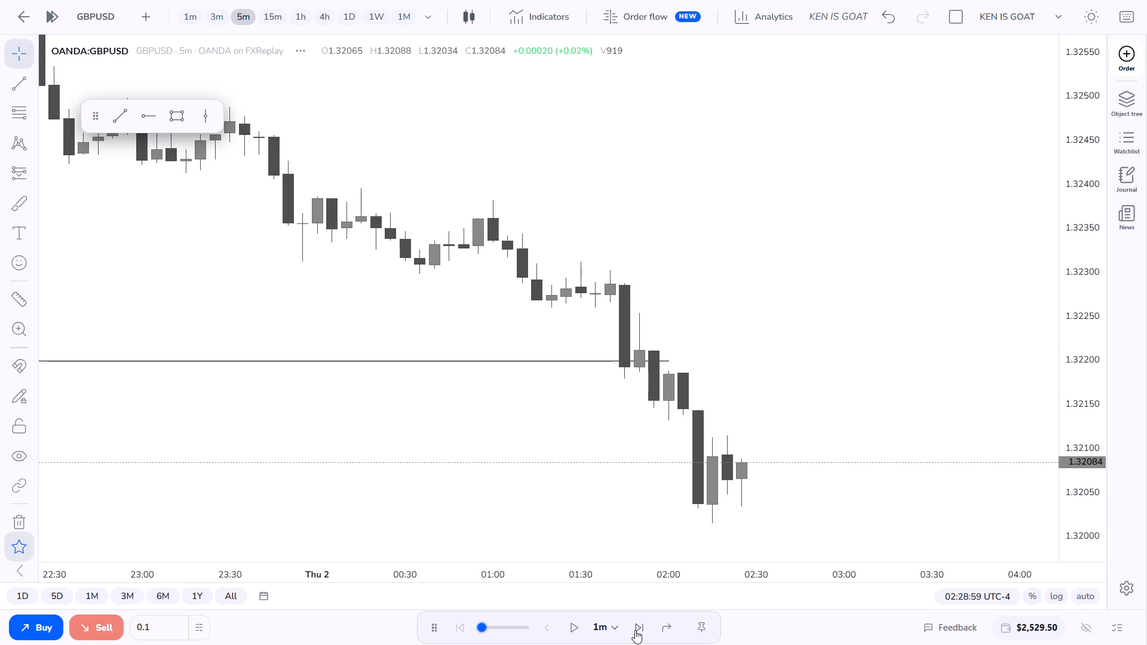
{"action": "left_click", "coordinate": [635, 630]}
{"action": "left_click", "coordinate": [635, 630]}
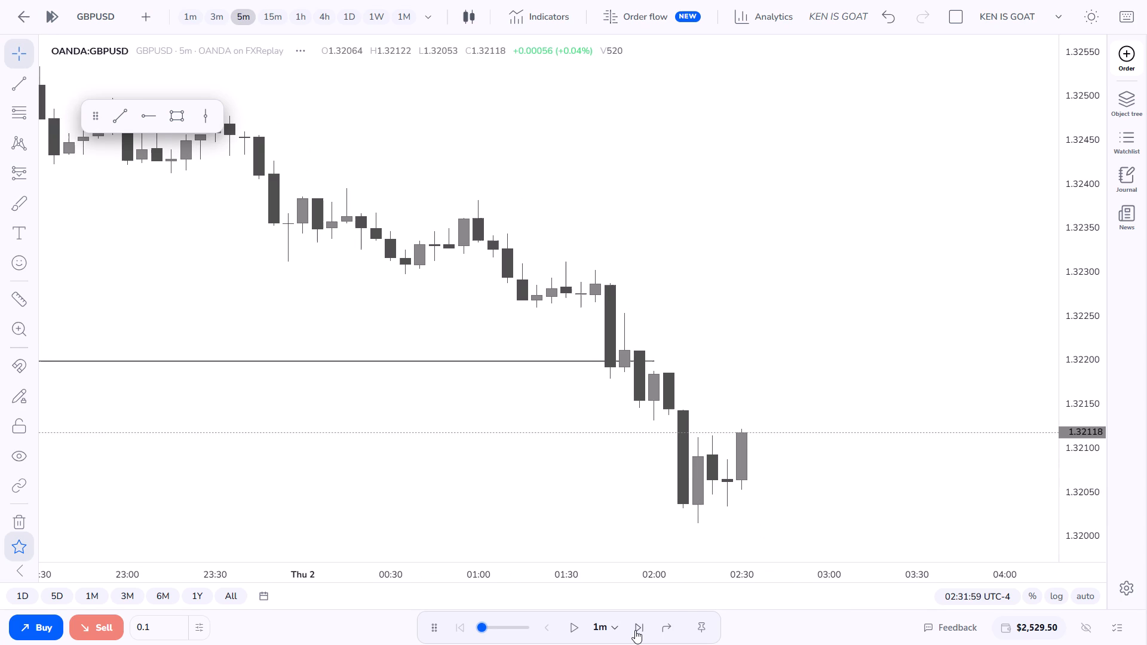
{"action": "left_click", "coordinate": [635, 630]}
{"action": "left_click", "coordinate": [635, 630]}
{"action": "left_click", "coordinate": [635, 630]}
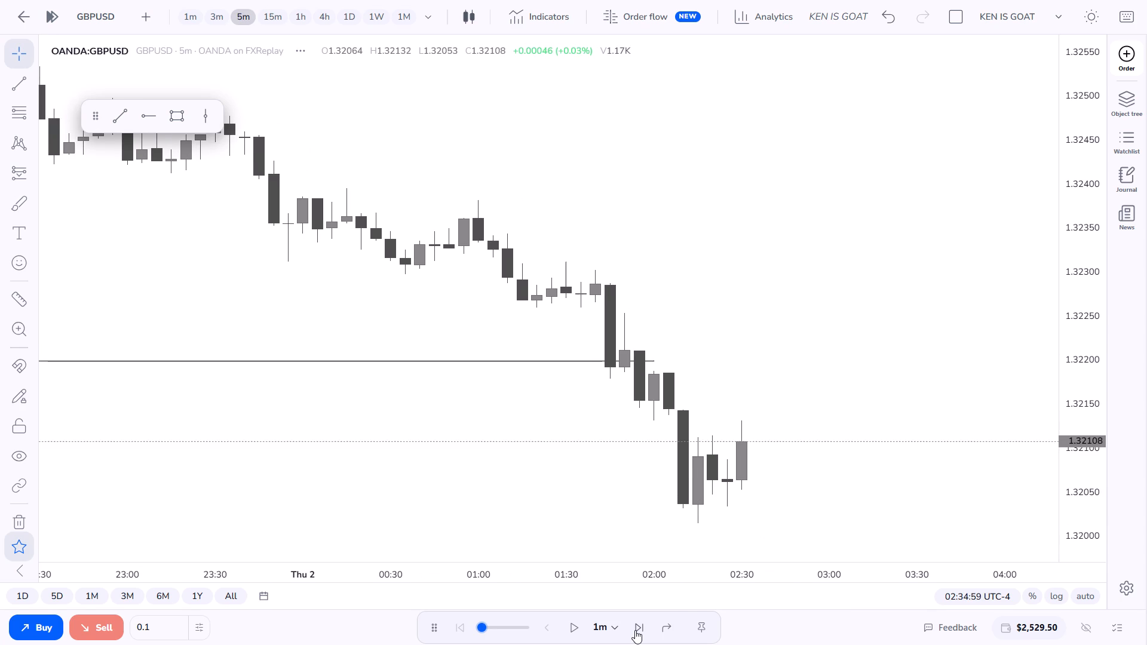
{"action": "left_click", "coordinate": [635, 630]}
{"action": "left_click", "coordinate": [635, 630]}
{"action": "left_click", "coordinate": [635, 630]}
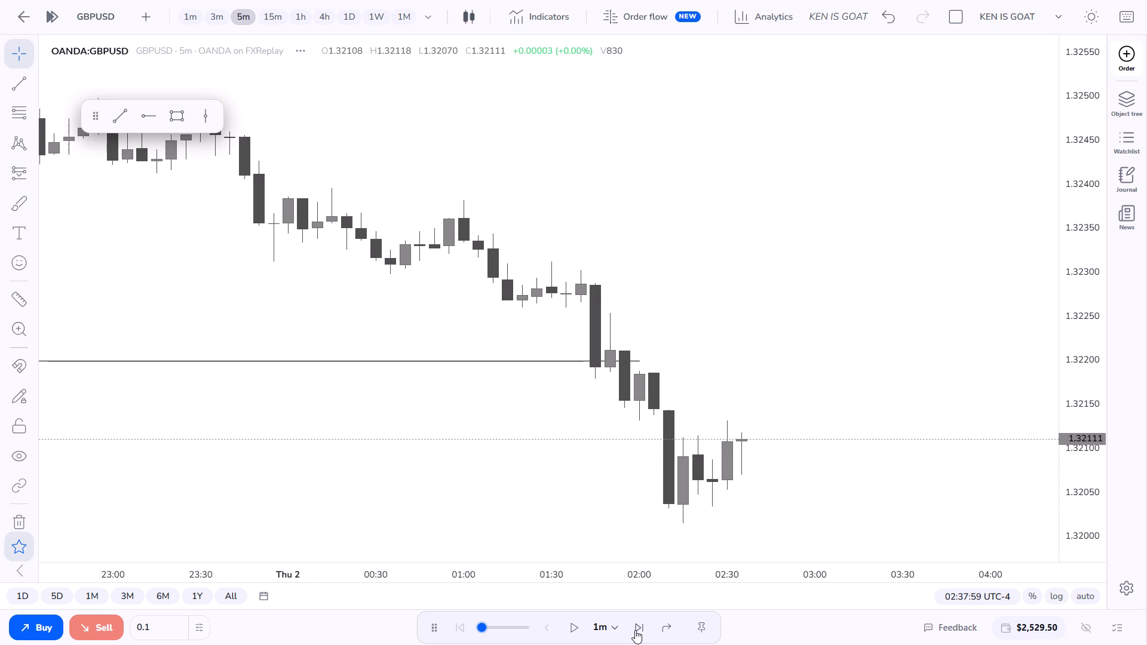
{"action": "left_click", "coordinate": [635, 630]}
{"action": "left_click", "coordinate": [635, 630]}
{"action": "left_click", "coordinate": [635, 630]}
{"action": "left_click", "coordinate": [635, 630]}
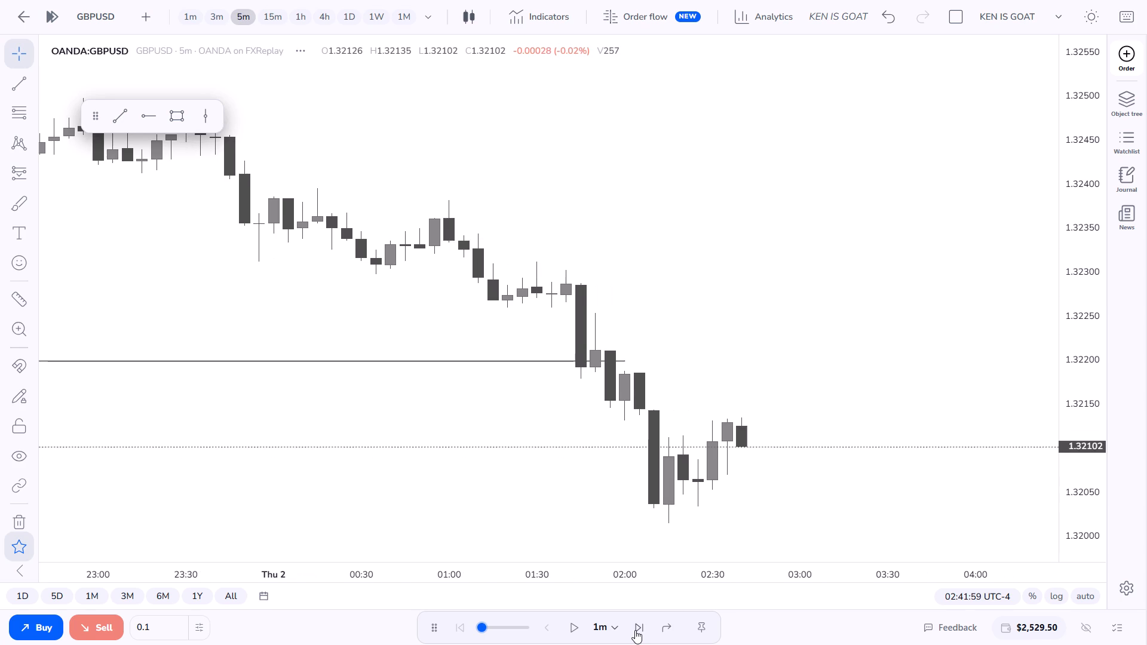
Advance the replay in 1m intervals to 02:57:59 on the 5m chart.
{"action": "left_click", "coordinate": [635, 630]}
{"action": "left_click", "coordinate": [635, 630]}
{"action": "left_click", "coordinate": [635, 630]}
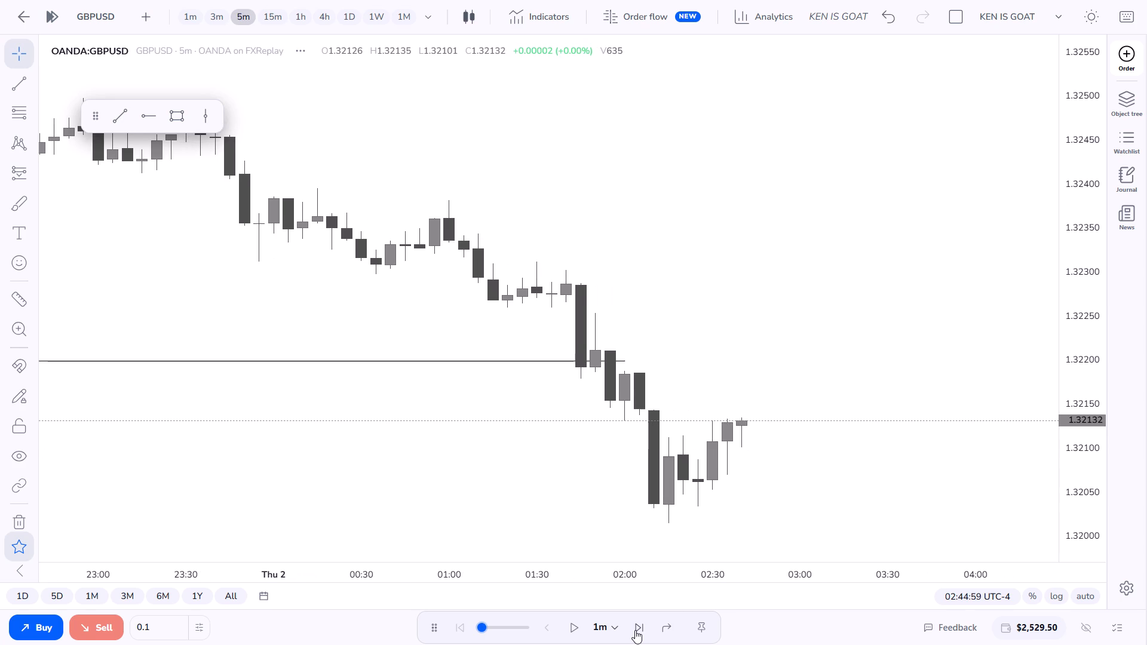
{"action": "left_click", "coordinate": [635, 630]}
{"action": "left_click", "coordinate": [635, 630]}
{"action": "left_click", "coordinate": [635, 630]}
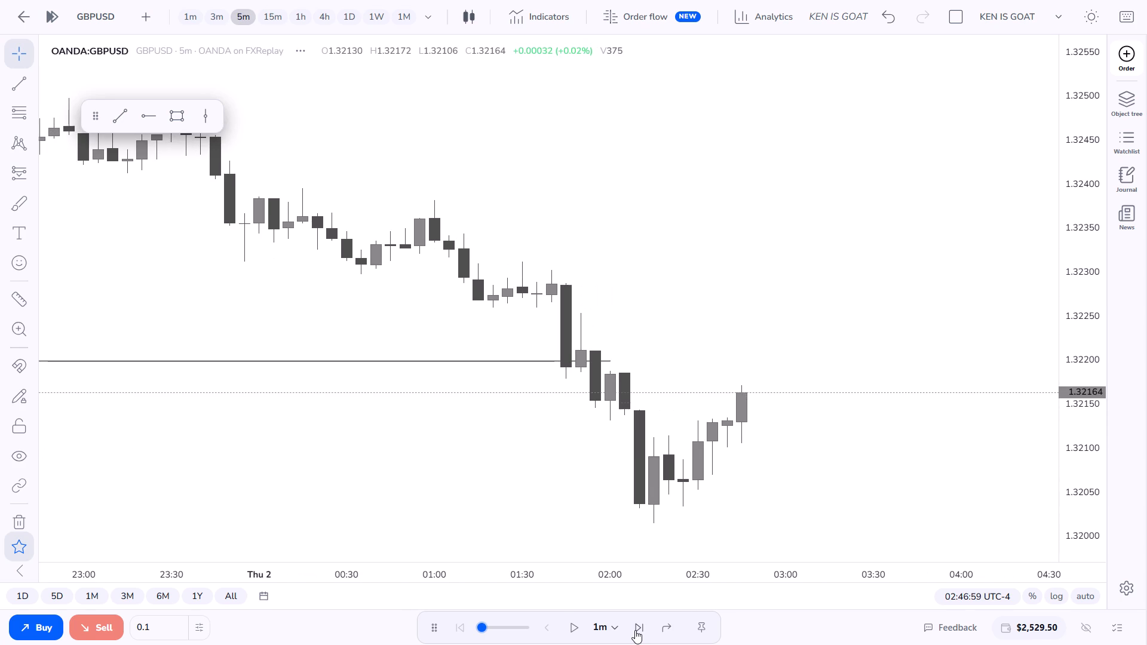
{"action": "left_click", "coordinate": [635, 630]}
{"action": "left_click", "coordinate": [635, 630]}
{"action": "left_click", "coordinate": [635, 630]}
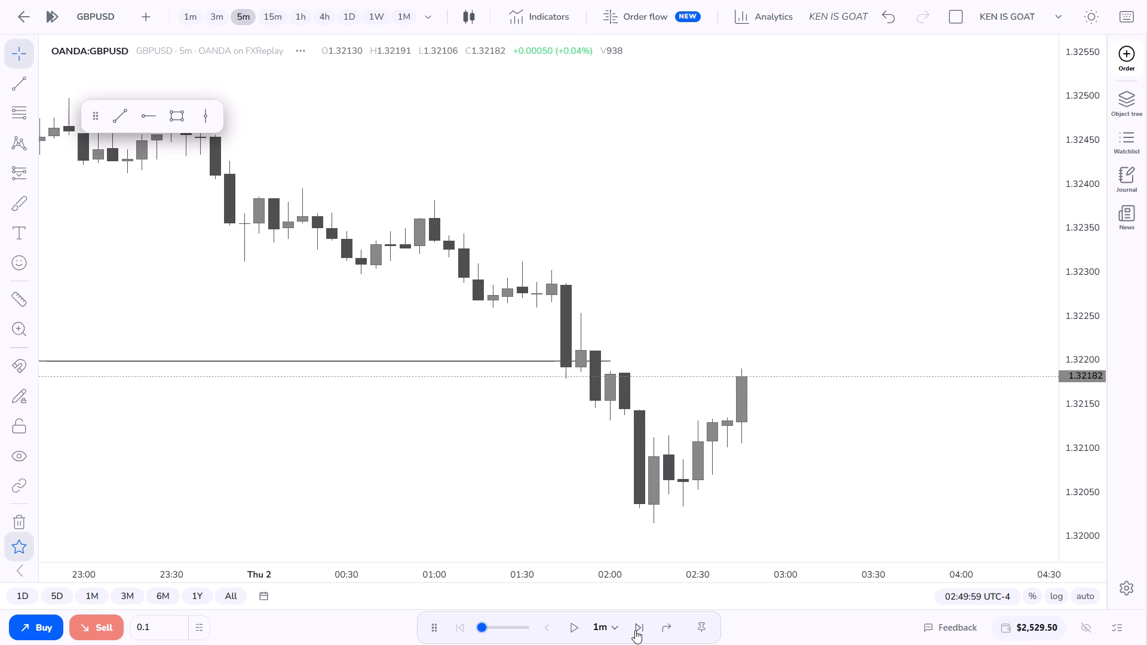
{"action": "left_click", "coordinate": [635, 630]}
{"action": "left_click", "coordinate": [635, 630]}
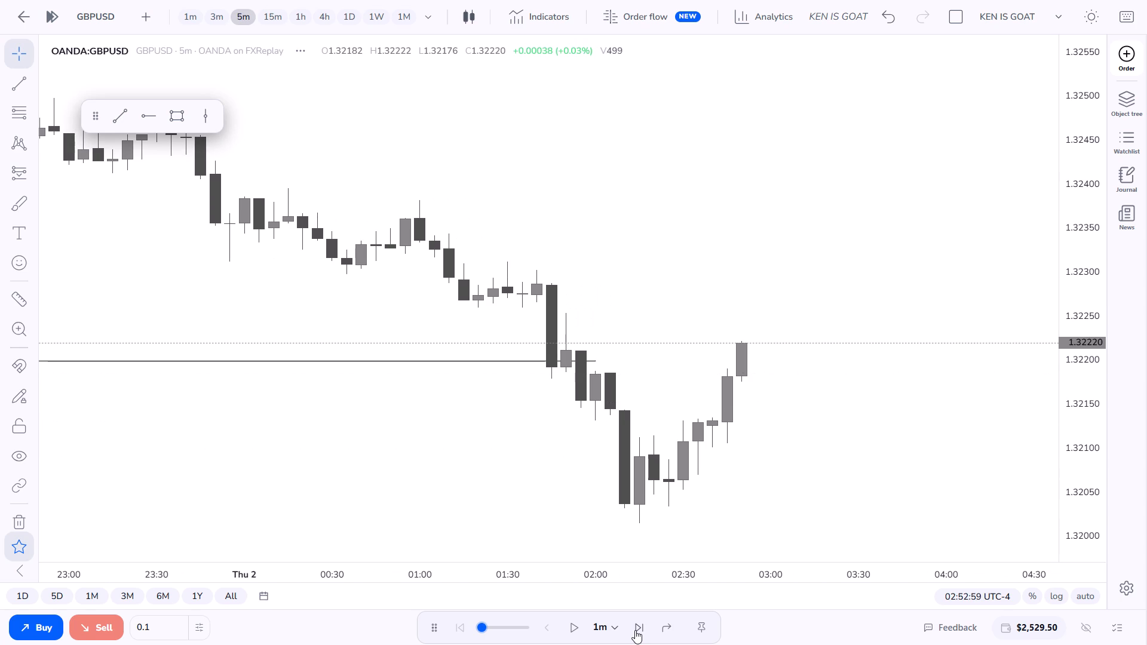
{"action": "left_click", "coordinate": [635, 630]}
{"action": "left_click", "coordinate": [635, 630]}
{"action": "left_click", "coordinate": [635, 630]}
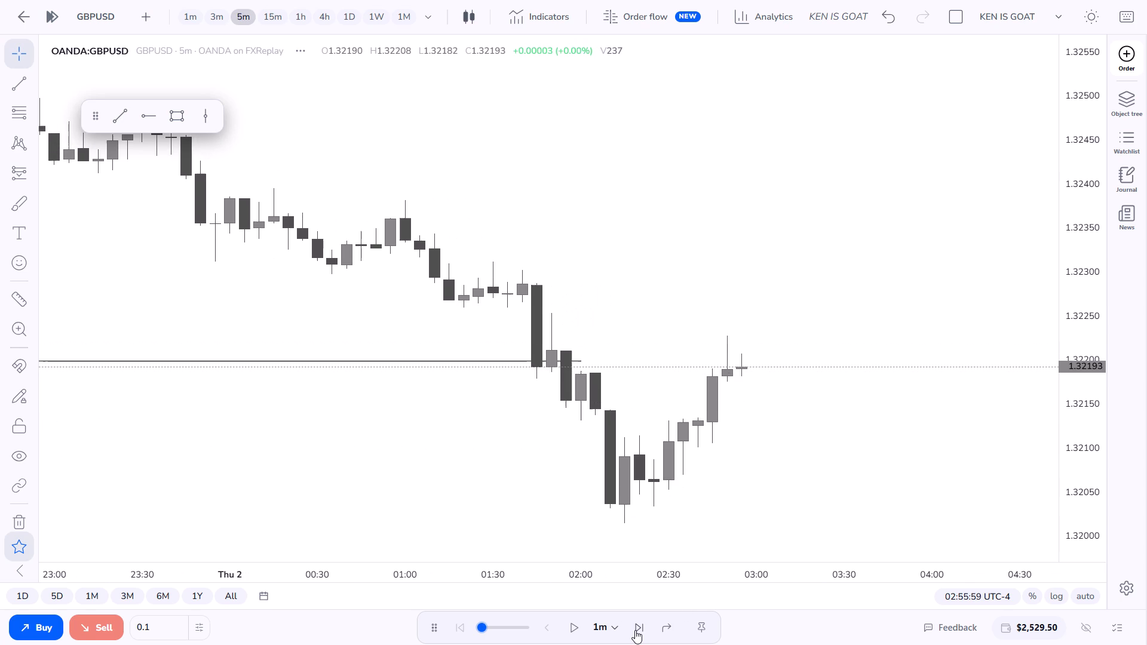
{"action": "double_click", "coordinate": [635, 630]}
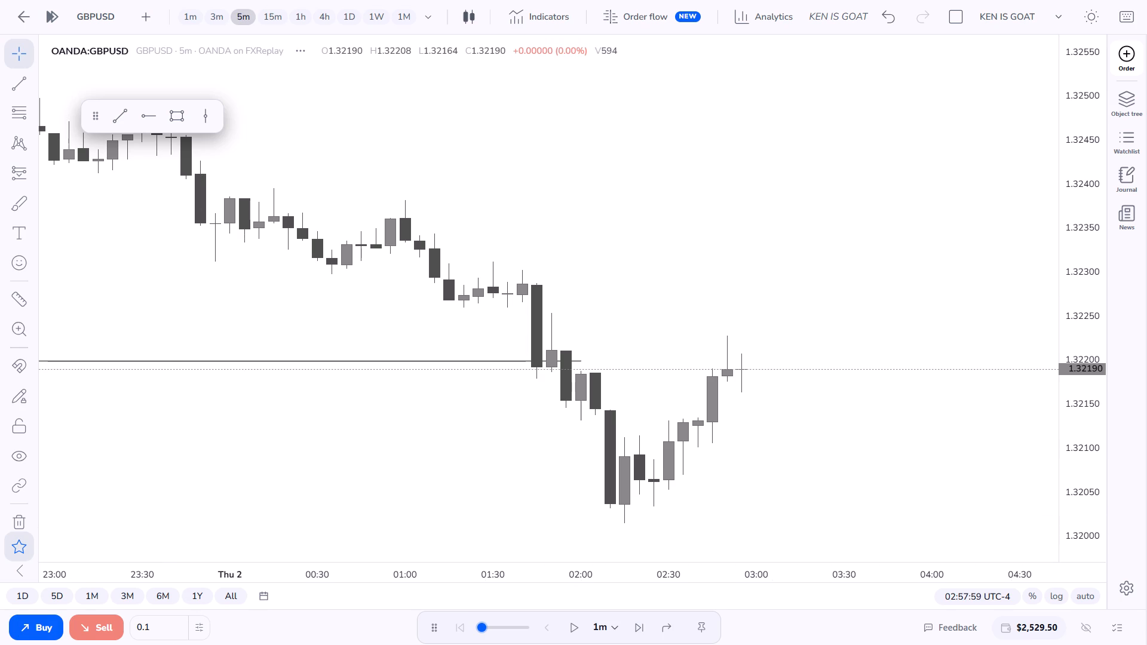
Buy 0.1 lot of GBPUSD at market and place its stop loss at 1.32012, near the recent swing low.
{"action": "left_click", "coordinate": [28, 631]}
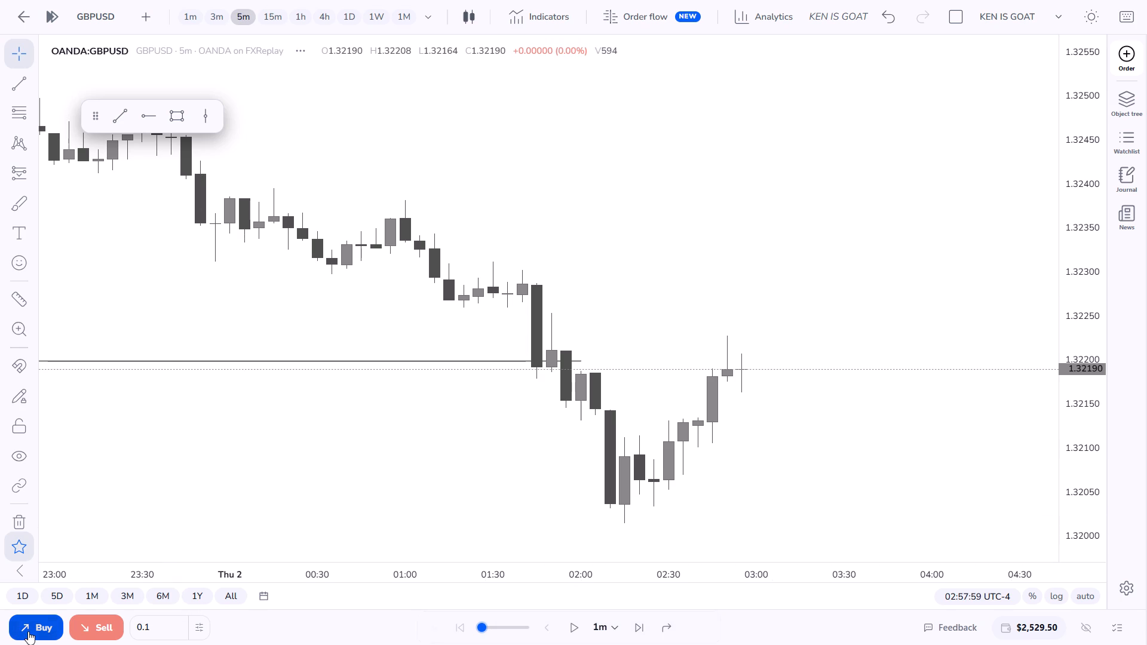
{"action": "left_click_drag", "start_coordinate": [948, 371], "coordinate": [931, 426]}
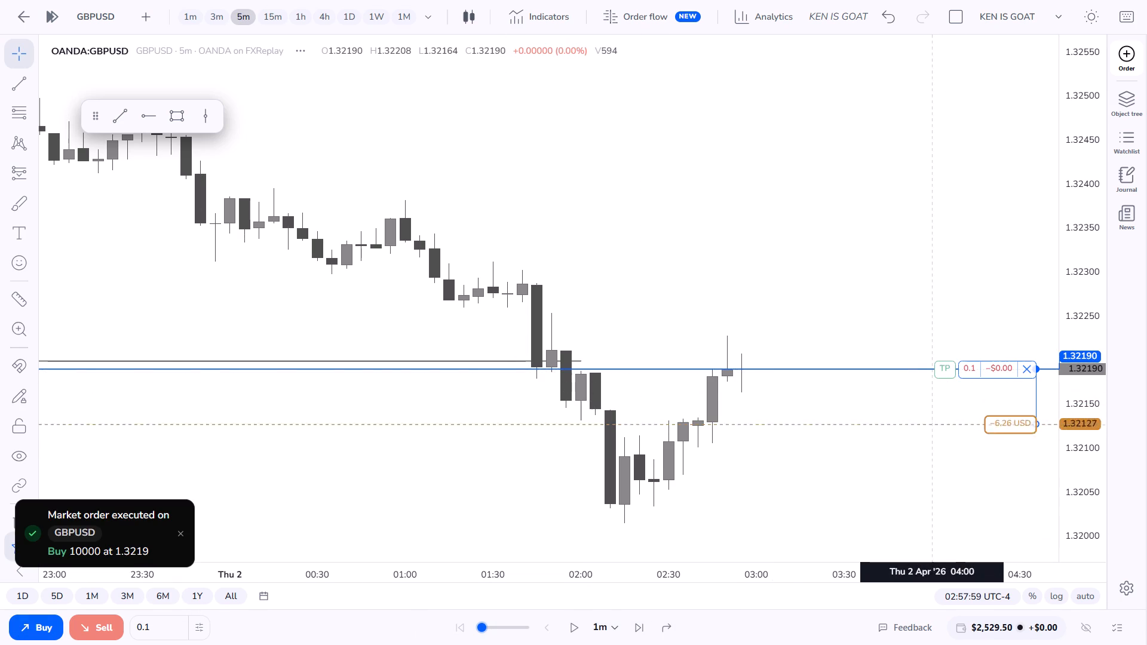
{"action": "left_click_drag", "start_coordinate": [931, 426], "coordinate": [773, 526]}
Tighten the long position's stop loss to 1.32065.
{"action": "scroll", "coordinate": [869, 449], "scroll_direction": "down", "scroll_amount": 4}
{"action": "left_click_drag", "start_coordinate": [1100, 420], "coordinate": [1063, 504]}
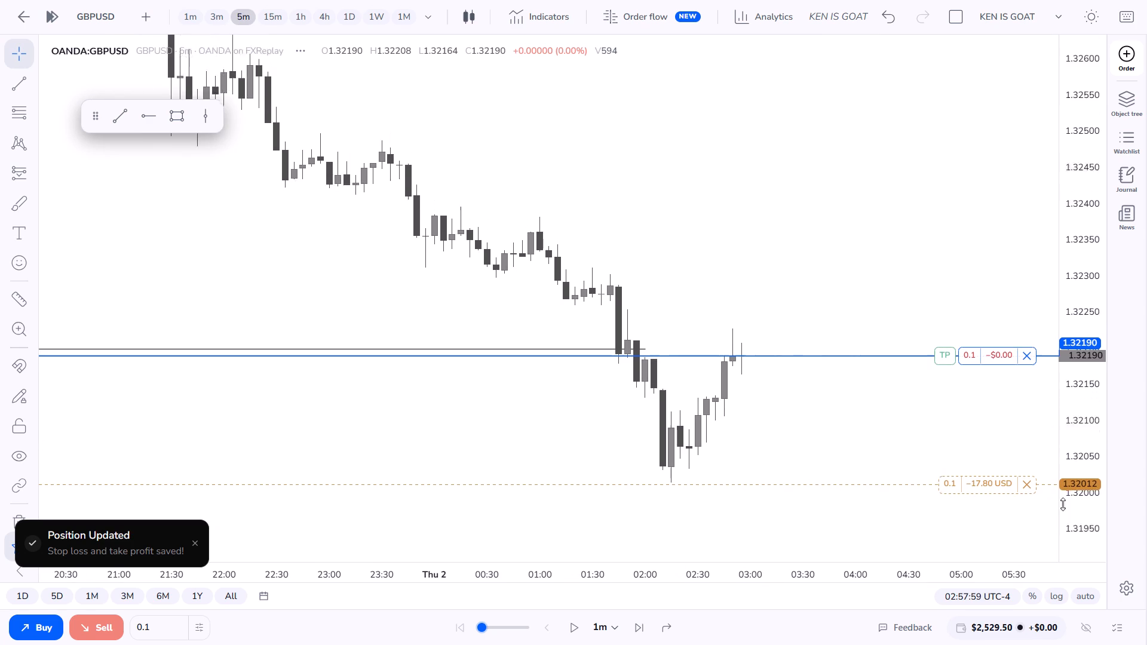
{"action": "left_click_drag", "start_coordinate": [1063, 504], "coordinate": [1062, 507]}
{"action": "left_click_drag", "start_coordinate": [991, 453], "coordinate": [992, 424]}
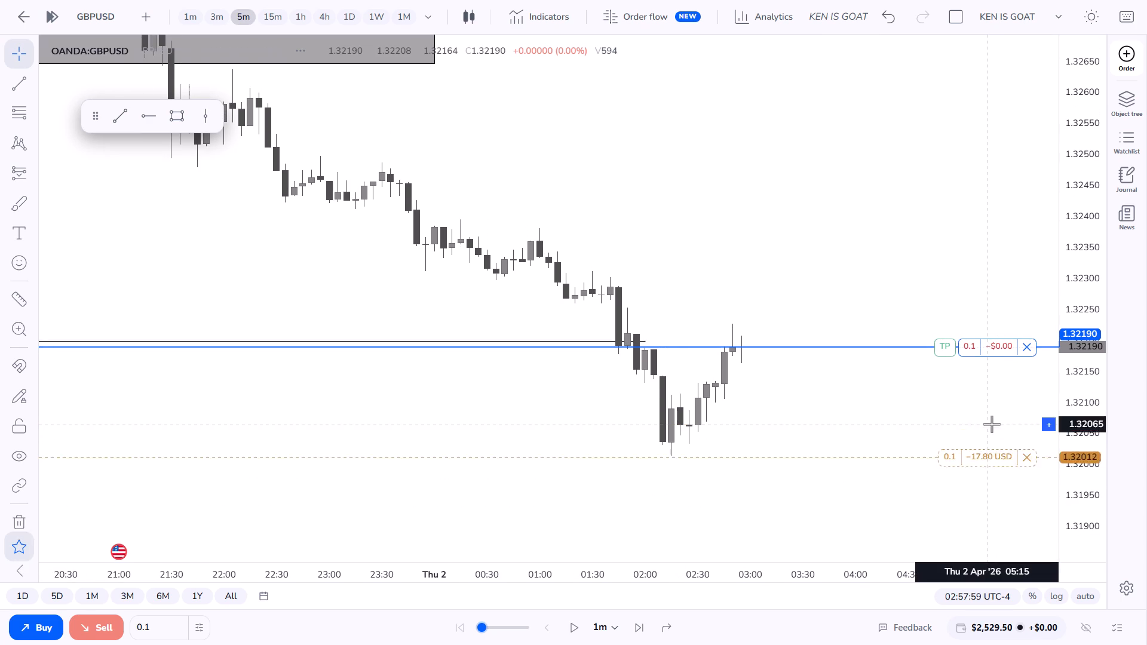
Set the long position's take profit to 1.32649, at the lower edge of the grey gap zone.
{"action": "scroll", "coordinate": [965, 419], "scroll_direction": "down", "scroll_amount": 1}
{"action": "left_click_drag", "start_coordinate": [970, 373], "coordinate": [965, 441]}
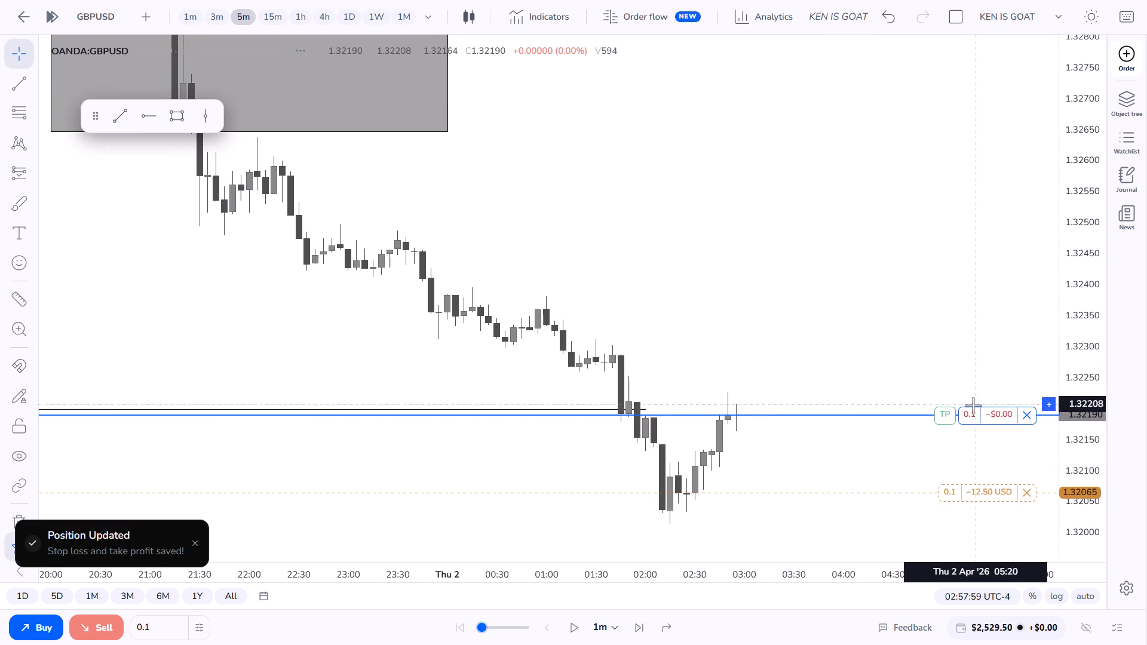
{"action": "left_click_drag", "start_coordinate": [951, 410], "coordinate": [796, 170]}
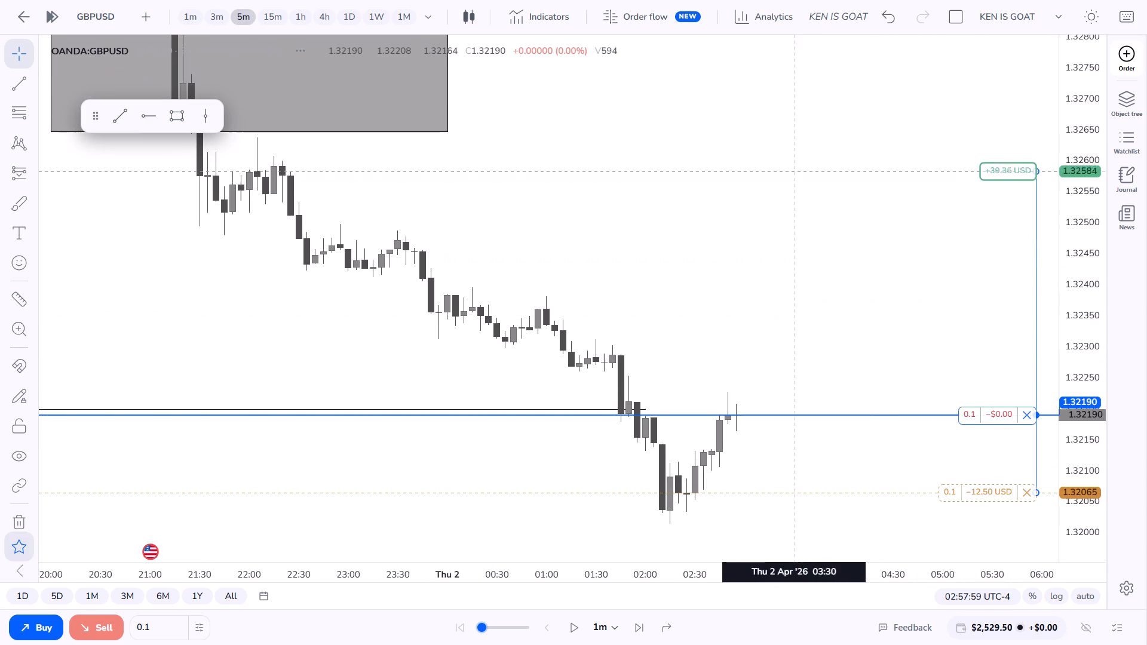
{"action": "left_click_drag", "start_coordinate": [796, 170], "coordinate": [826, 130]}
{"action": "left_click", "coordinate": [826, 130]}
Advance the replay in 1m intervals to 03:07:59 with the long position open.
{"action": "left_click_drag", "start_coordinate": [740, 219], "coordinate": [637, 227]}
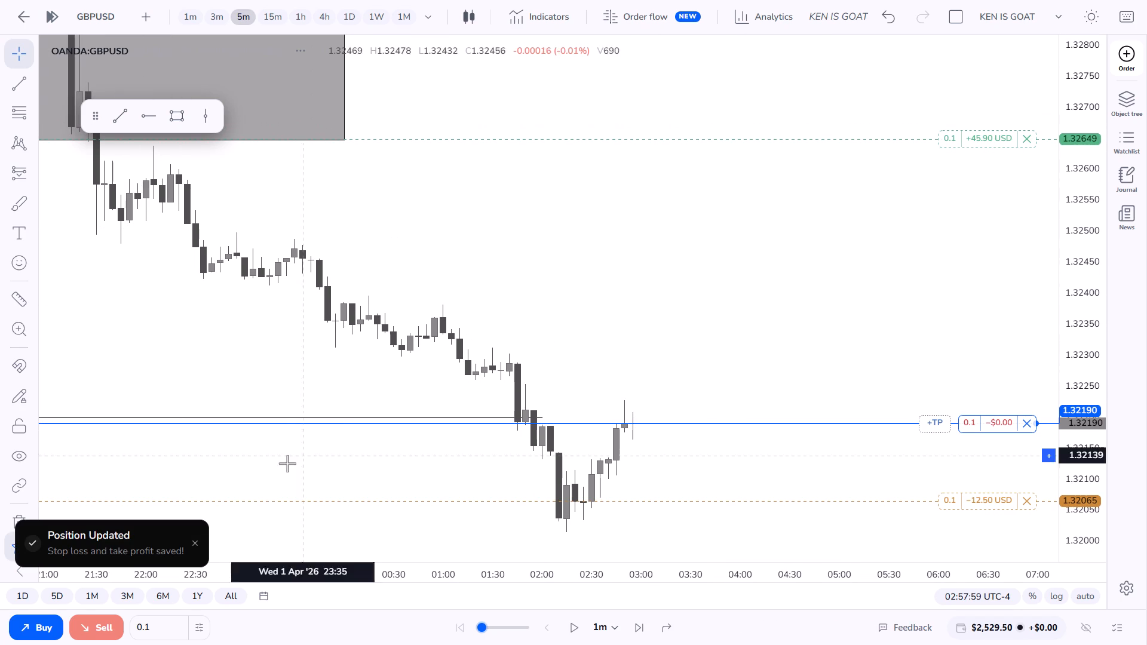
{"action": "left_click", "coordinate": [636, 634]}
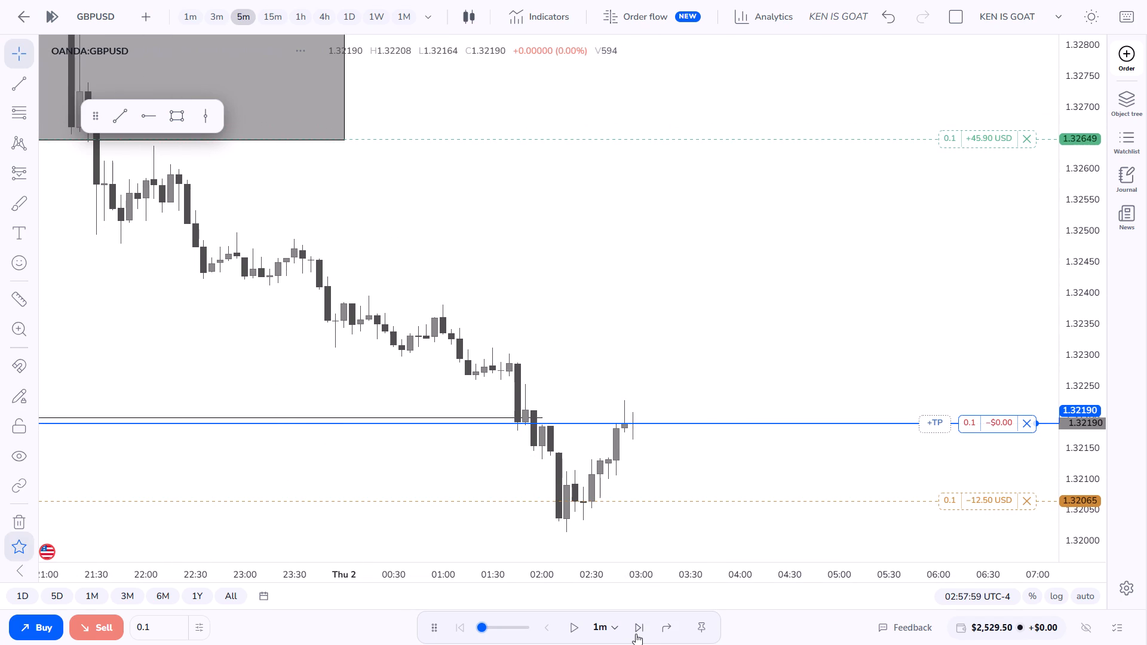
{"action": "left_click", "coordinate": [636, 634]}
{"action": "left_click", "coordinate": [636, 634]}
{"action": "left_click", "coordinate": [636, 634]}
{"action": "left_click", "coordinate": [636, 634]}
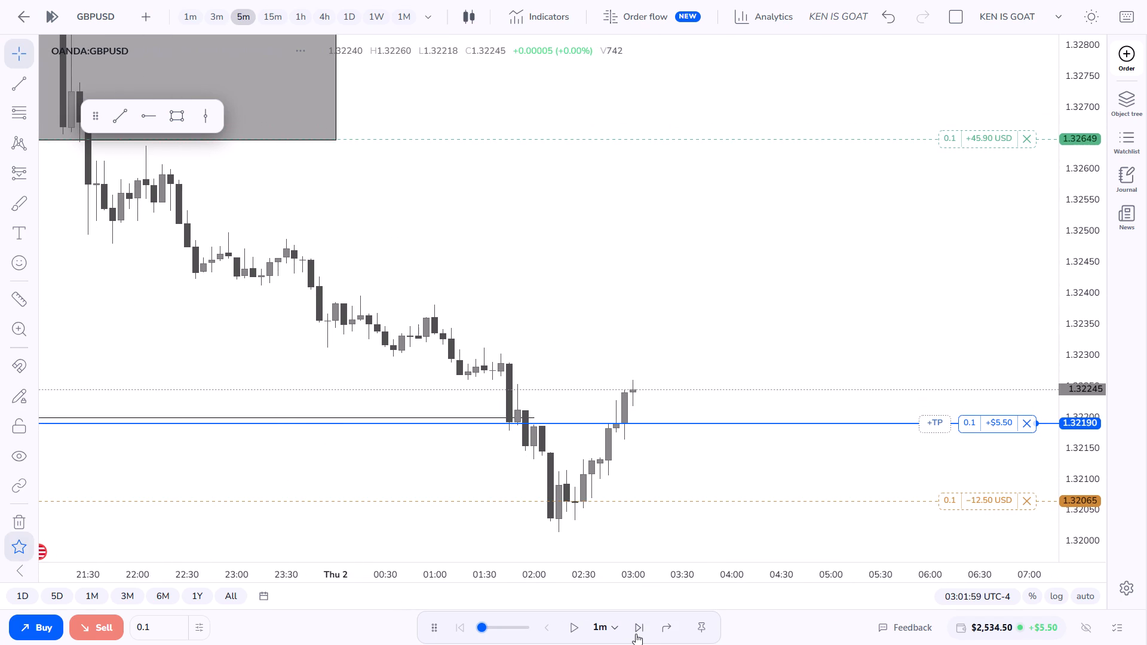
{"action": "left_click", "coordinate": [636, 634]}
{"action": "left_click", "coordinate": [636, 634]}
{"action": "left_click", "coordinate": [636, 634]}
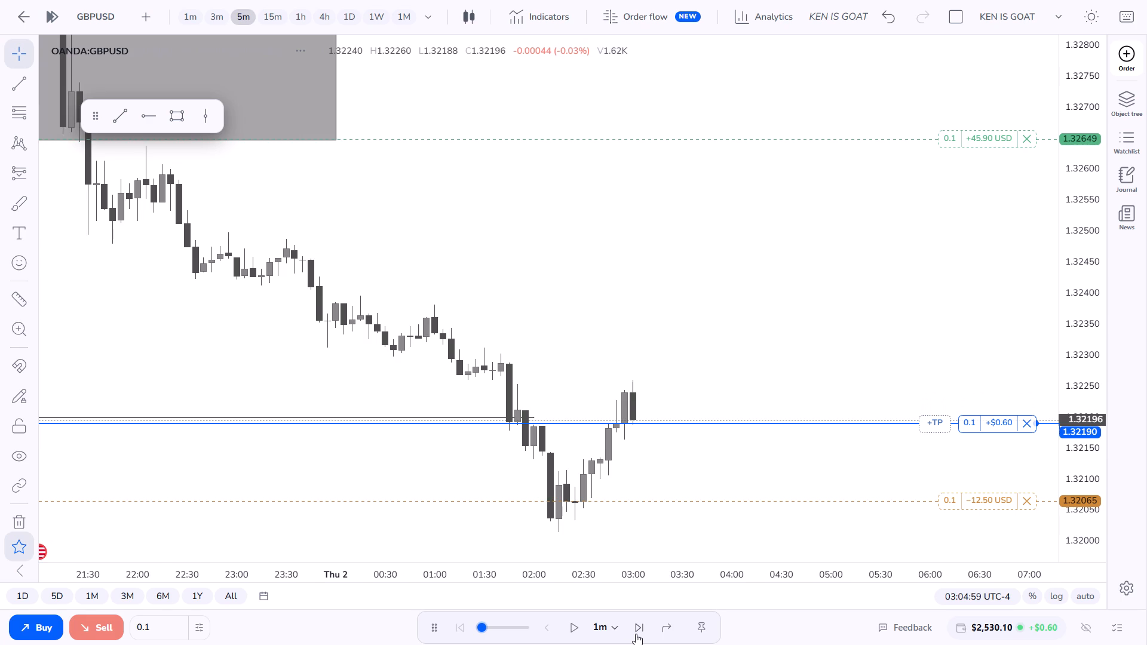
{"action": "left_click", "coordinate": [636, 634]}
{"action": "left_click", "coordinate": [636, 634]}
{"action": "left_click", "coordinate": [636, 634]}
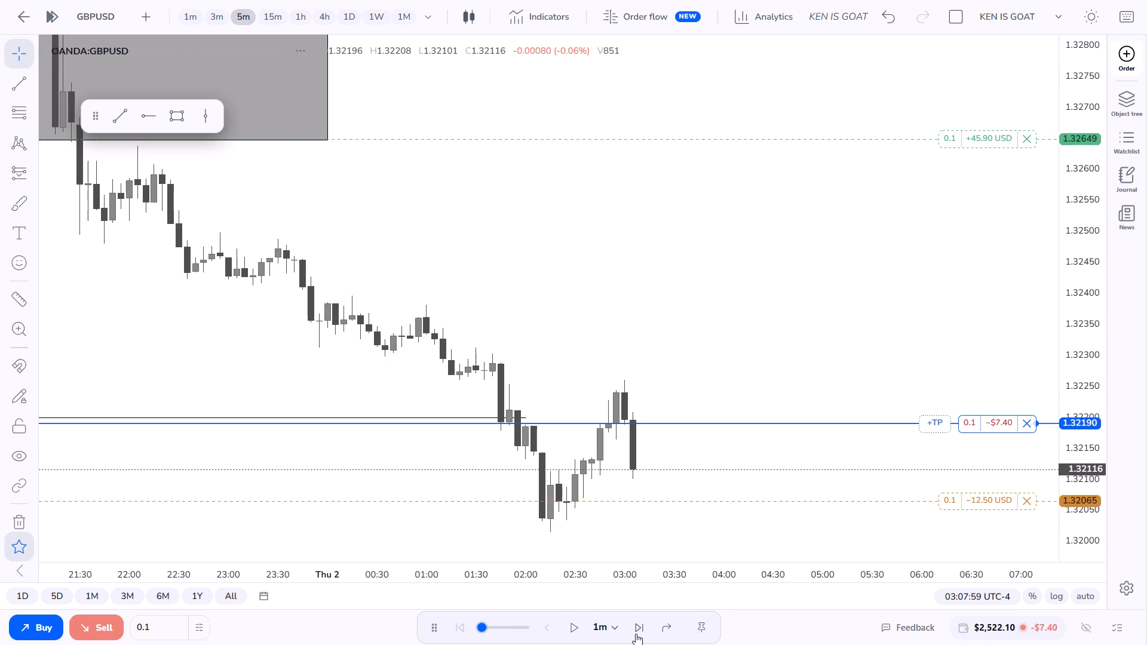
Continue the replay in 1m intervals to 03:18:59 on the 5m chart.
{"action": "left_click", "coordinate": [636, 634]}
{"action": "left_click", "coordinate": [636, 634]}
{"action": "left_click", "coordinate": [636, 634]}
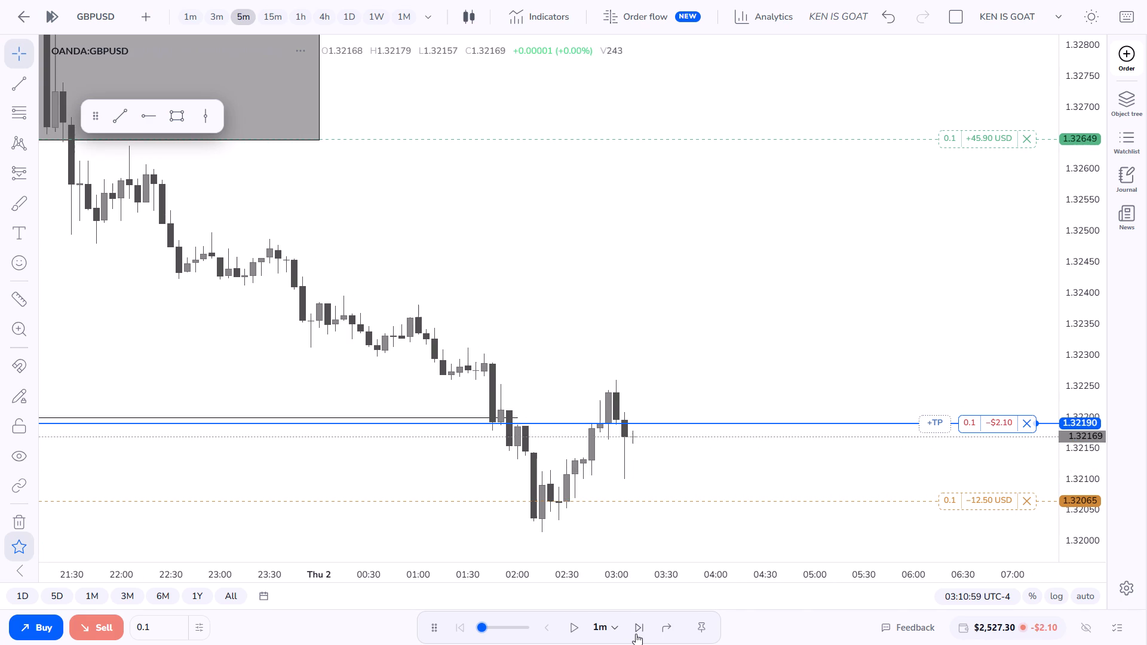
{"action": "left_click", "coordinate": [636, 634]}
{"action": "left_click", "coordinate": [636, 634]}
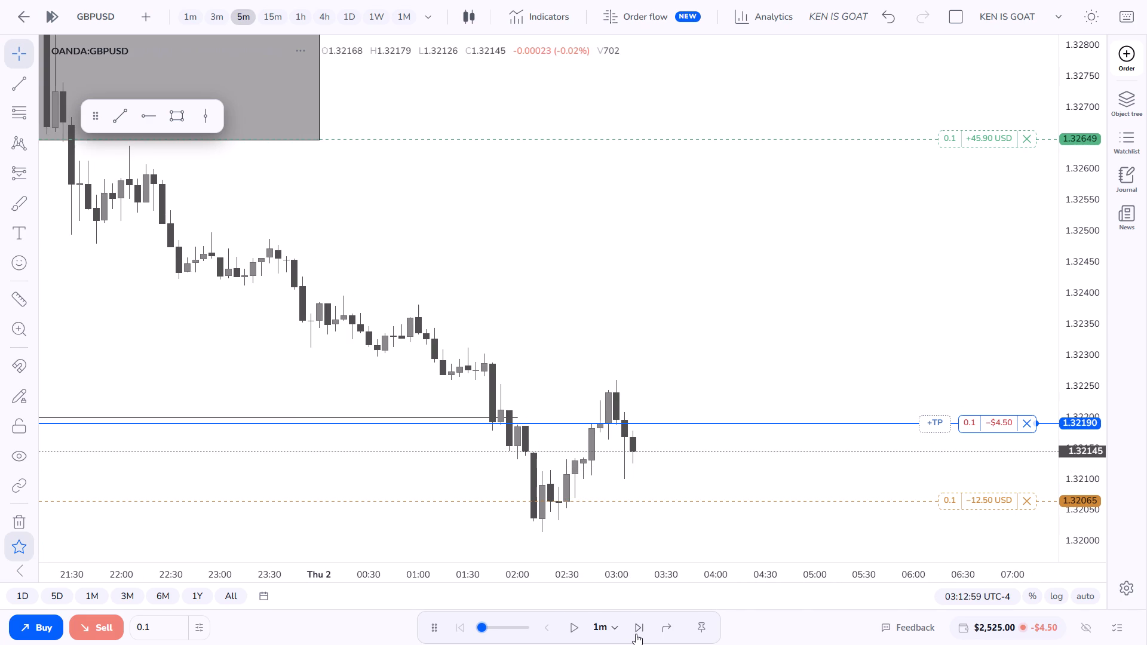
{"action": "left_click", "coordinate": [636, 634]}
{"action": "left_click", "coordinate": [636, 634]}
{"action": "left_click", "coordinate": [636, 634]}
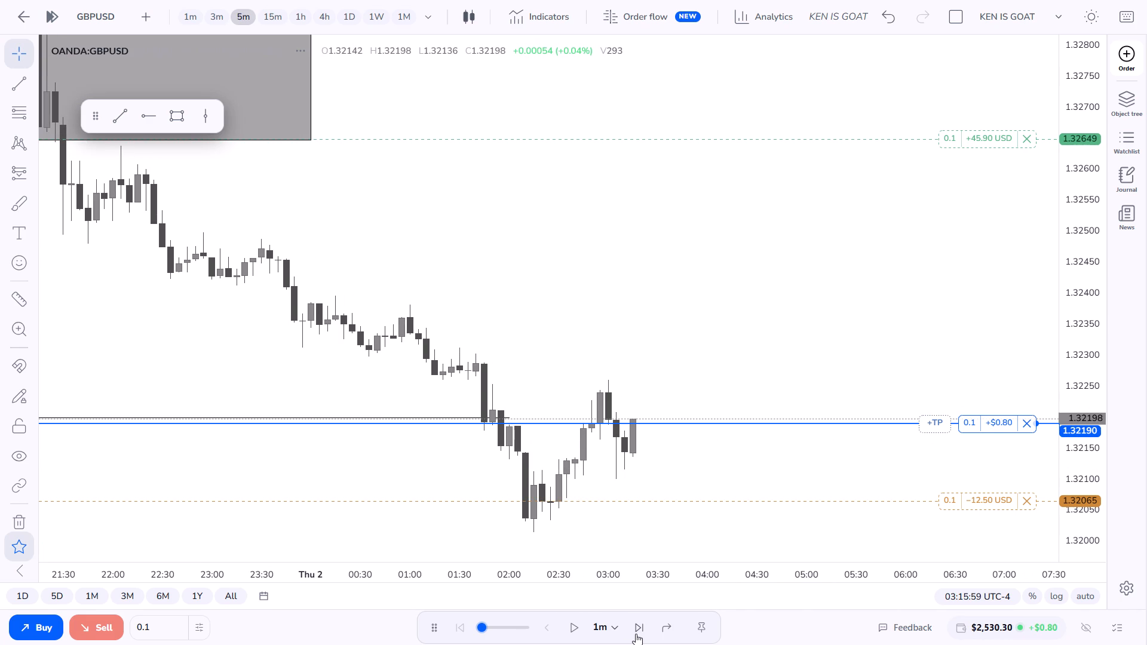
{"action": "left_click", "coordinate": [636, 634]}
{"action": "left_click", "coordinate": [636, 634]}
{"action": "left_click", "coordinate": [636, 634]}
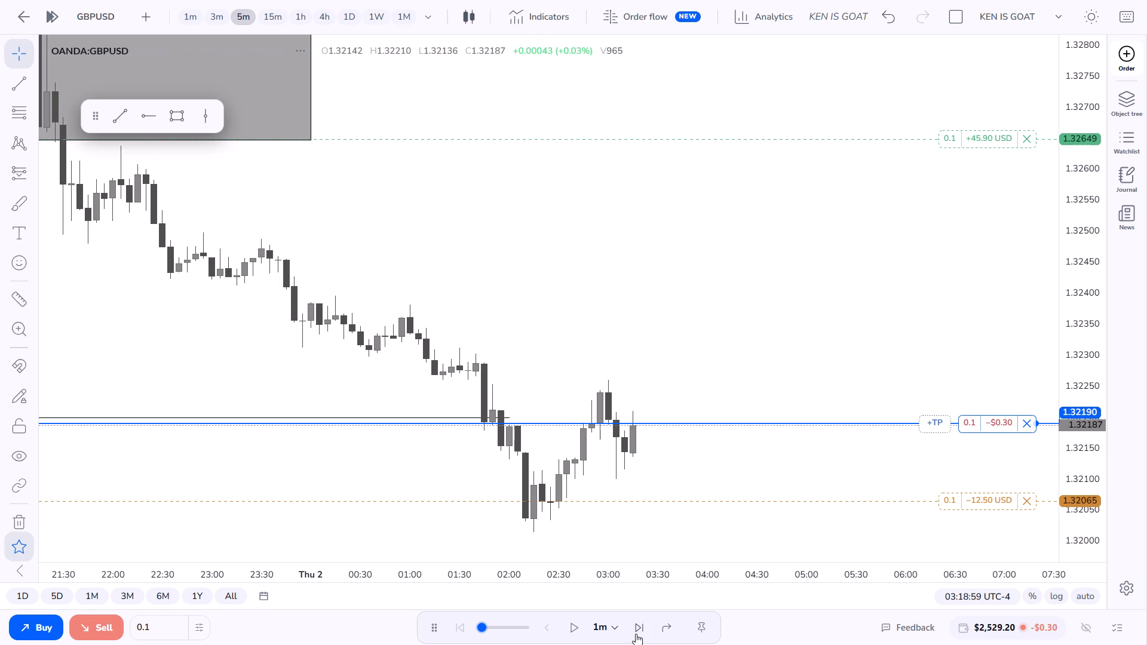
Continue the replay in 1m intervals to 03:32:59 on the 5m chart.
{"action": "left_click", "coordinate": [636, 634]}
{"action": "left_click", "coordinate": [636, 634]}
{"action": "left_click", "coordinate": [636, 634]}
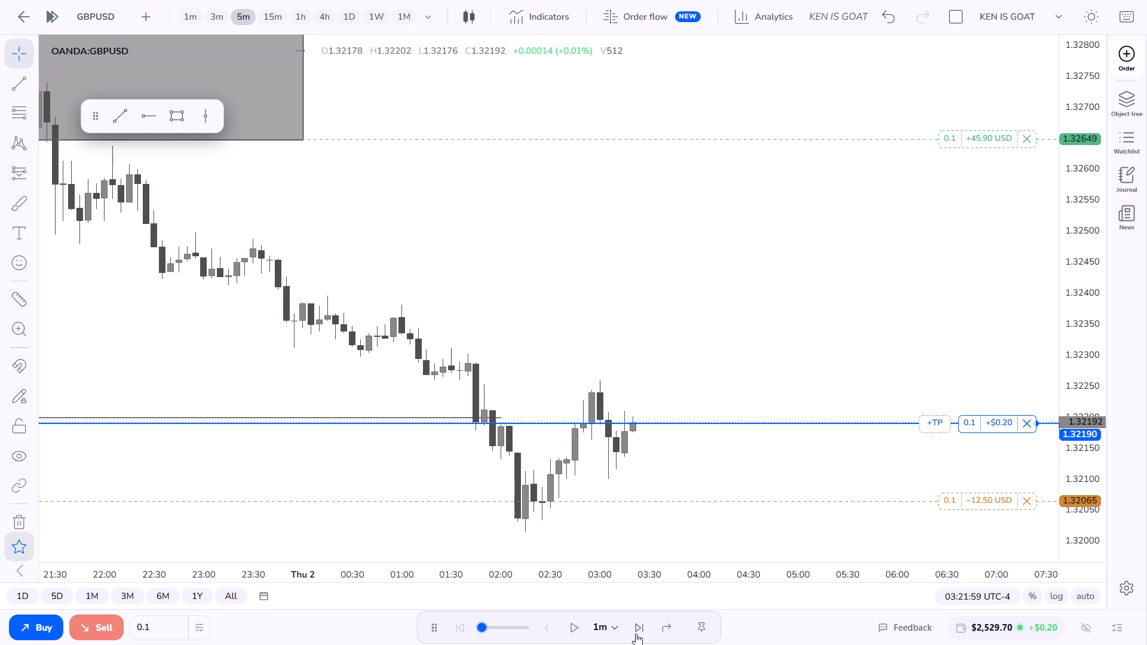
{"action": "left_click", "coordinate": [636, 634]}
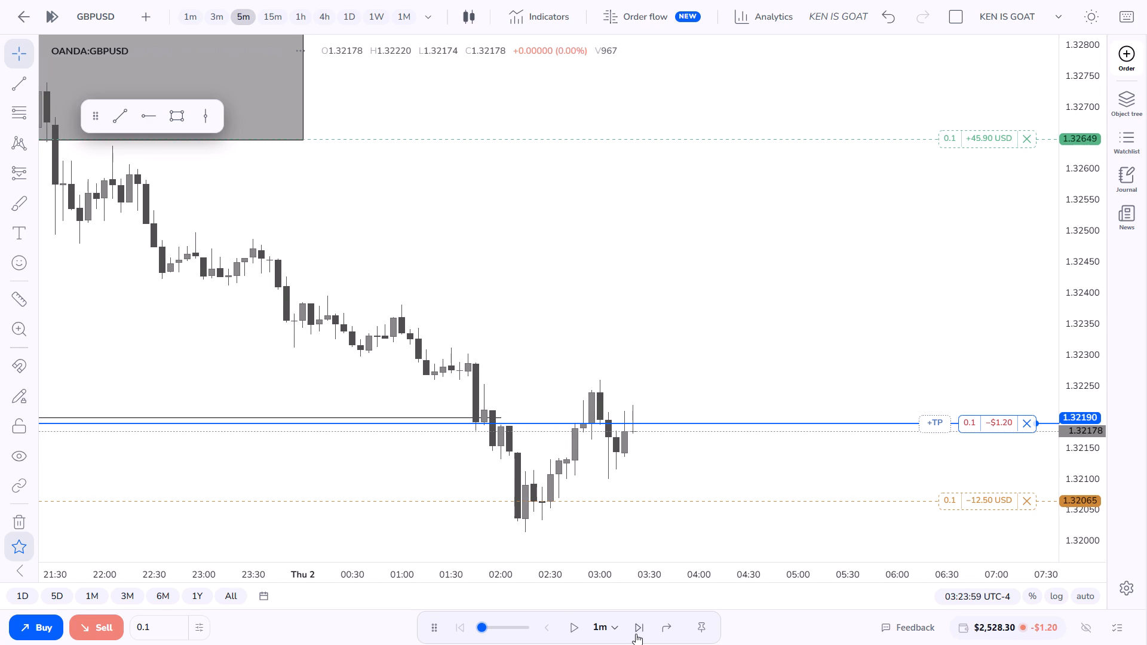
{"action": "left_click", "coordinate": [636, 634]}
{"action": "left_click", "coordinate": [636, 634]}
{"action": "left_click", "coordinate": [636, 634]}
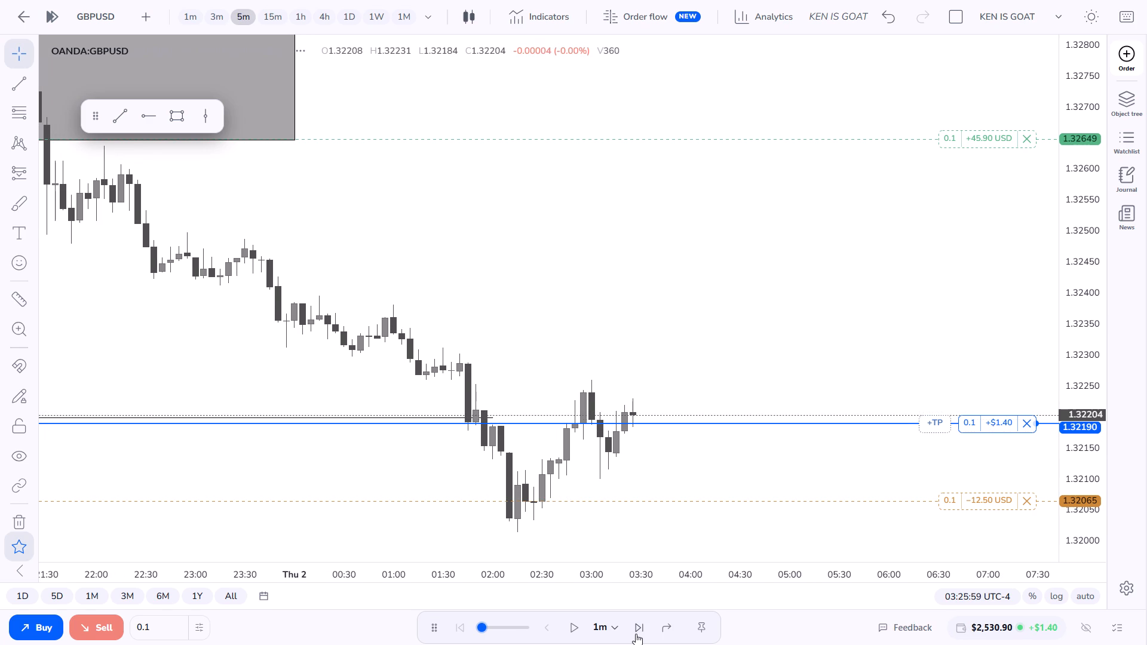
{"action": "left_click", "coordinate": [636, 634]}
{"action": "left_click", "coordinate": [636, 634]}
{"action": "left_click", "coordinate": [636, 634]}
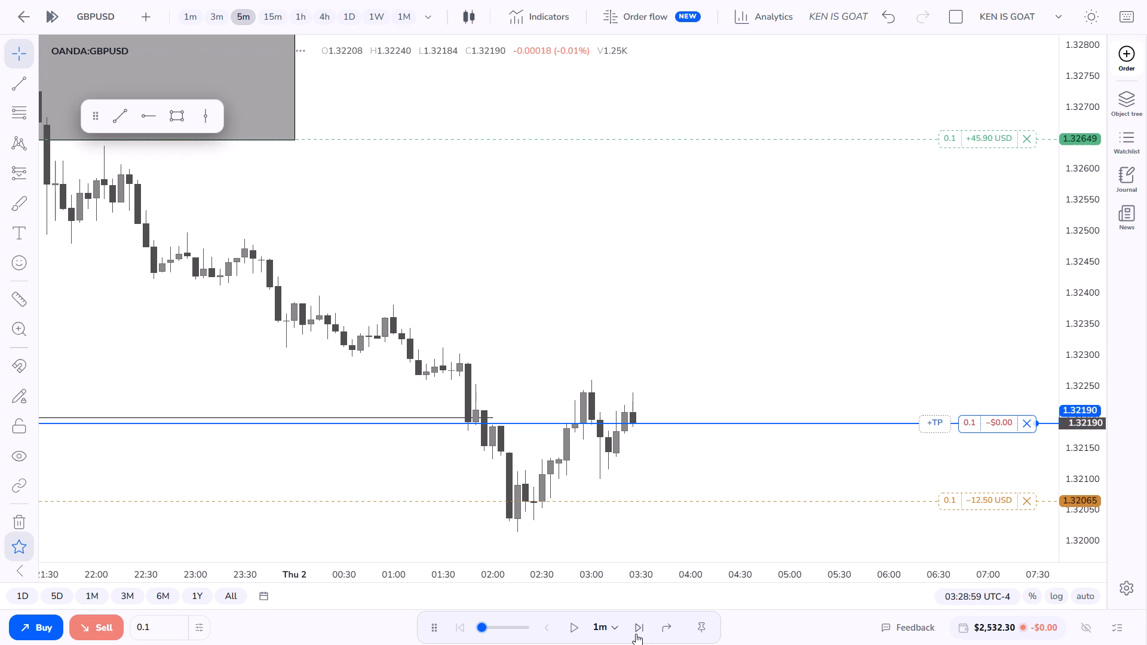
{"action": "left_click", "coordinate": [636, 634]}
{"action": "left_click", "coordinate": [636, 634]}
{"action": "left_click", "coordinate": [636, 634]}
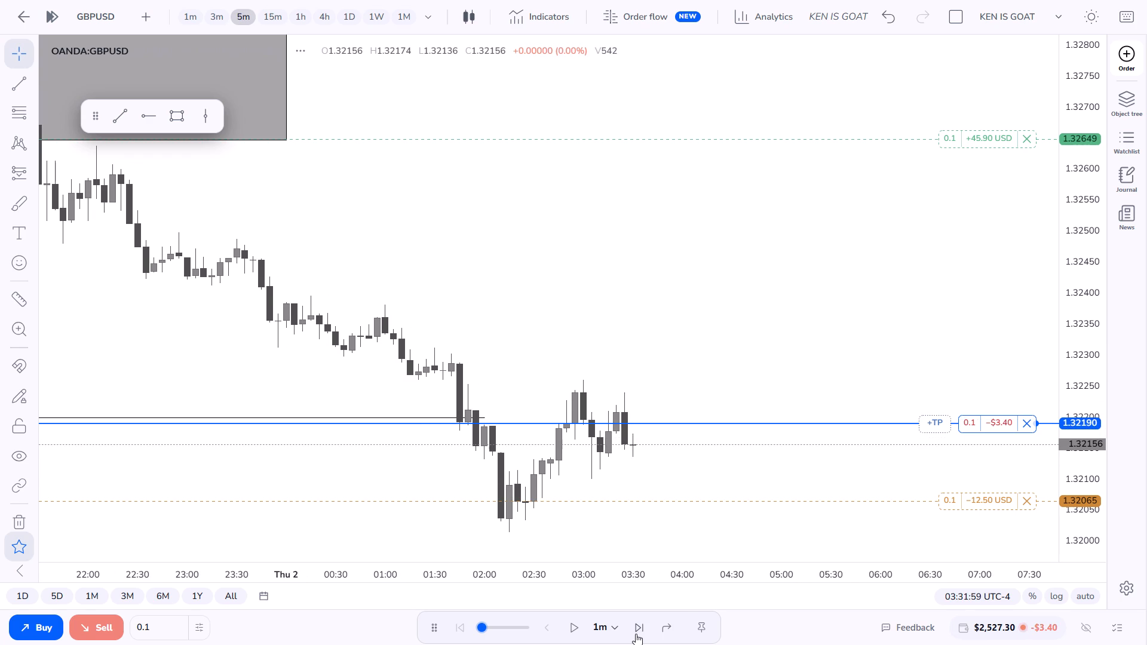
Check price against the open long position on the 4h and 1h charts, and return to the 5m chart.
{"action": "left_click", "coordinate": [328, 25]}
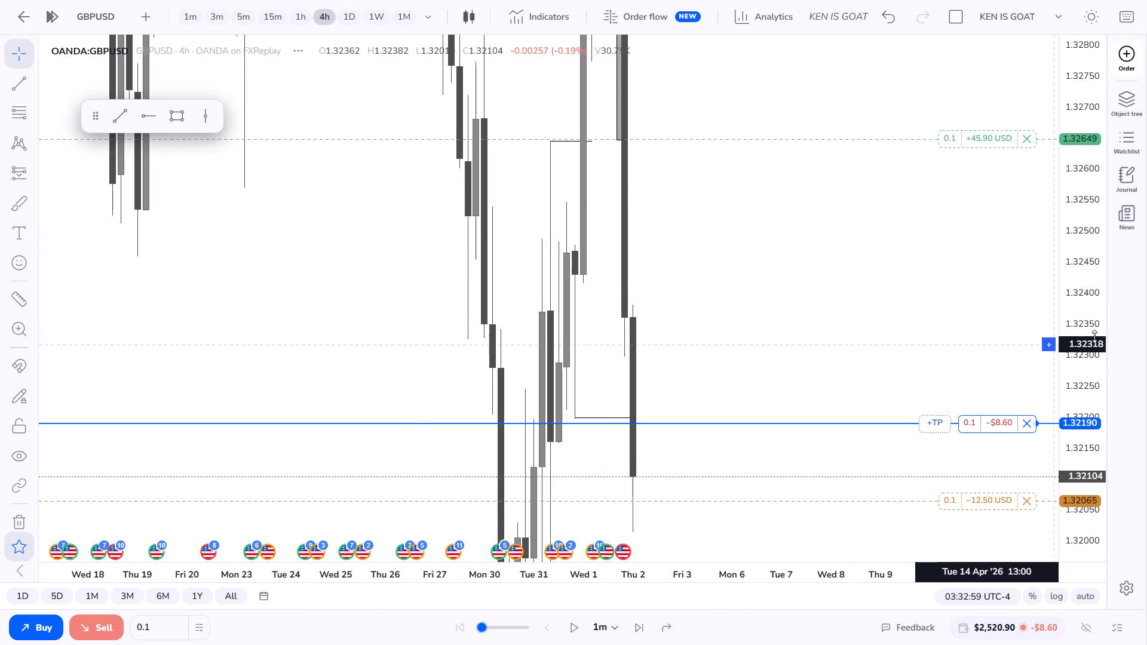
{"action": "left_click", "coordinate": [300, 17]}
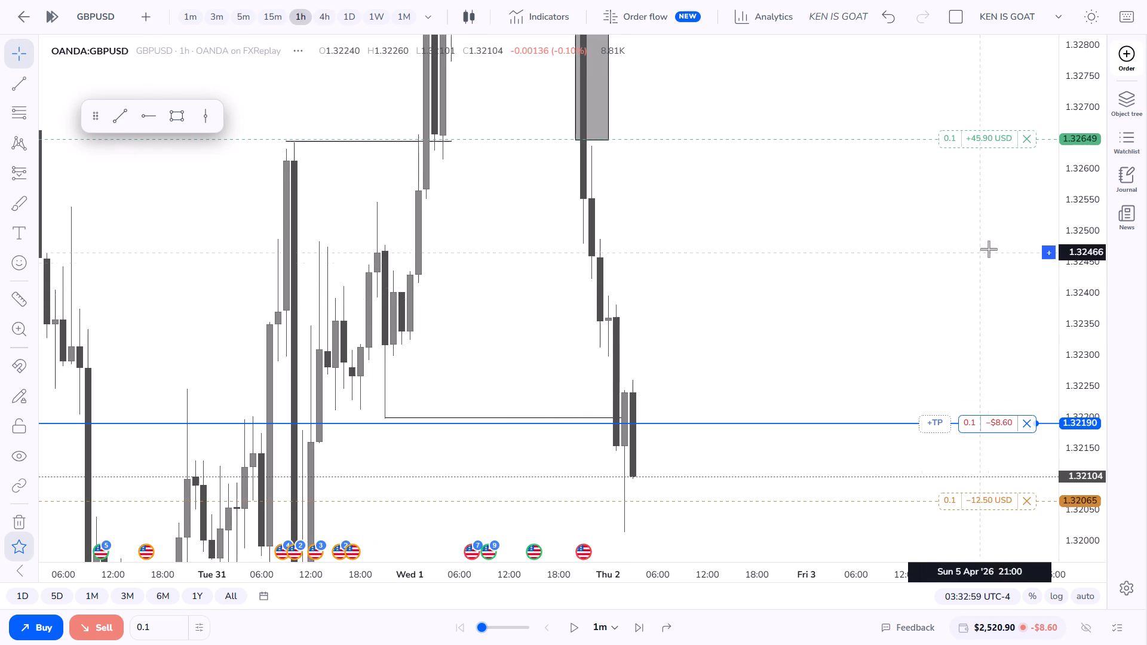
{"action": "left_click_drag", "start_coordinate": [1074, 318], "coordinate": [1047, 437]}
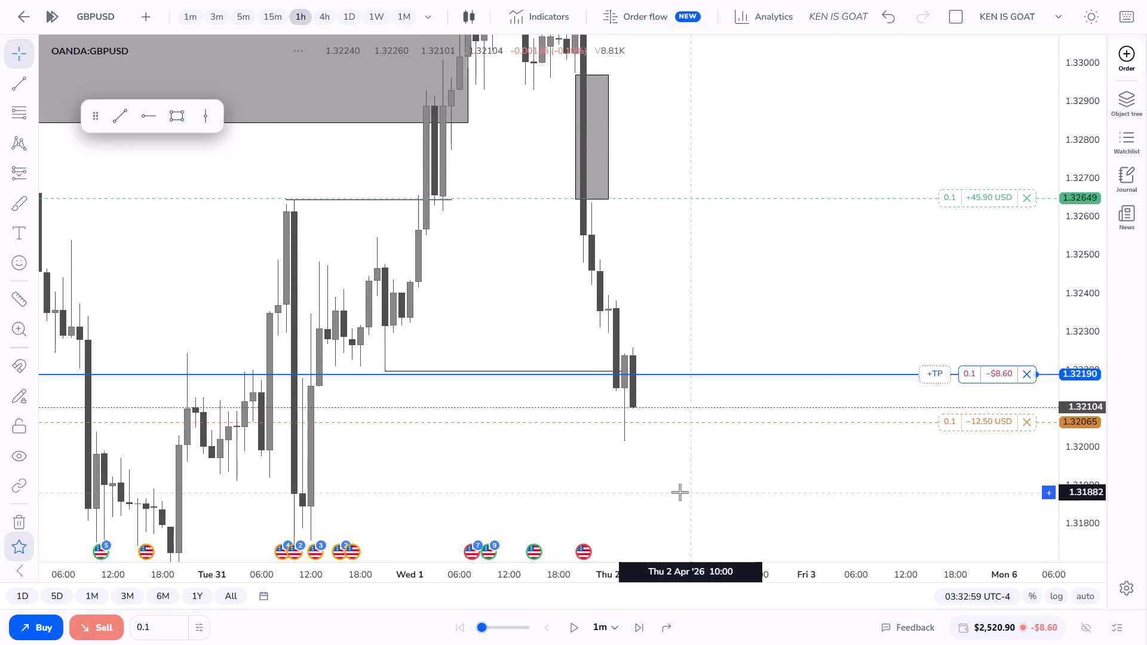
{"action": "left_click", "coordinate": [247, 10]}
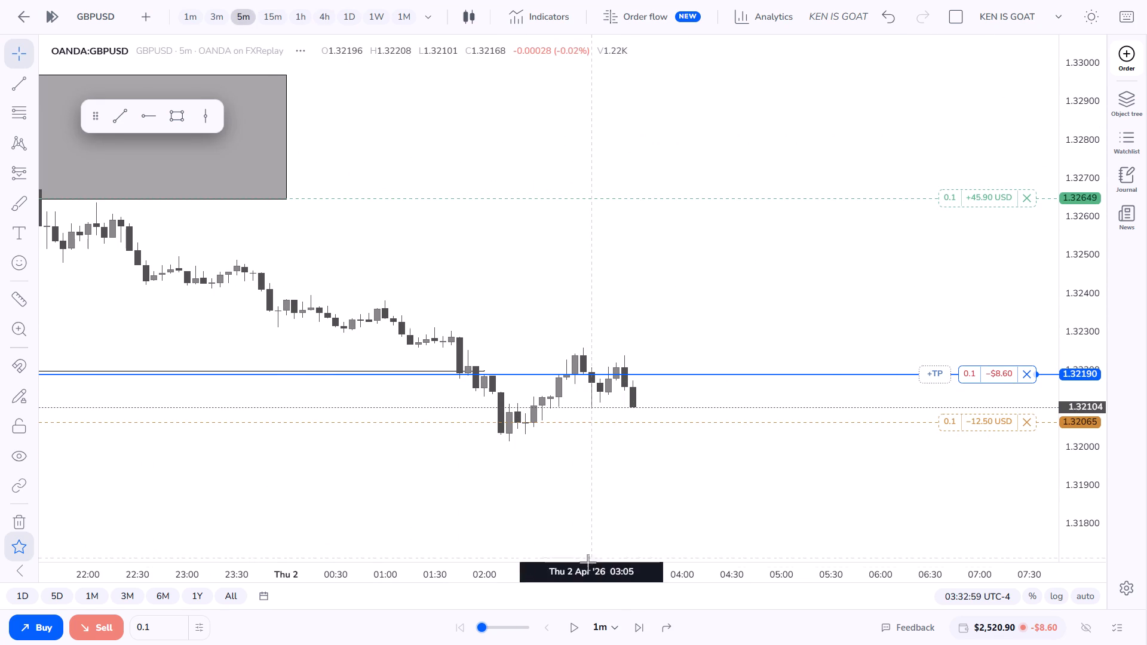
Advance the replay in 1m intervals to 03:37:59 on the 5m chart.
{"action": "left_click_drag", "start_coordinate": [625, 625], "coordinate": [640, 629]}
{"action": "left_click", "coordinate": [640, 629]}
{"action": "left_click", "coordinate": [640, 629]}
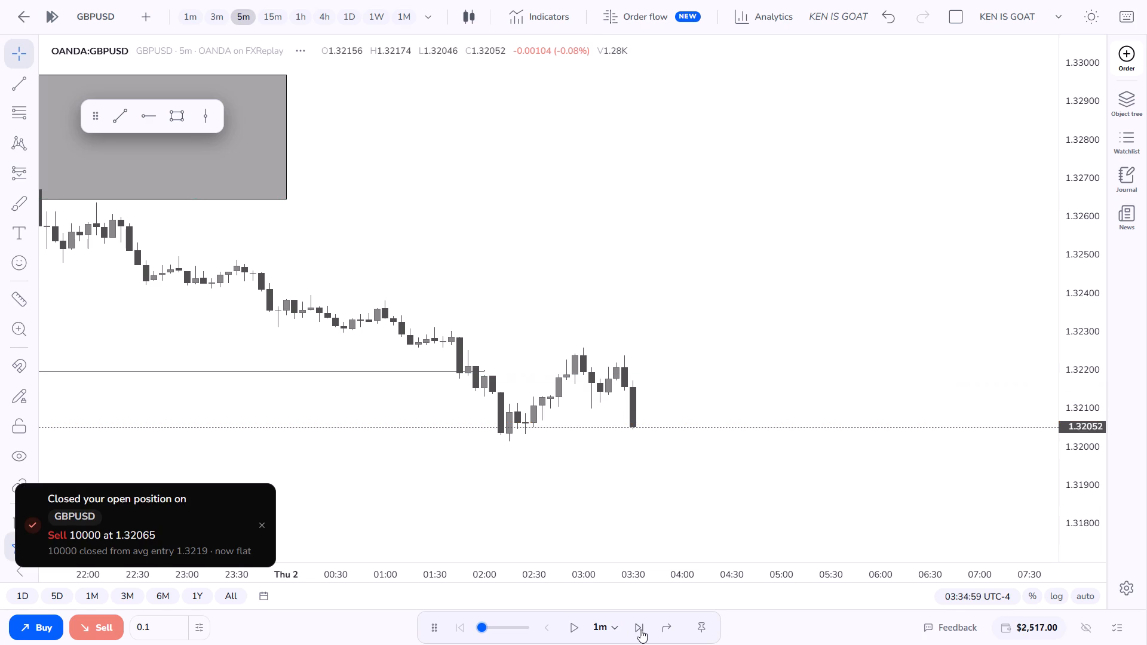
{"action": "left_click", "coordinate": [640, 629]}
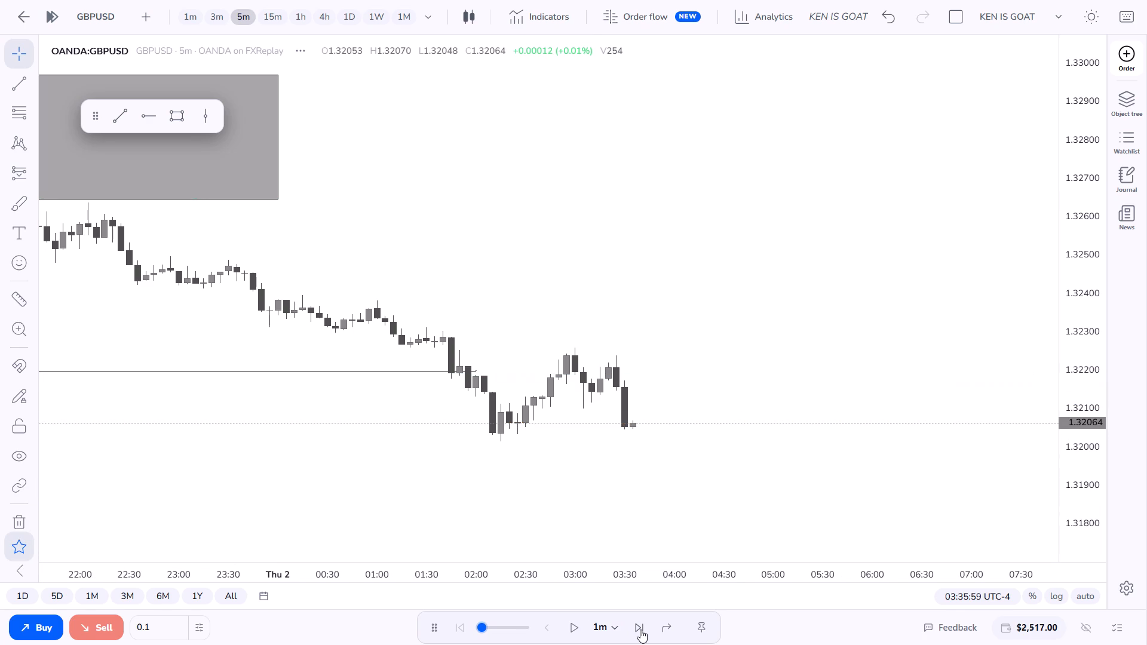
{"action": "left_click", "coordinate": [640, 629]}
{"action": "left_click", "coordinate": [640, 629]}
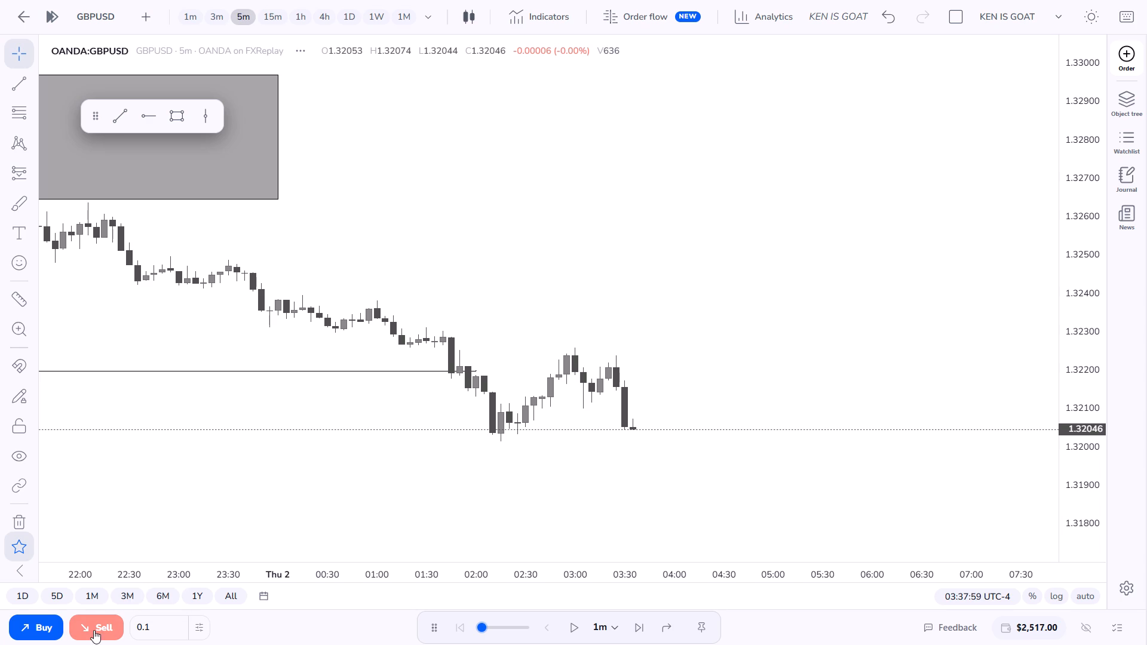
Set the order size to 0.2 and sell GBPUSD at market.
{"action": "left_click", "coordinate": [146, 626]}
{"action": "left_click", "coordinate": [161, 629]}
{"action": "key", "text": "BackSpace"}
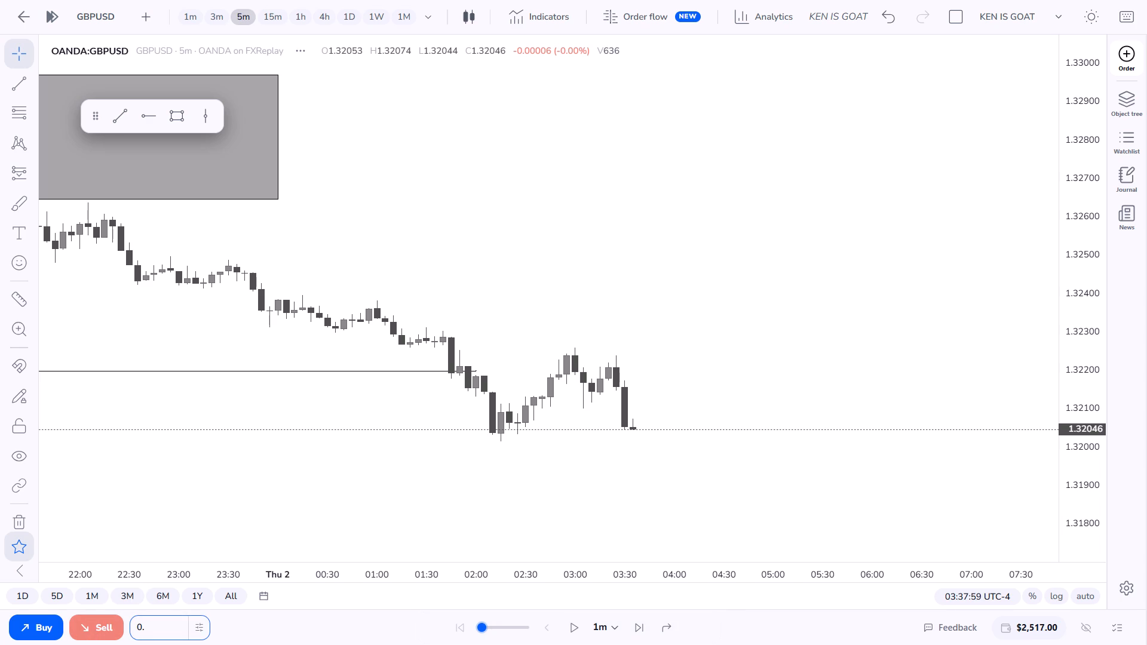
{"action": "key", "text": "2"}
{"action": "left_click", "coordinate": [114, 637]}
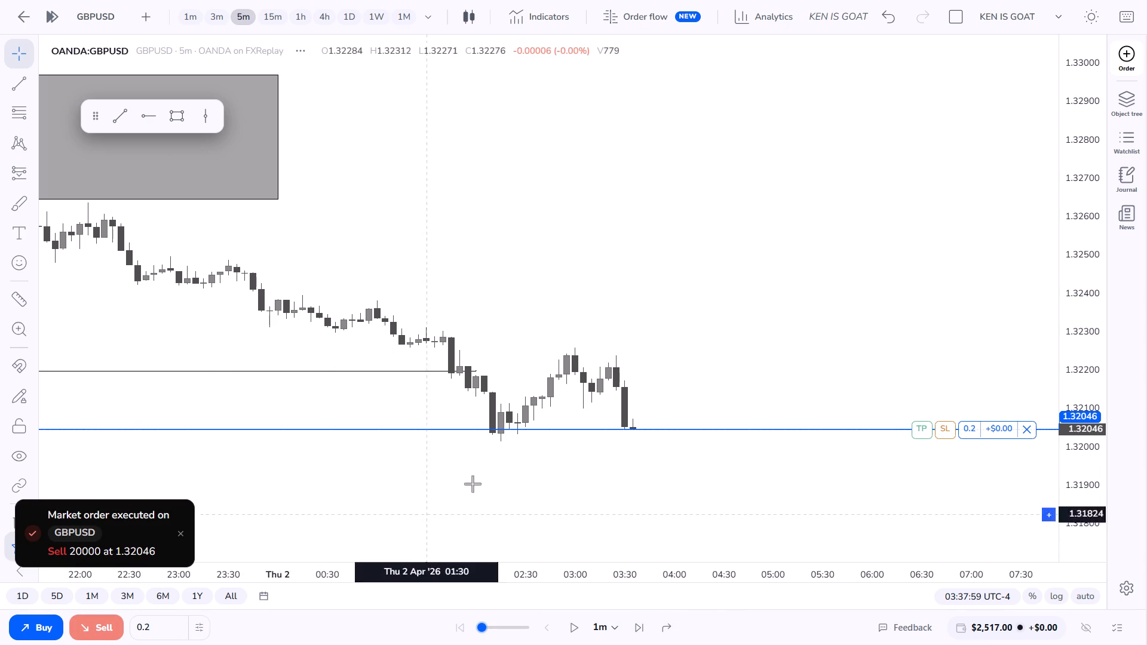
Sell another 0.2 of GBPUSD at market.
{"action": "left_click", "coordinate": [108, 622]}
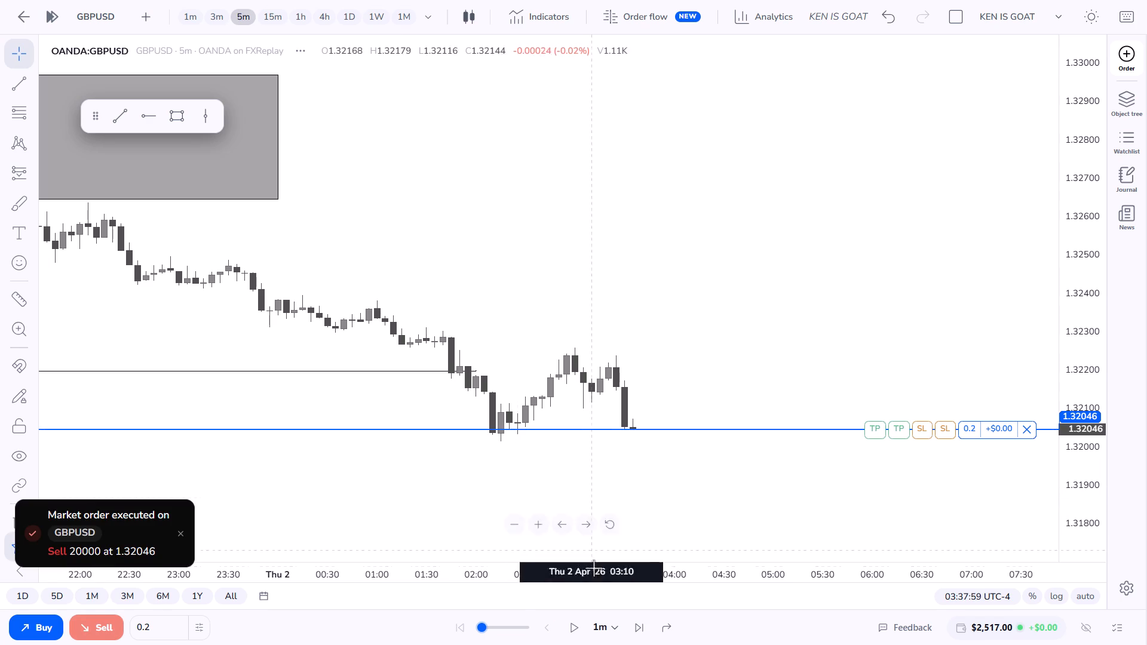
Advance the replay in 1m intervals to 03:54:59 on the 5m chart.
{"action": "left_click", "coordinate": [634, 627]}
{"action": "left_click", "coordinate": [634, 627]}
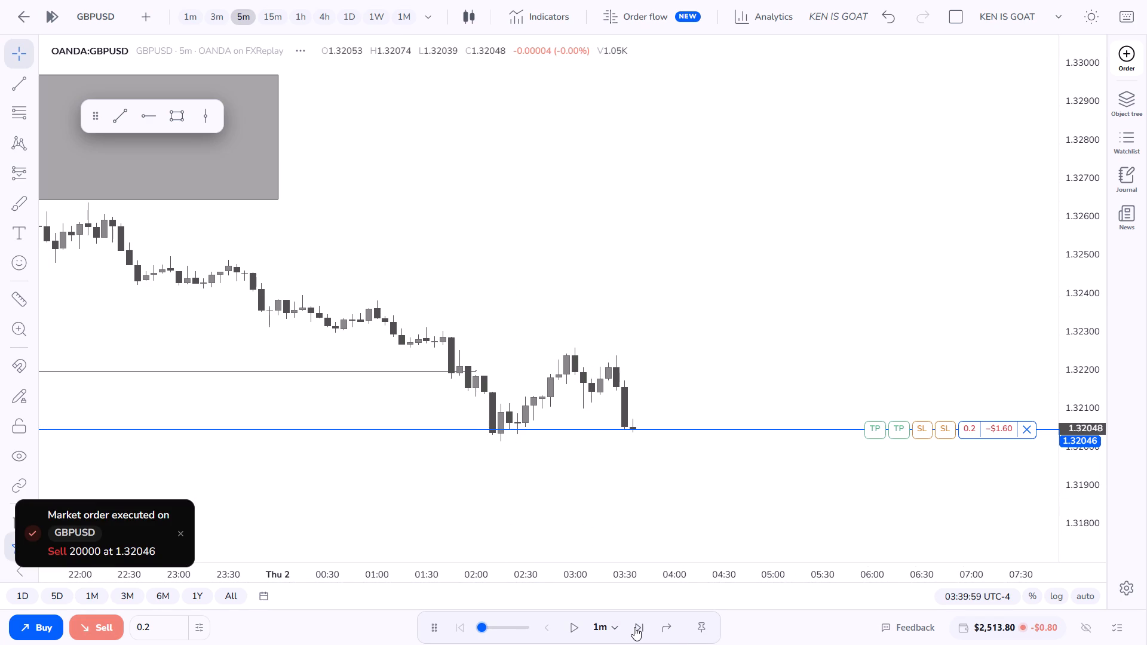
{"action": "left_click", "coordinate": [634, 627]}
{"action": "left_click", "coordinate": [634, 627]}
{"action": "left_click", "coordinate": [634, 627]}
{"action": "left_click", "coordinate": [634, 627]}
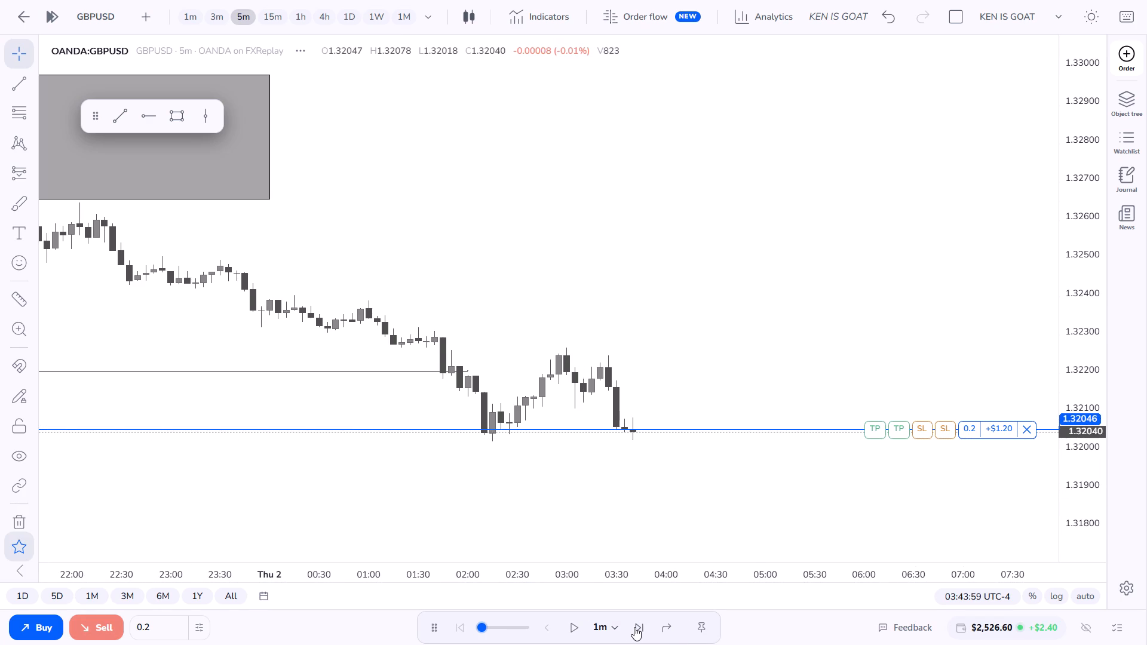
{"action": "left_click", "coordinate": [634, 627]}
{"action": "left_click", "coordinate": [634, 627]}
{"action": "left_click", "coordinate": [634, 627]}
{"action": "left_click", "coordinate": [634, 627]}
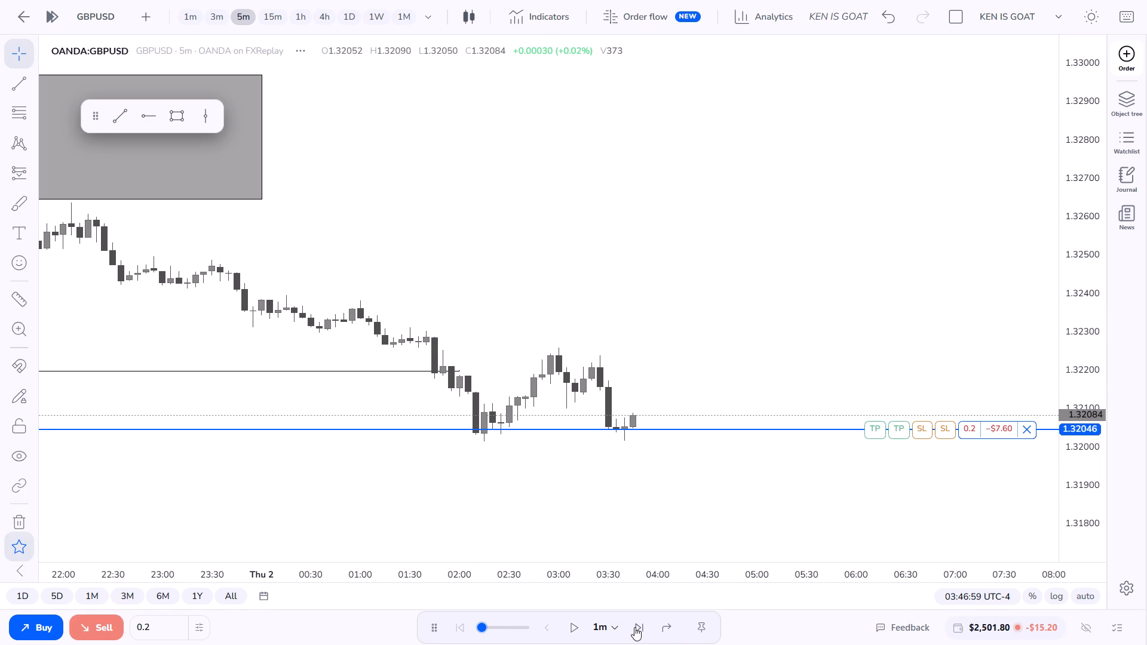
{"action": "left_click", "coordinate": [634, 627]}
{"action": "left_click", "coordinate": [634, 627]}
{"action": "left_click", "coordinate": [634, 627]}
{"action": "left_click", "coordinate": [634, 627]}
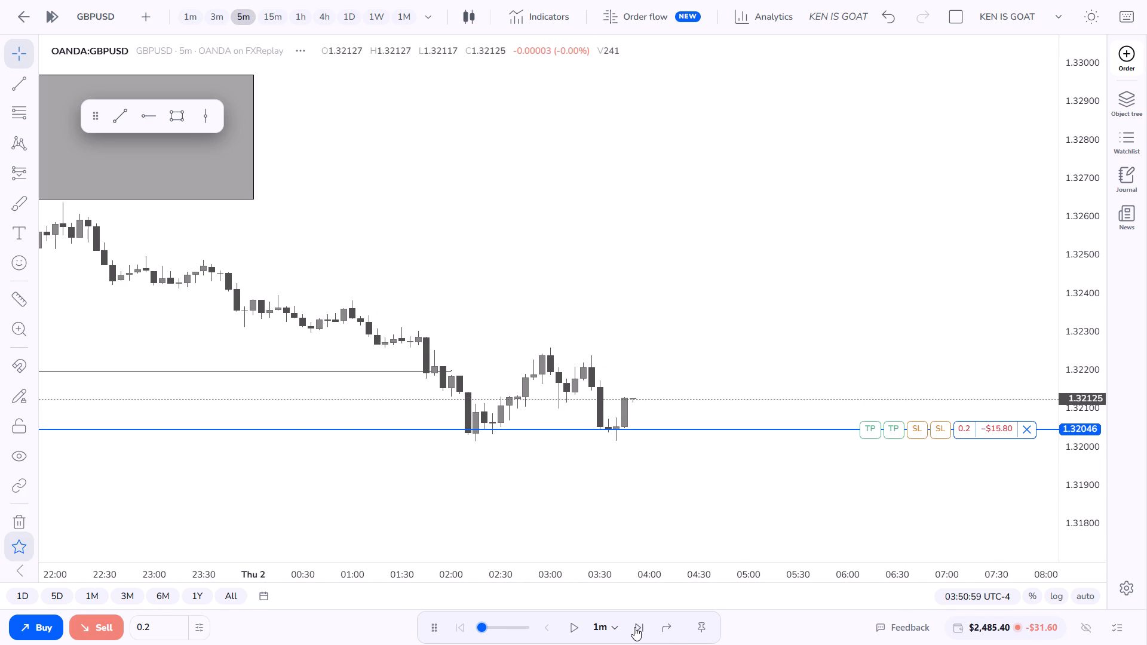
{"action": "left_click", "coordinate": [634, 627]}
{"action": "left_click", "coordinate": [634, 627]}
{"action": "left_click", "coordinate": [634, 627]}
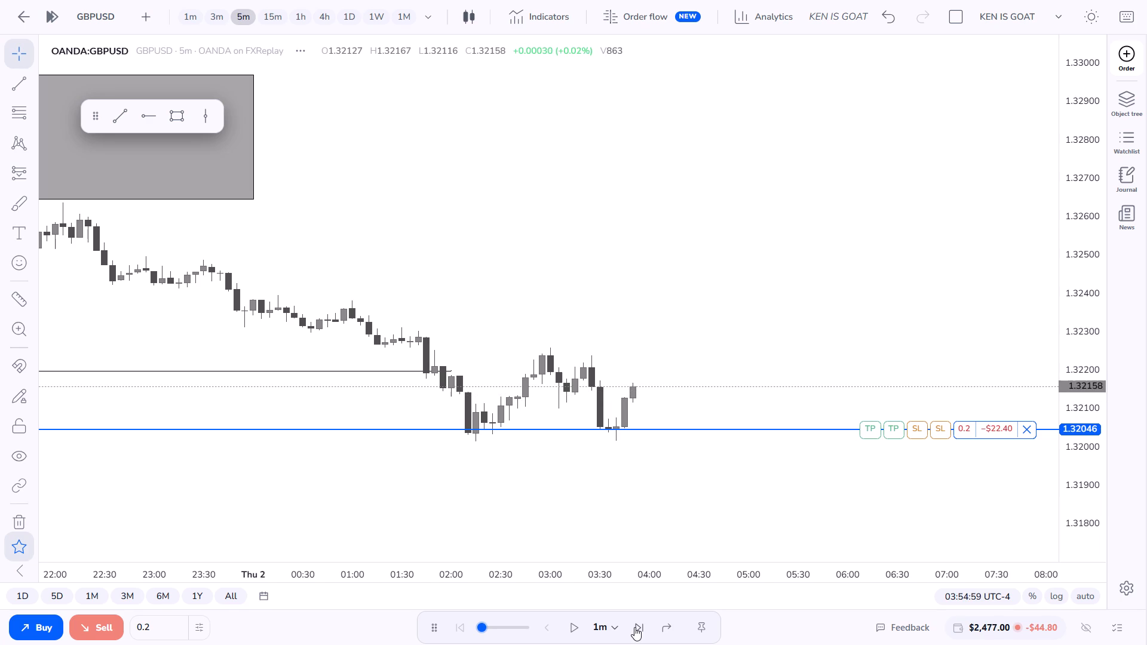
Continue the replay in 1m intervals to 04:12:59 on the 5m chart.
{"action": "left_click", "coordinate": [634, 627]}
{"action": "left_click", "coordinate": [634, 627]}
{"action": "left_click", "coordinate": [634, 627]}
{"action": "left_click", "coordinate": [634, 627]}
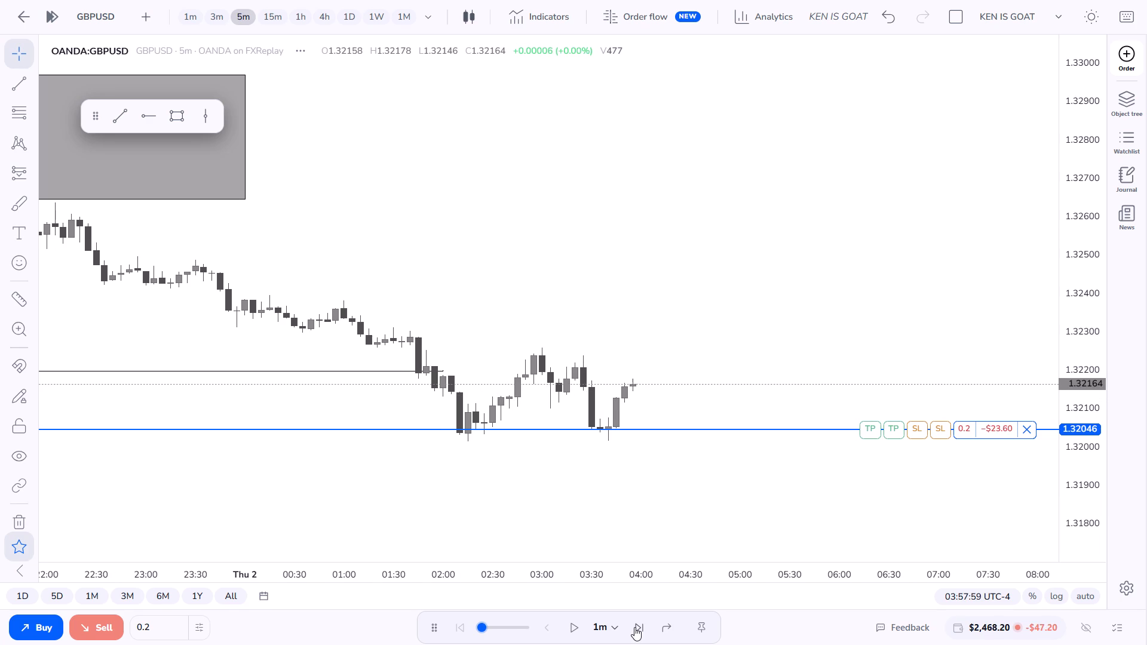
{"action": "left_click", "coordinate": [634, 627]}
{"action": "left_click", "coordinate": [634, 627]}
{"action": "left_click", "coordinate": [634, 627]}
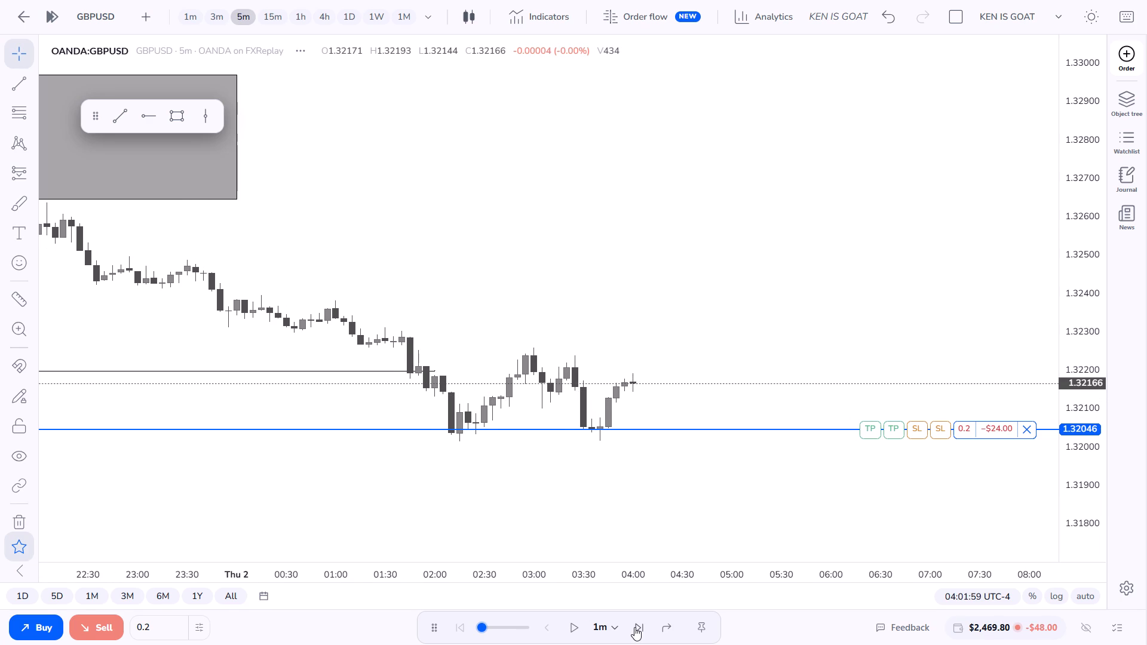
{"action": "triple_click", "coordinate": [634, 627]}
{"action": "triple_click", "coordinate": [634, 627]}
{"action": "triple_click", "coordinate": [634, 627]}
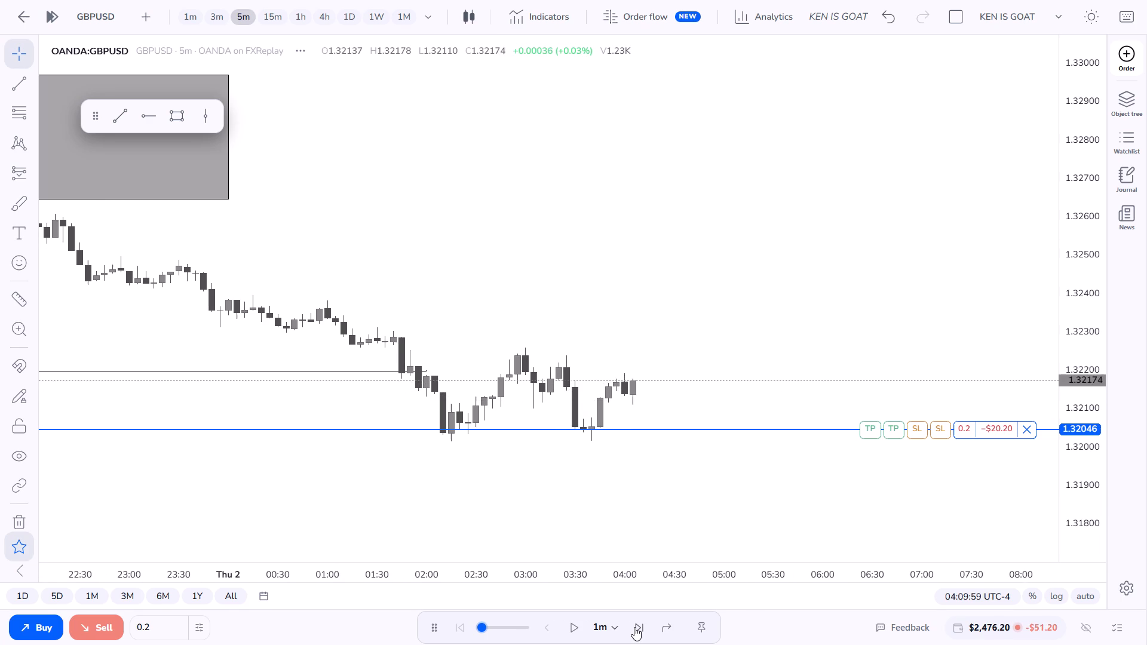
{"action": "triple_click", "coordinate": [634, 627]}
Set a stop loss at 1.32252, above the recent swing high, on one of the two short positions.
{"action": "left_click_drag", "start_coordinate": [928, 434], "coordinate": [921, 428]}
{"action": "left_click_drag", "start_coordinate": [921, 428], "coordinate": [826, 347]}
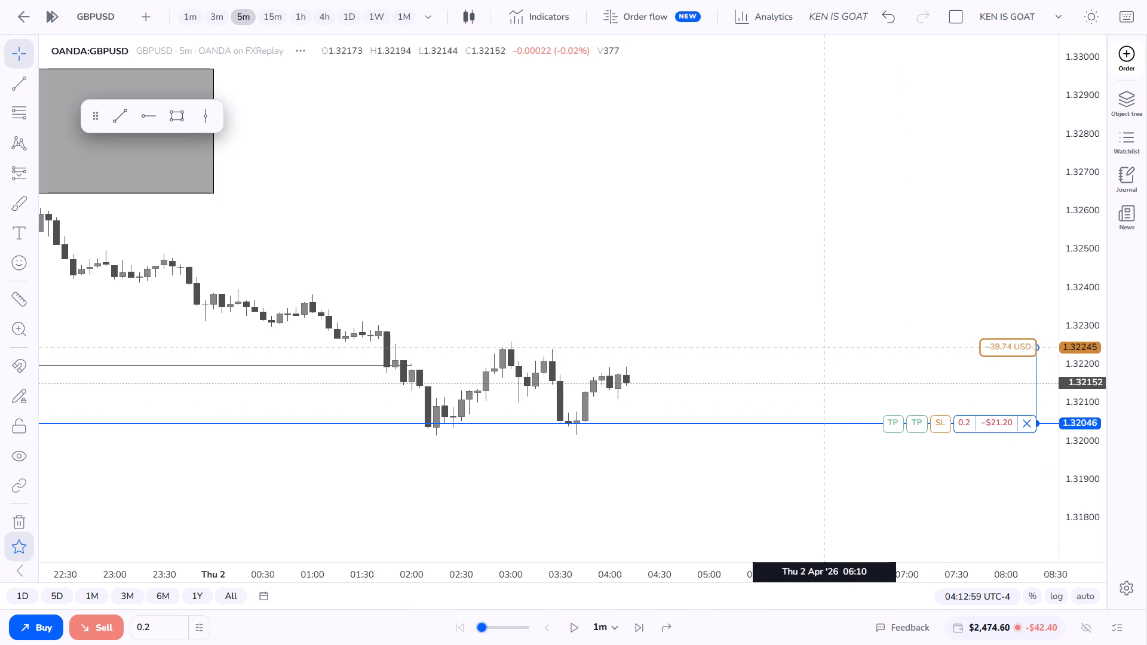
{"action": "left_click_drag", "start_coordinate": [826, 347], "coordinate": [833, 344]}
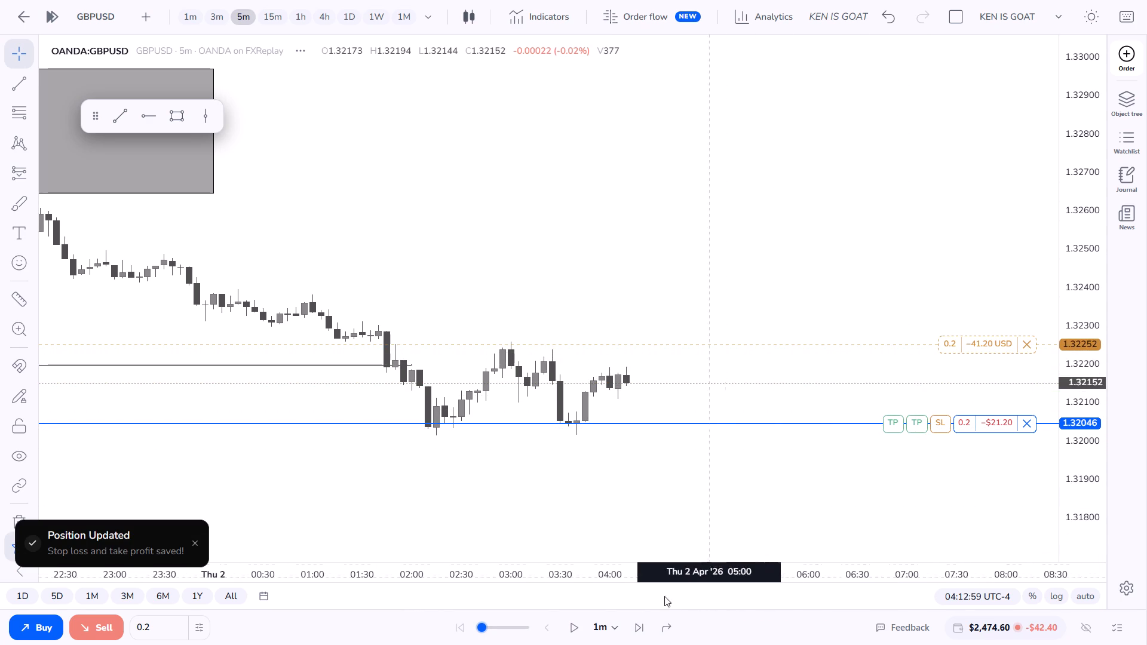
Advance the replay in 1m intervals to 04:40:59 on the 5m chart.
{"action": "triple_click", "coordinate": [629, 628]}
{"action": "triple_click", "coordinate": [629, 628]}
{"action": "triple_click", "coordinate": [629, 628]}
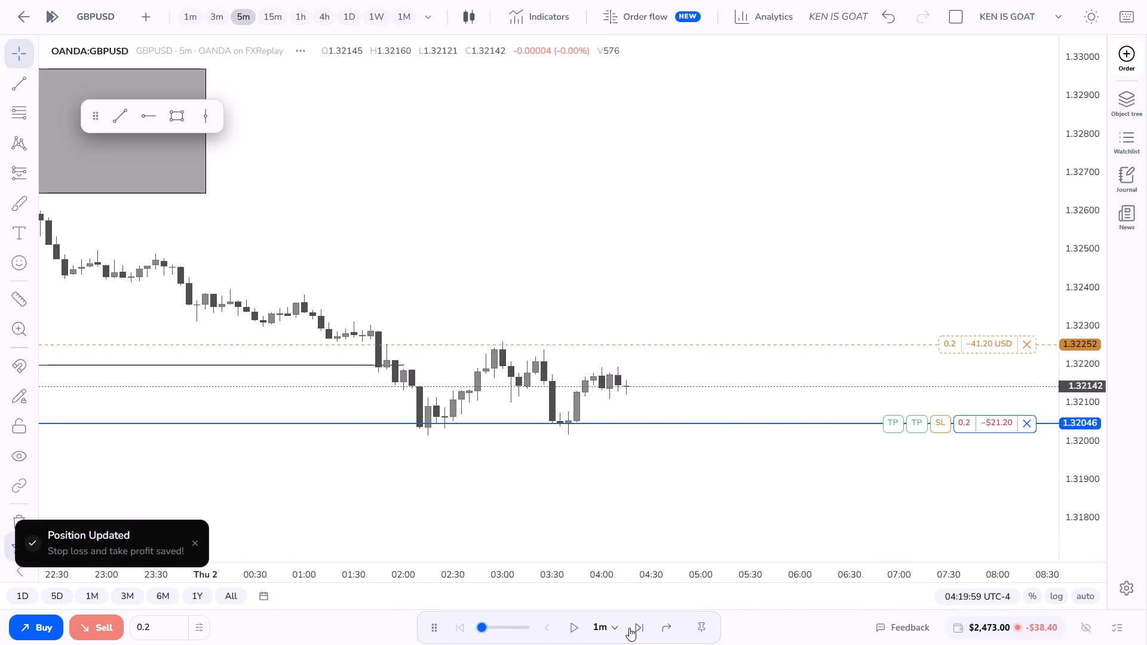
{"action": "triple_click", "coordinate": [629, 628]}
{"action": "triple_click", "coordinate": [629, 628]}
{"action": "triple_click", "coordinate": [629, 628]}
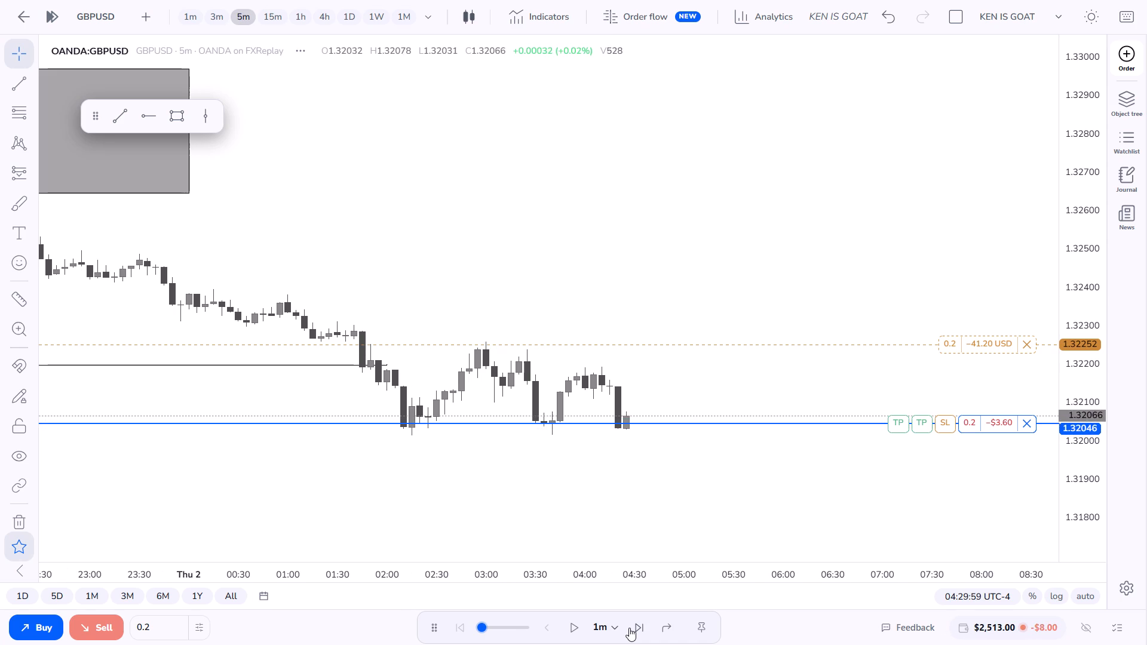
{"action": "triple_click", "coordinate": [629, 628]}
{"action": "triple_click", "coordinate": [629, 628]}
{"action": "triple_click", "coordinate": [629, 628]}
{"action": "left_click", "coordinate": [629, 628]}
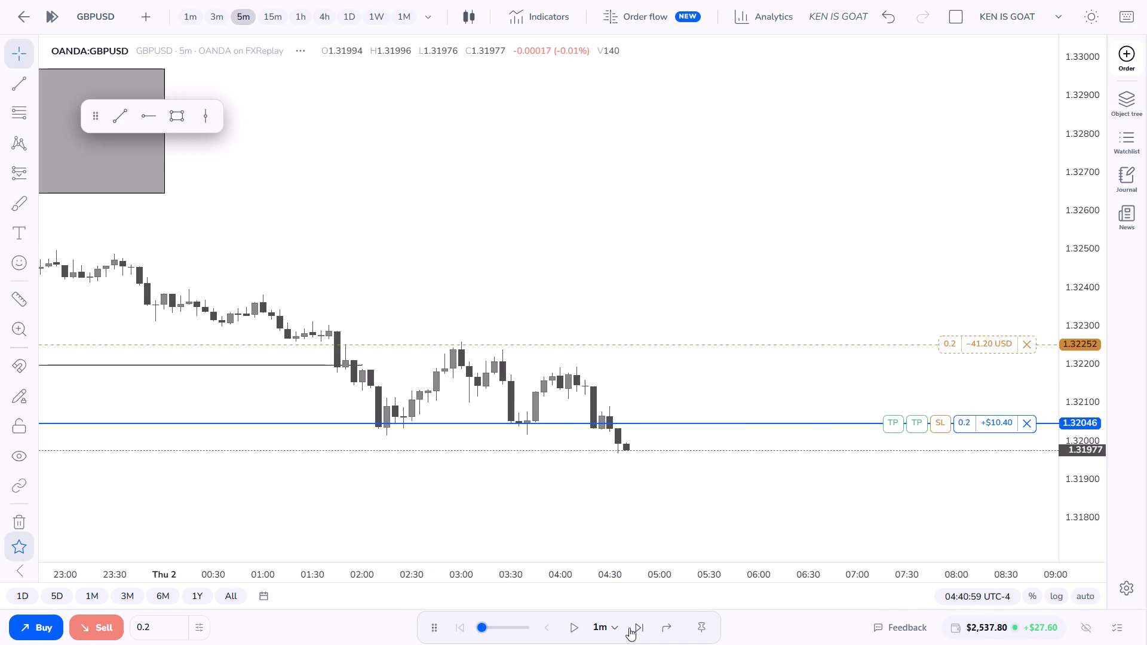
Continue the replay in 1m intervals to 05:04:59 on the 5m chart.
{"action": "triple_click", "coordinate": [629, 628]}
{"action": "triple_click", "coordinate": [629, 628]}
{"action": "triple_click", "coordinate": [629, 628]}
{"action": "triple_click", "coordinate": [629, 628]}
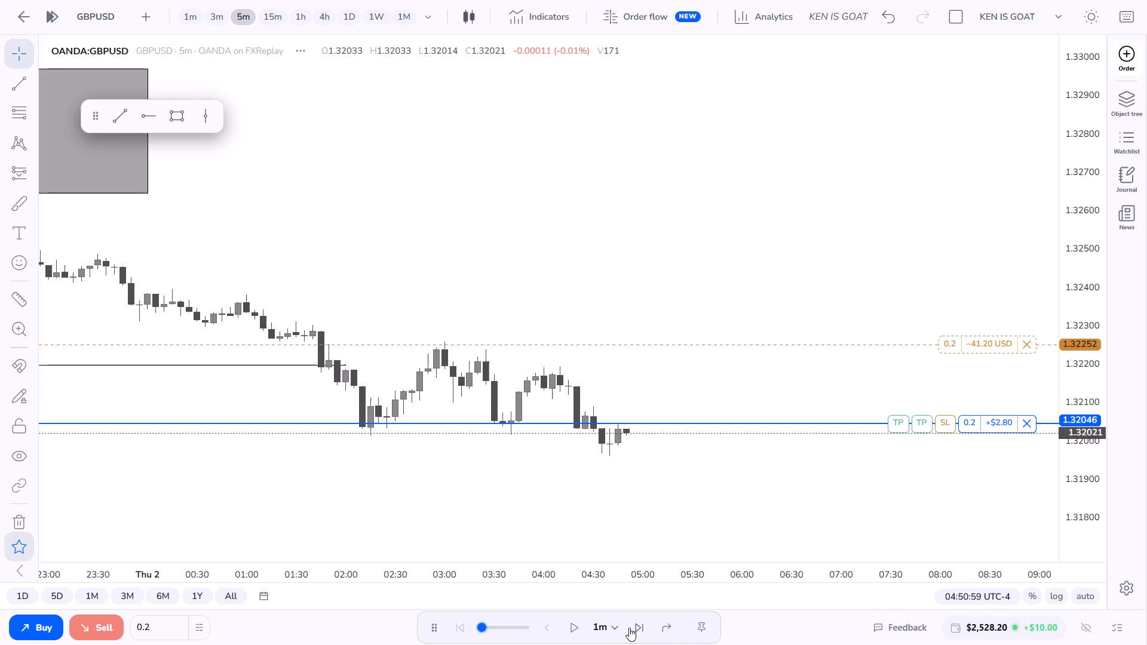
{"action": "triple_click", "coordinate": [629, 628]}
{"action": "triple_click", "coordinate": [629, 628]}
{"action": "left_click", "coordinate": [629, 628]}
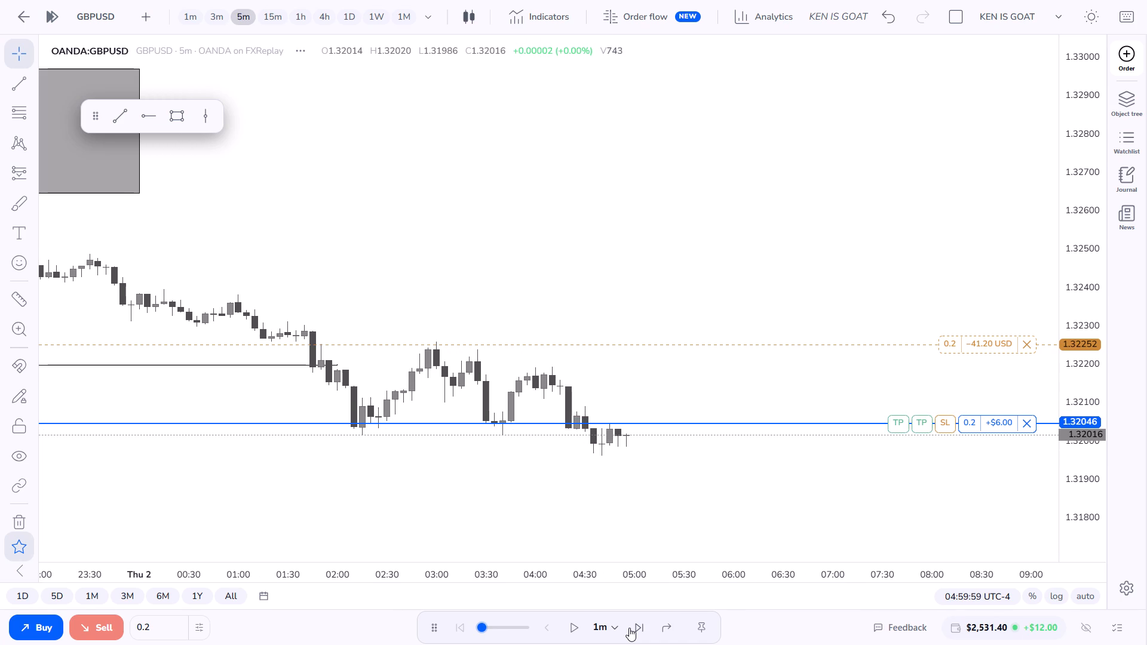
{"action": "left_click", "coordinate": [629, 628]}
{"action": "left_click", "coordinate": [629, 628]}
{"action": "triple_click", "coordinate": [629, 628]}
{"action": "double_click", "coordinate": [629, 628]}
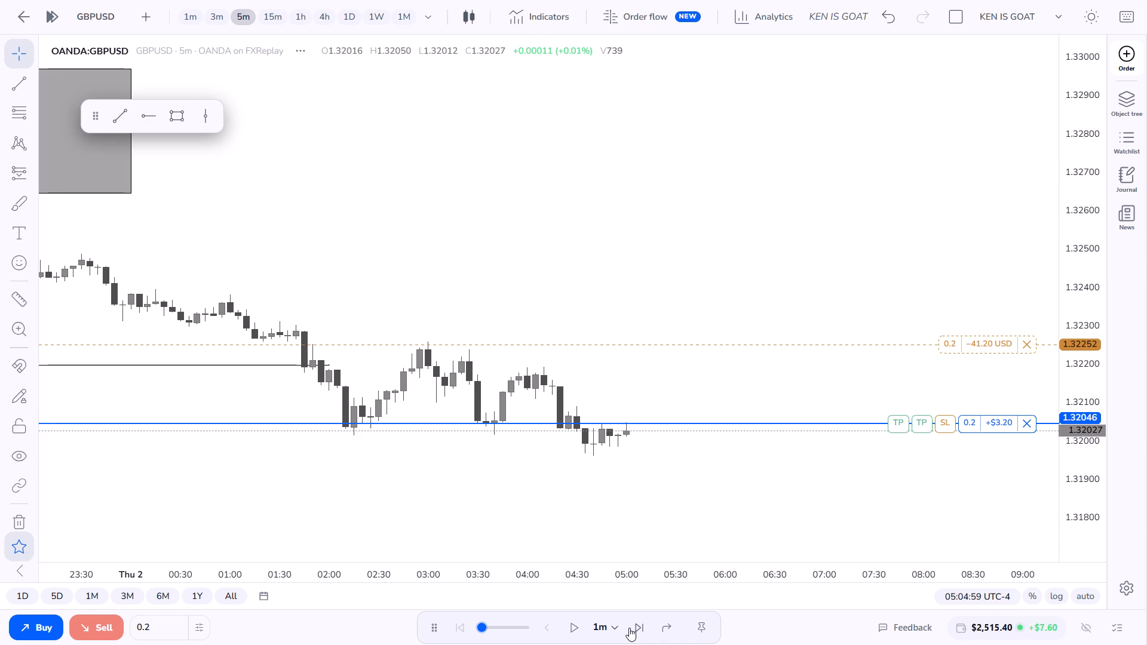
Continue the replay in 1m intervals to 05:28:59 on the 5m chart.
{"action": "triple_click", "coordinate": [628, 628]}
{"action": "double_click", "coordinate": [628, 628]}
{"action": "left_click_drag", "start_coordinate": [628, 628], "coordinate": [634, 621]}
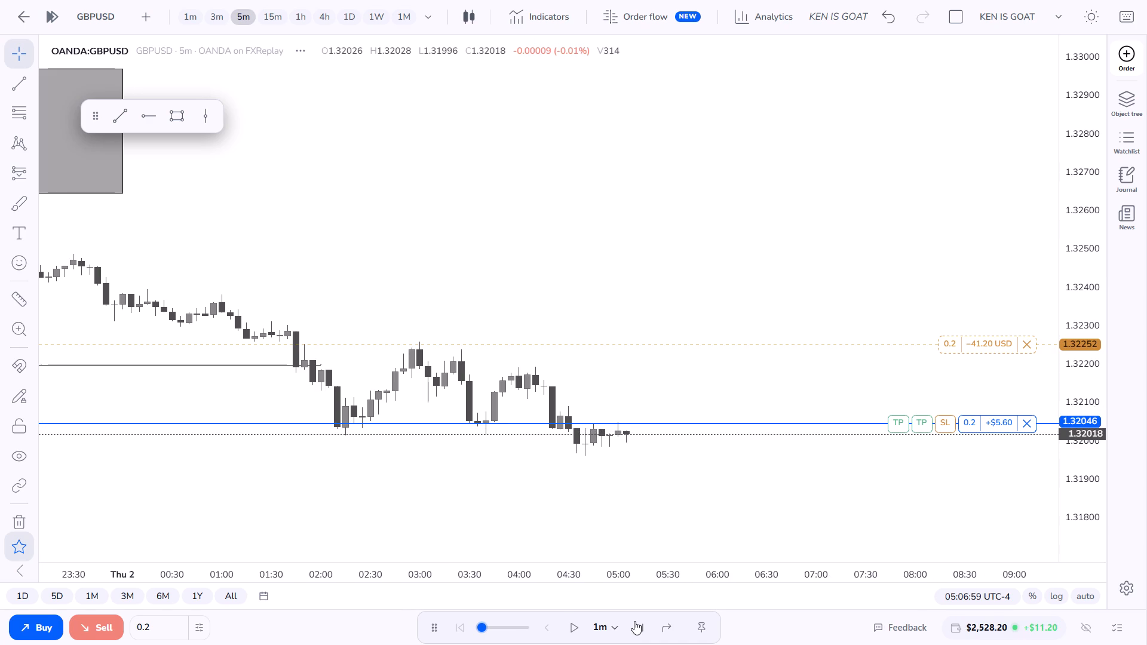
{"action": "triple_click", "coordinate": [634, 621]}
{"action": "triple_click", "coordinate": [634, 621]}
{"action": "double_click", "coordinate": [634, 621]}
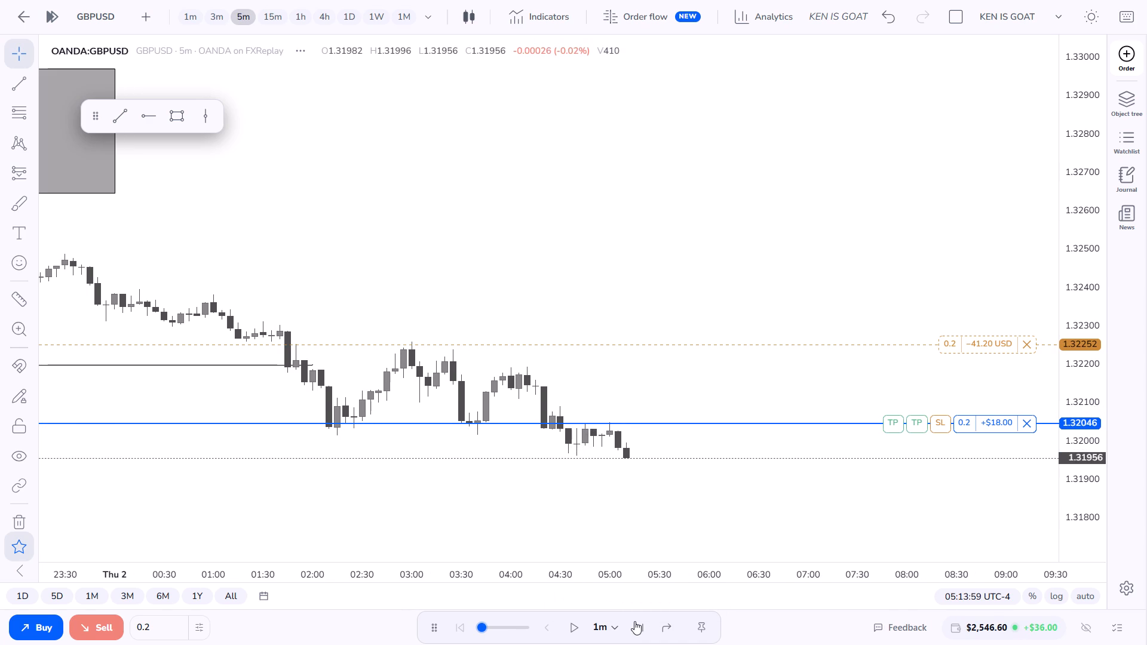
{"action": "triple_click", "coordinate": [634, 621]}
{"action": "triple_click", "coordinate": [634, 621]}
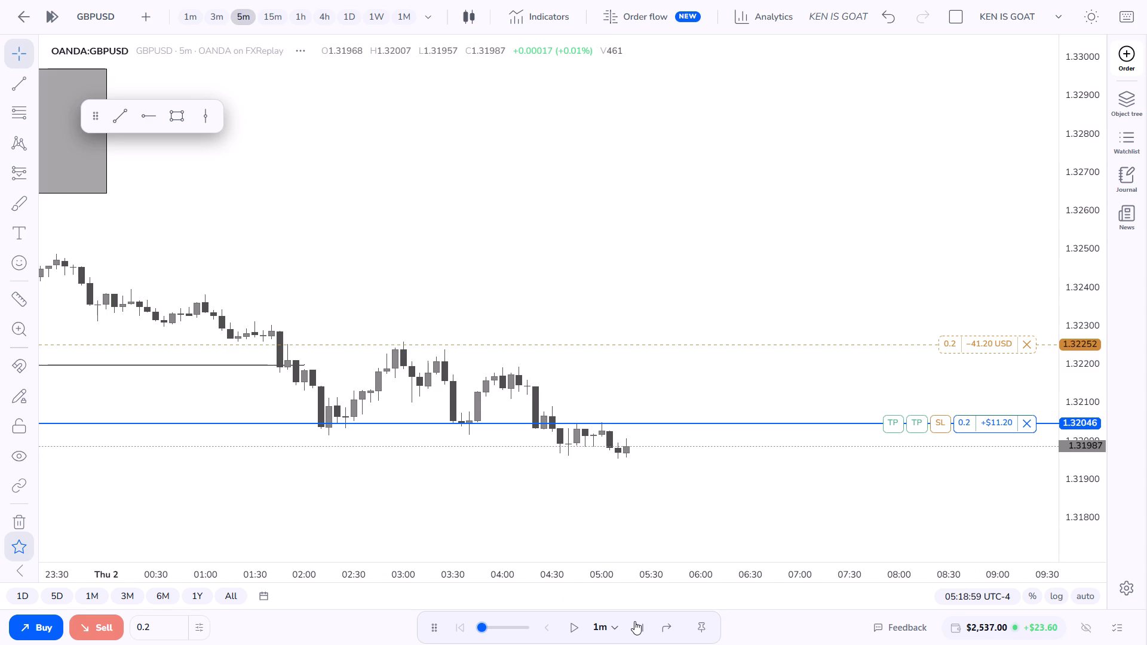
{"action": "triple_click", "coordinate": [634, 621]}
{"action": "triple_click", "coordinate": [634, 621]}
{"action": "triple_click", "coordinate": [634, 621]}
{"action": "triple_click", "coordinate": [634, 621]}
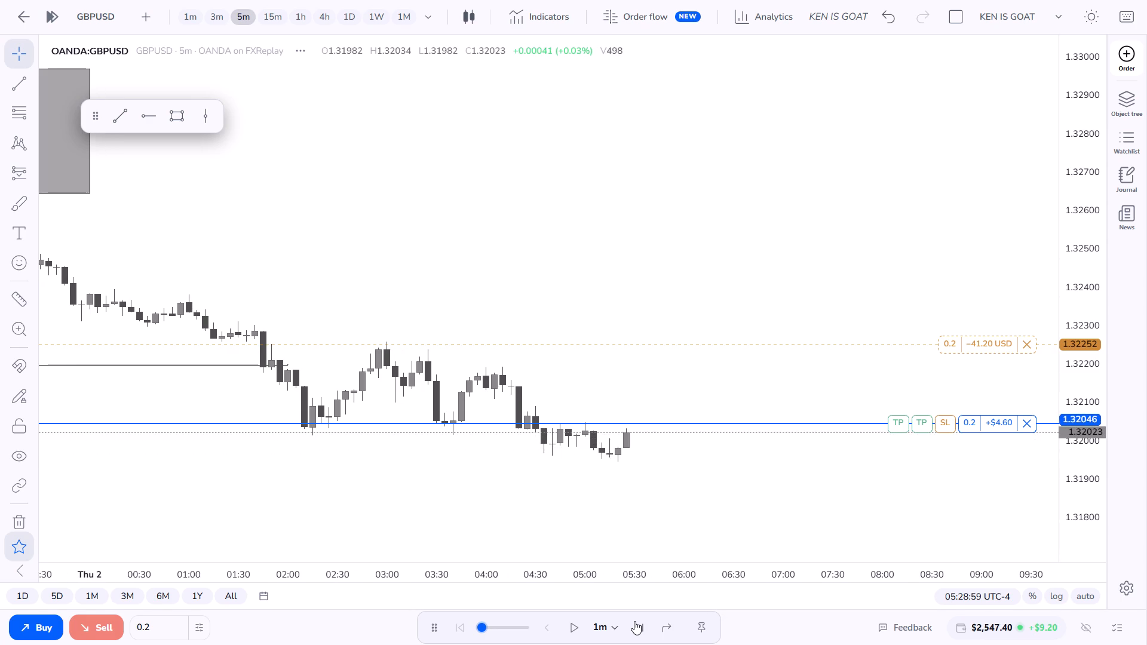
Continue the replay in 1m intervals to 06:11:59 on the 5m chart.
{"action": "triple_click", "coordinate": [634, 621]}
{"action": "triple_click", "coordinate": [634, 621]}
{"action": "triple_click", "coordinate": [634, 621]}
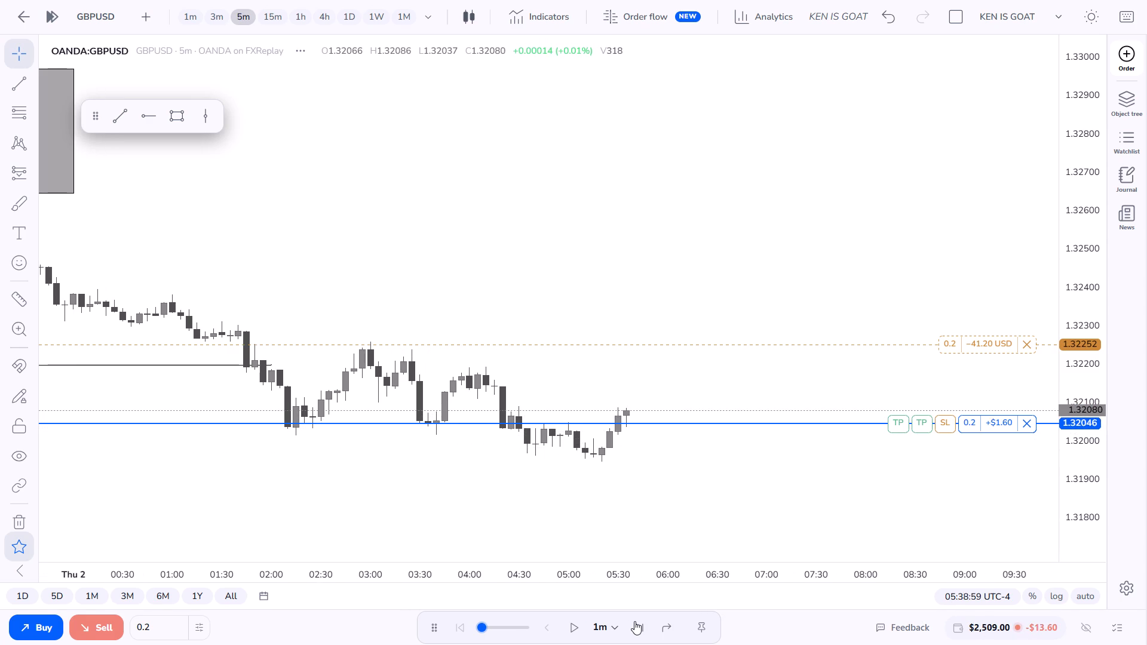
{"action": "triple_click", "coordinate": [634, 621]}
{"action": "triple_click", "coordinate": [634, 621]}
{"action": "triple_click", "coordinate": [634, 621]}
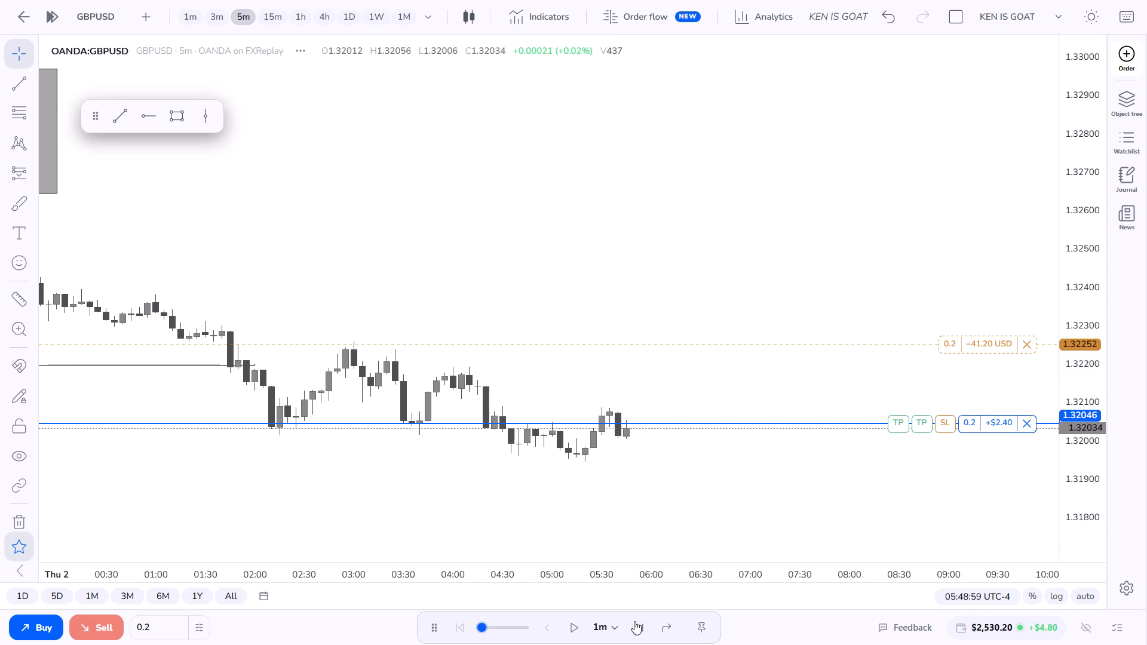
{"action": "triple_click", "coordinate": [634, 621]}
{"action": "triple_click", "coordinate": [634, 621]}
{"action": "triple_click", "coordinate": [634, 621]}
{"action": "triple_click", "coordinate": [634, 621]}
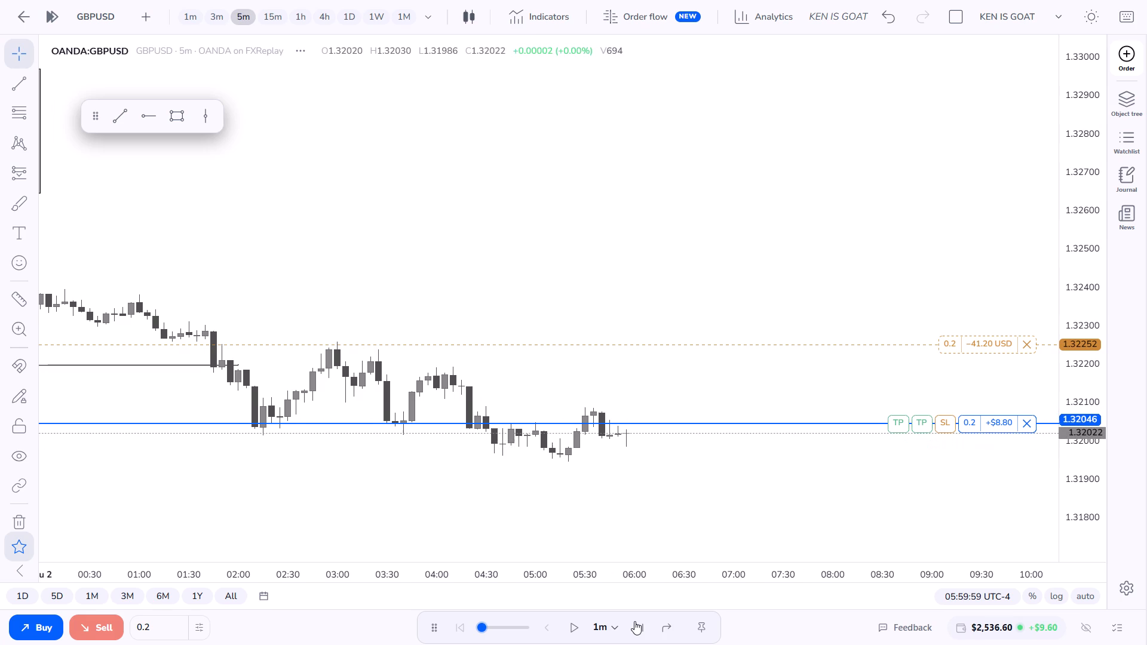
{"action": "triple_click", "coordinate": [634, 621]}
{"action": "triple_click", "coordinate": [634, 621]}
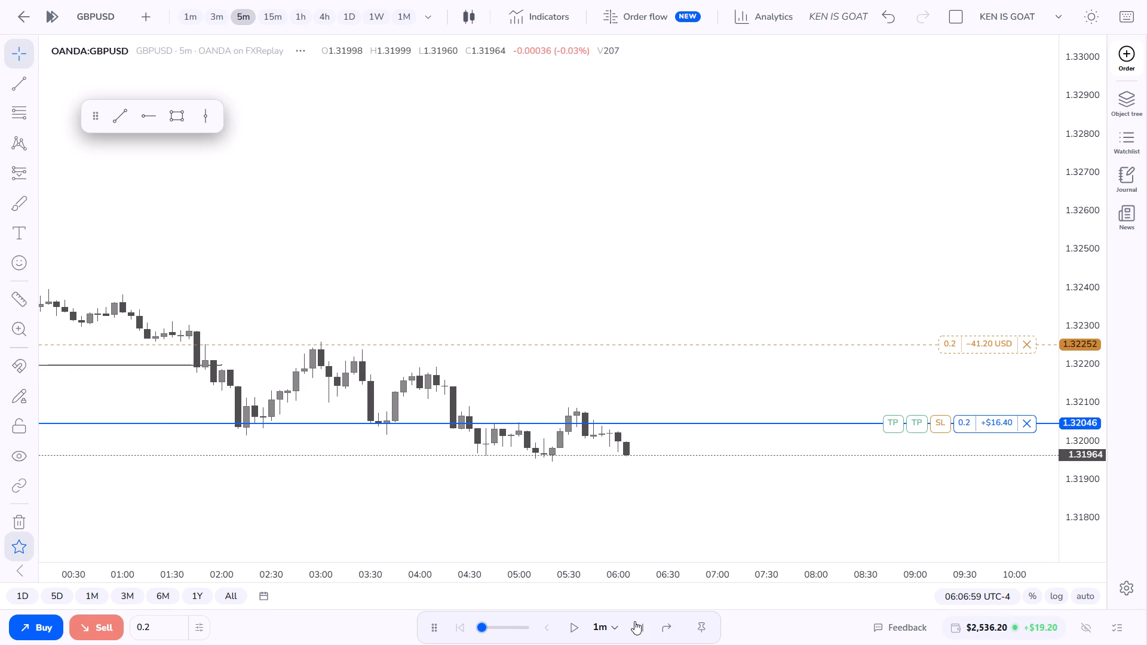
{"action": "triple_click", "coordinate": [634, 621]}
{"action": "left_click", "coordinate": [634, 621]}
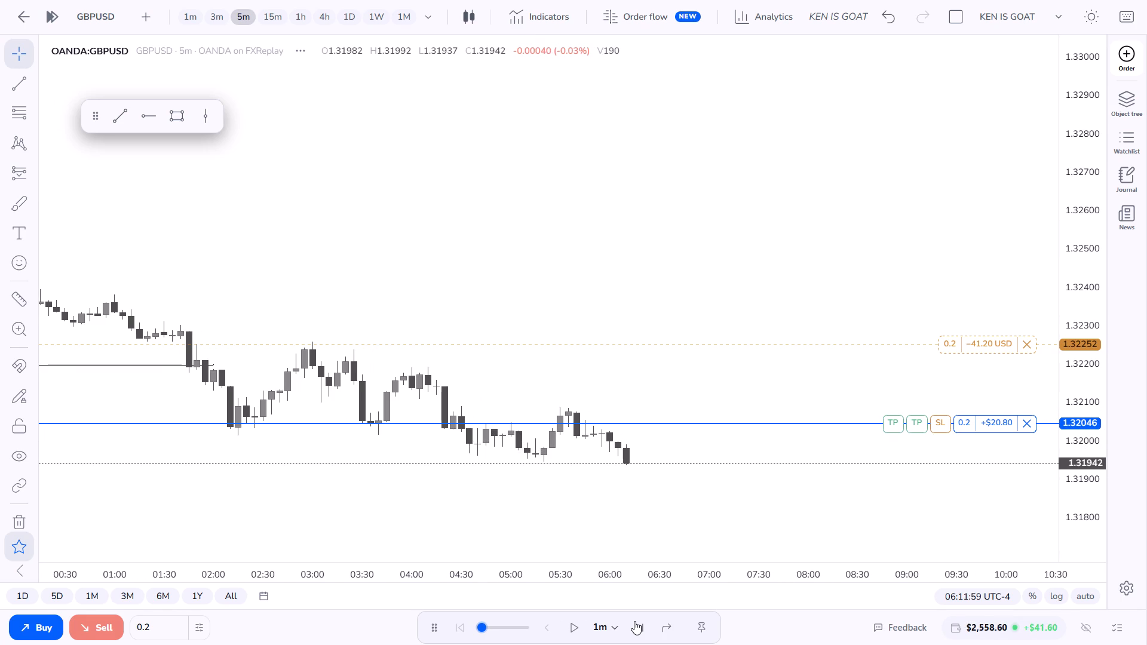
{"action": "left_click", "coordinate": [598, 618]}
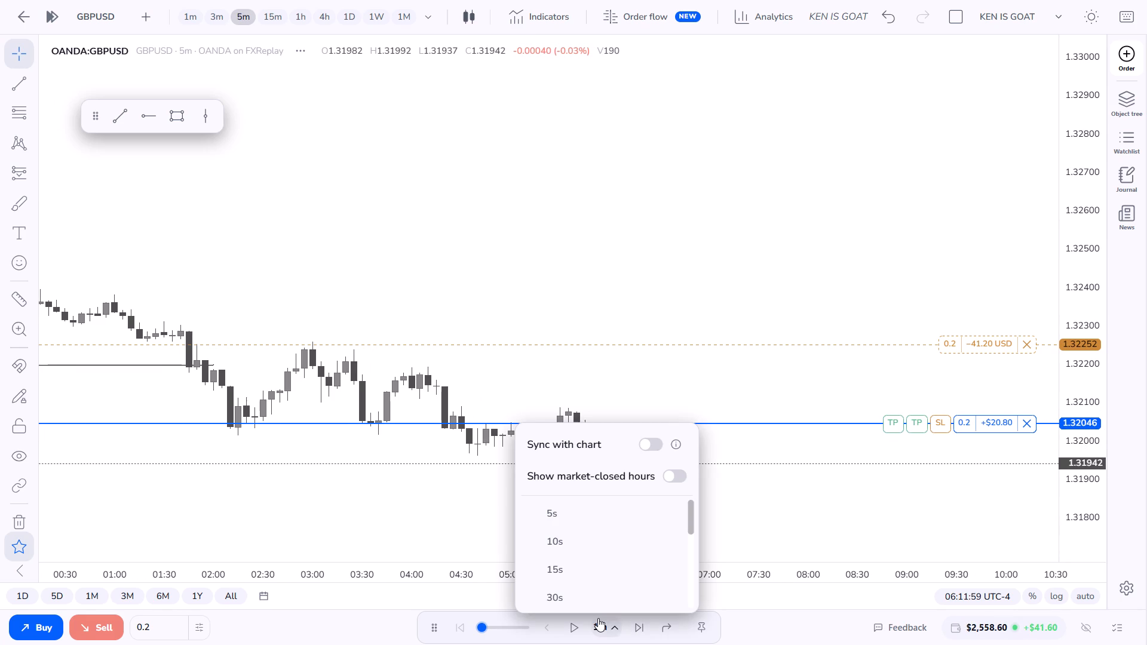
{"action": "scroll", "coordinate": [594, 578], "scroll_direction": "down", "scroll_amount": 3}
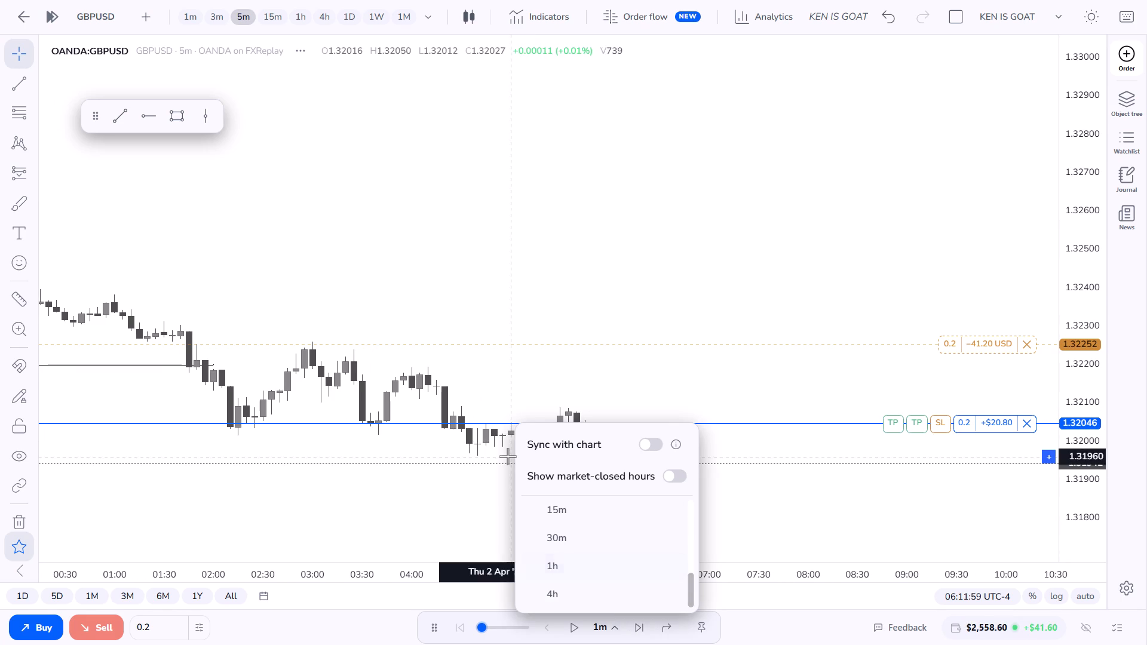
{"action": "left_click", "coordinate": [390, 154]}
Review the shorts on the 1h chart and move the existing stop loss to break-even at the 1.32046 entry.
{"action": "left_click", "coordinate": [305, 24]}
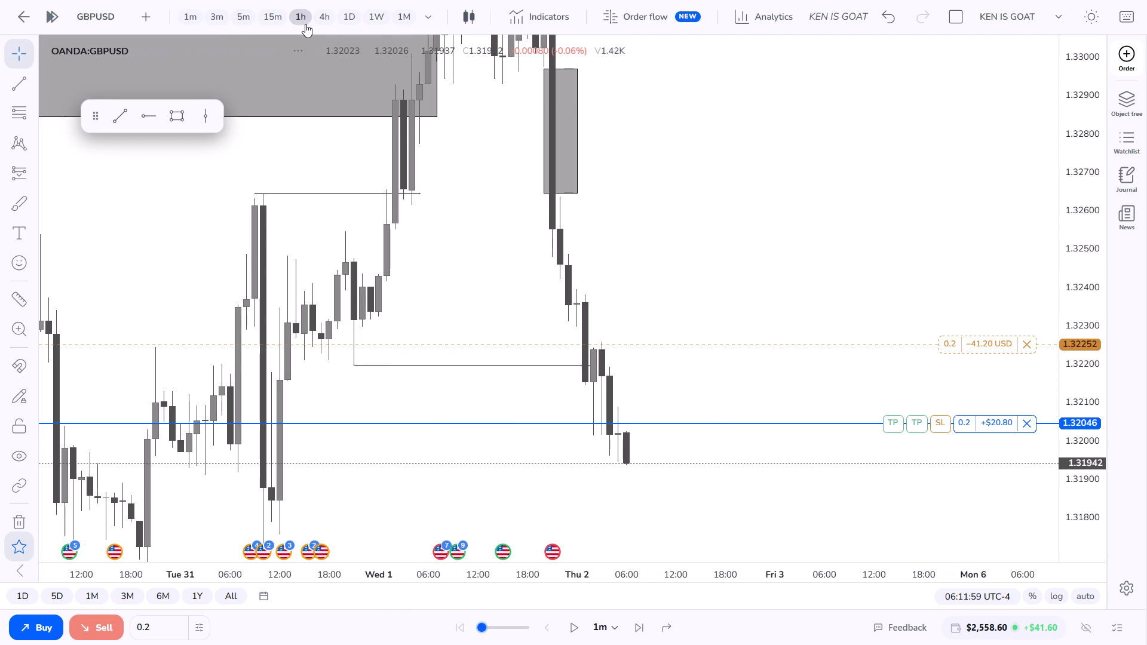
{"action": "scroll", "coordinate": [521, 308], "scroll_direction": "down", "scroll_amount": 1}
{"action": "left_click_drag", "start_coordinate": [1057, 343], "coordinate": [1059, 434]}
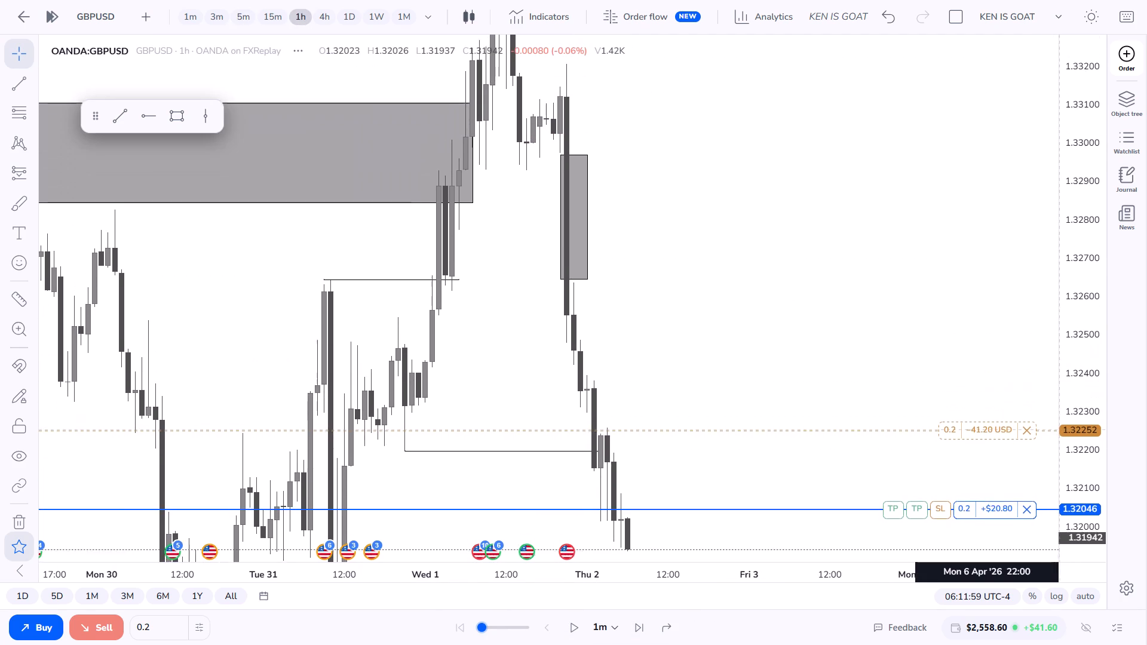
{"action": "left_click_drag", "start_coordinate": [1059, 434], "coordinate": [1059, 435]}
{"action": "left_click_drag", "start_coordinate": [1085, 368], "coordinate": [1062, 526]}
{"action": "left_click_drag", "start_coordinate": [844, 445], "coordinate": [852, 434]}
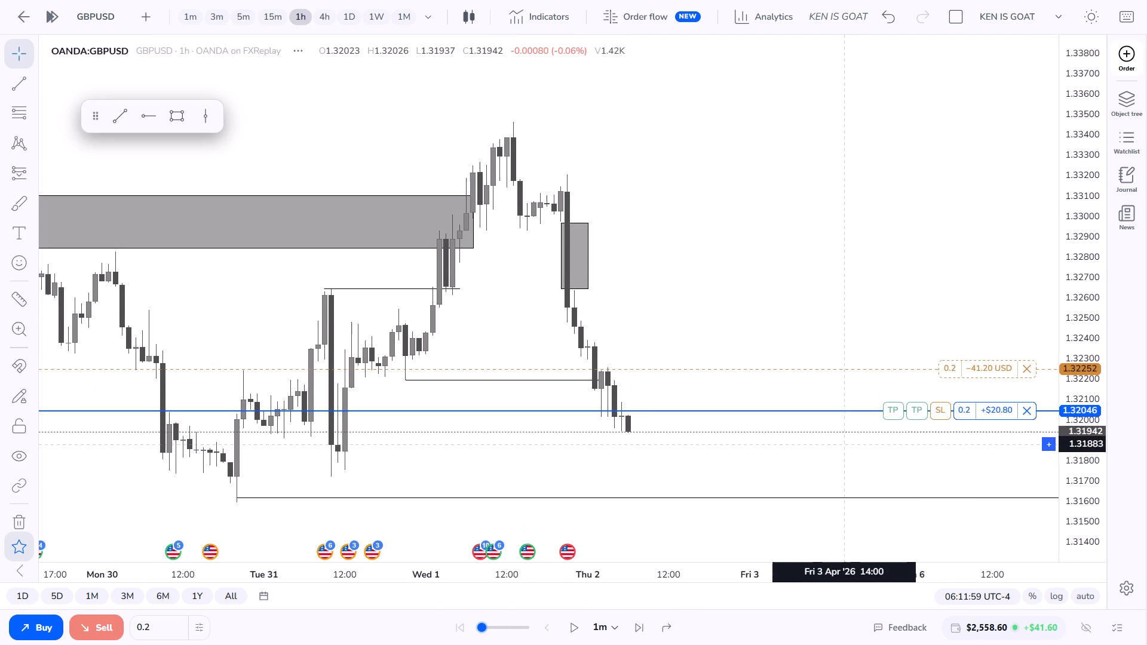
{"action": "left_click_drag", "start_coordinate": [852, 434], "coordinate": [868, 409]}
{"action": "left_click", "coordinate": [799, 379]}
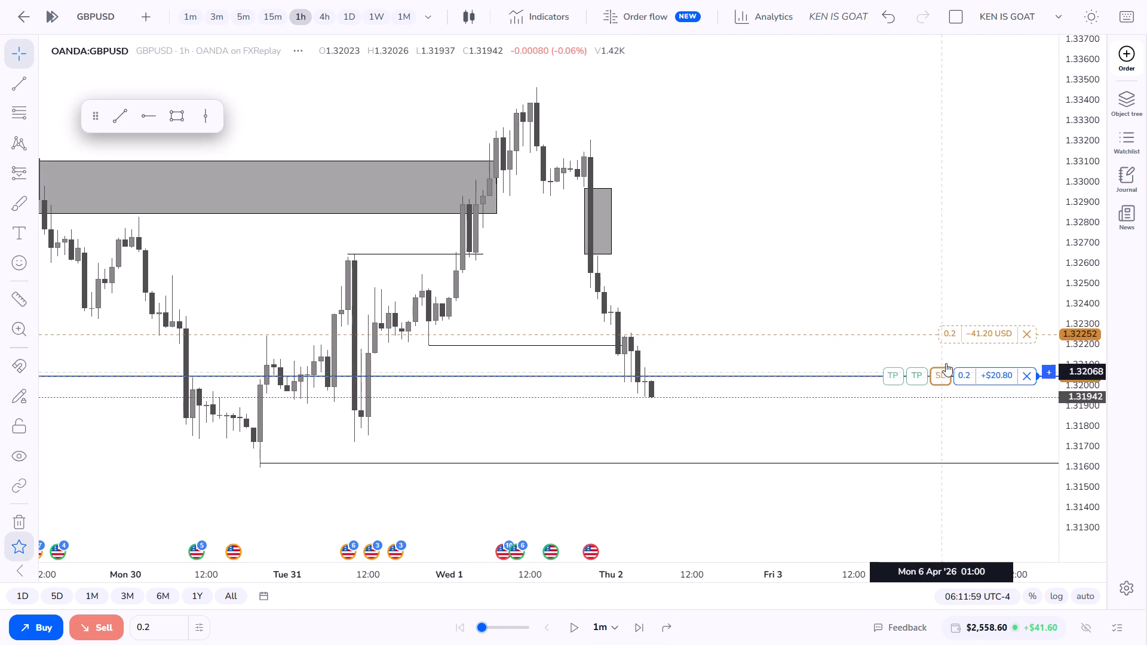
{"action": "left_click", "coordinate": [975, 340]}
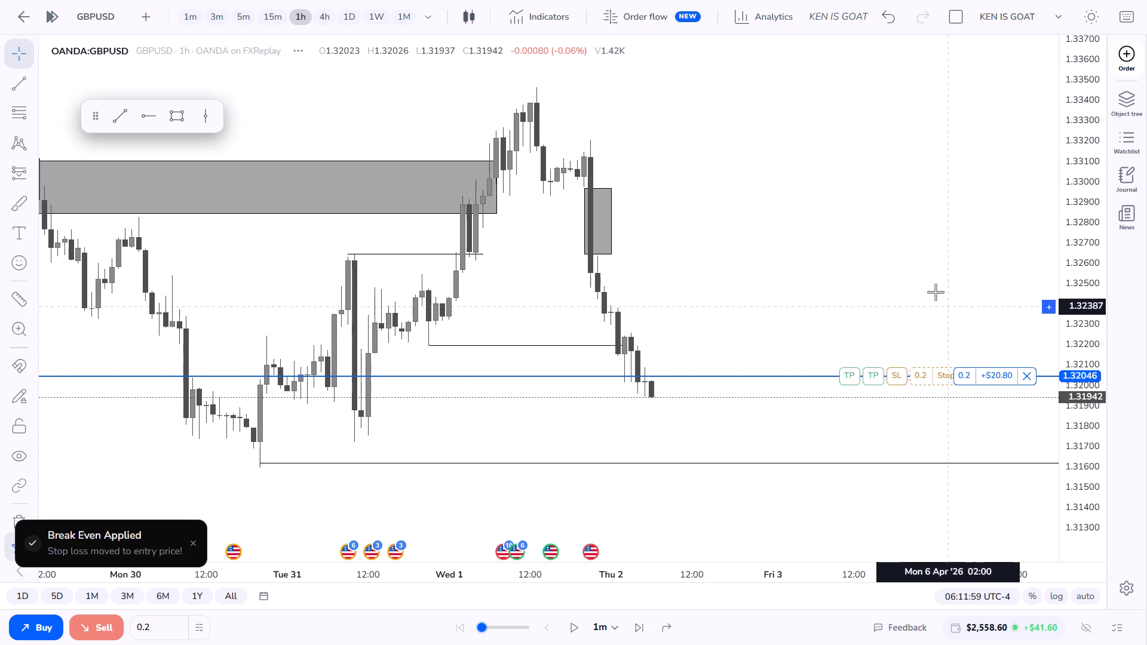
{"action": "left_click", "coordinate": [936, 292]}
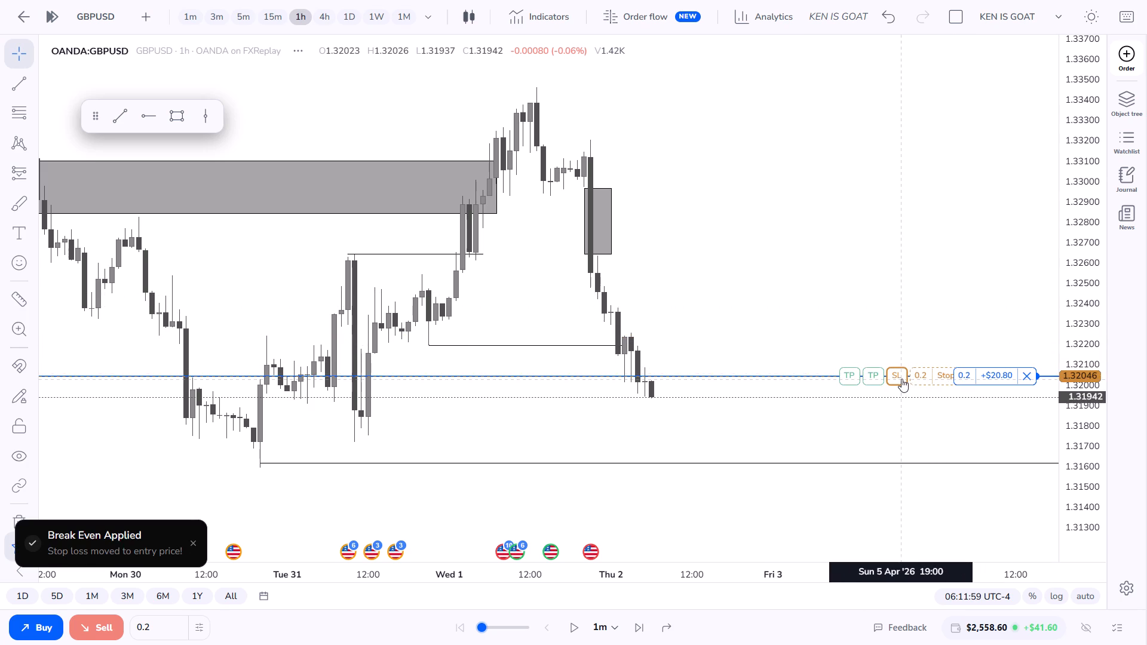
Set the stop losses of the two 0.2-lot shorts above entry at 1.32291 and 1.32282.
{"action": "left_click_drag", "start_coordinate": [901, 379], "coordinate": [889, 326]}
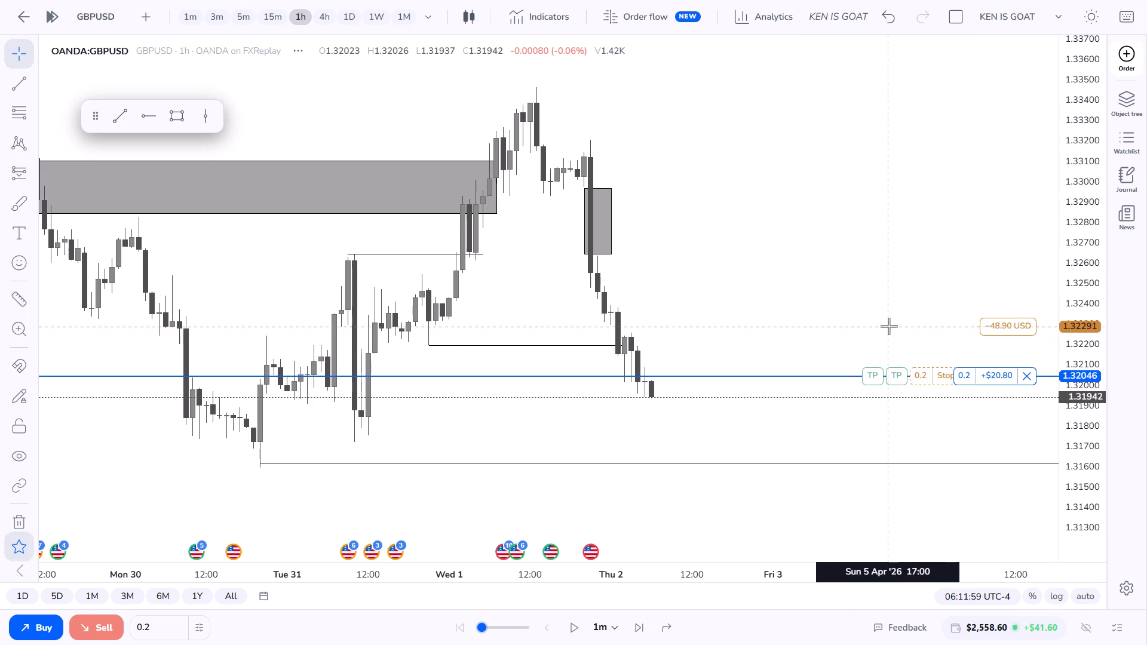
{"action": "left_click_drag", "start_coordinate": [930, 376], "coordinate": [885, 328]}
{"action": "left_click", "coordinate": [885, 321]}
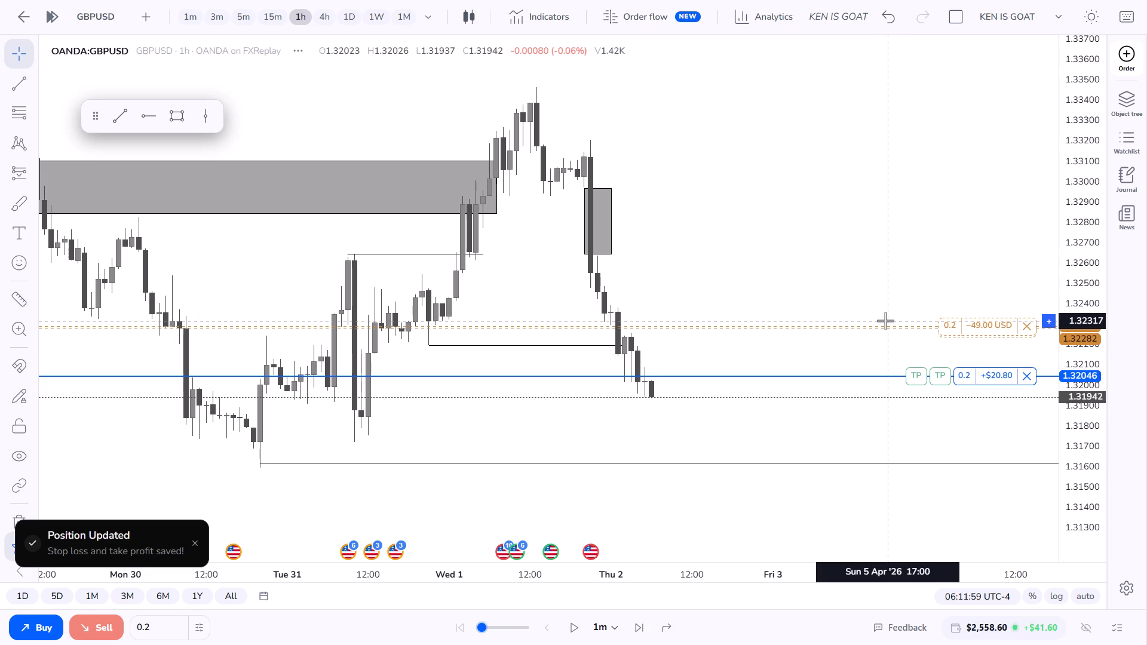
Continue the replay in 1m intervals to 06:43:59 on the 1h chart.
{"action": "double_click", "coordinate": [634, 632]}
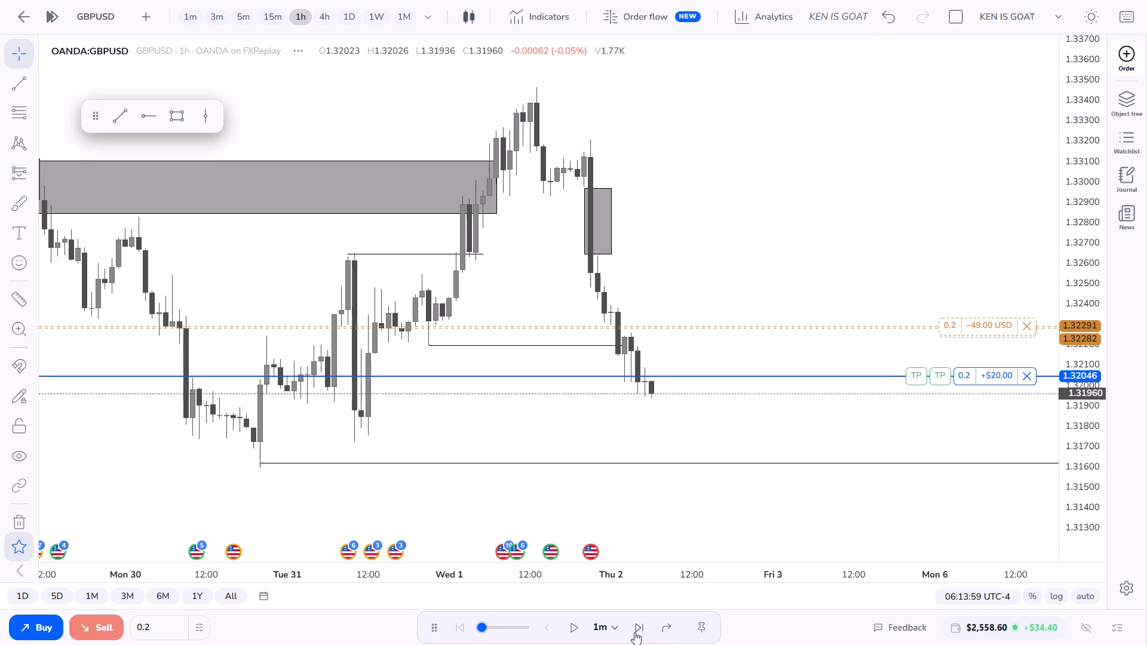
{"action": "triple_click", "coordinate": [634, 632]}
{"action": "triple_click", "coordinate": [634, 632]}
{"action": "triple_click", "coordinate": [634, 632]}
{"action": "triple_click", "coordinate": [634, 632]}
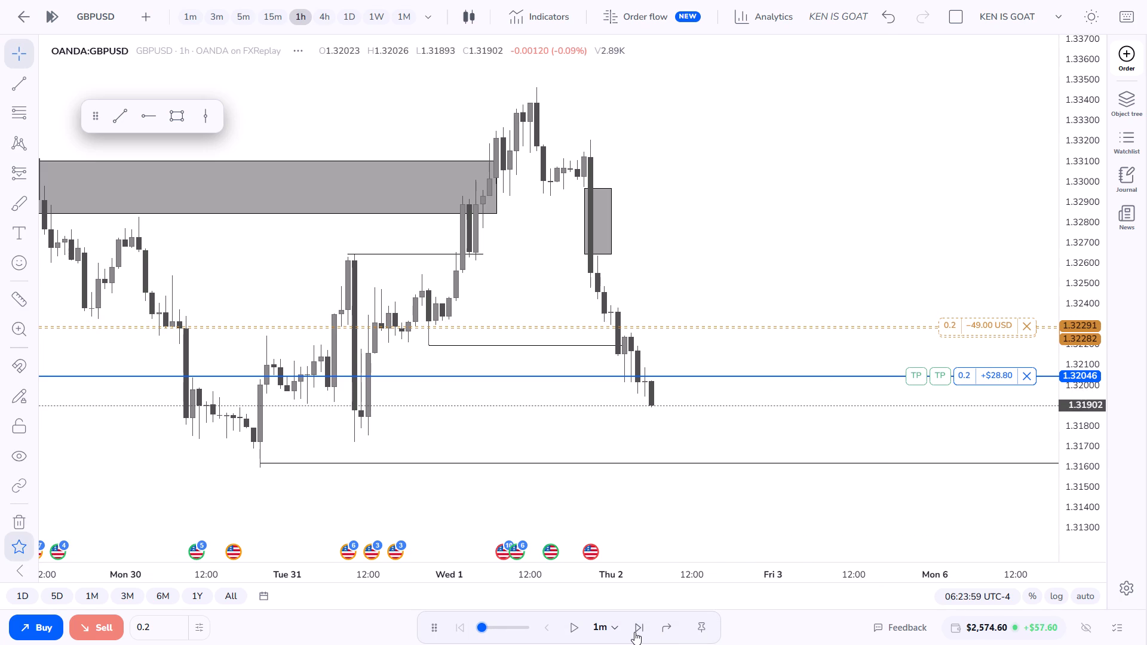
{"action": "triple_click", "coordinate": [634, 632]}
{"action": "triple_click", "coordinate": [634, 632]}
{"action": "triple_click", "coordinate": [634, 632]}
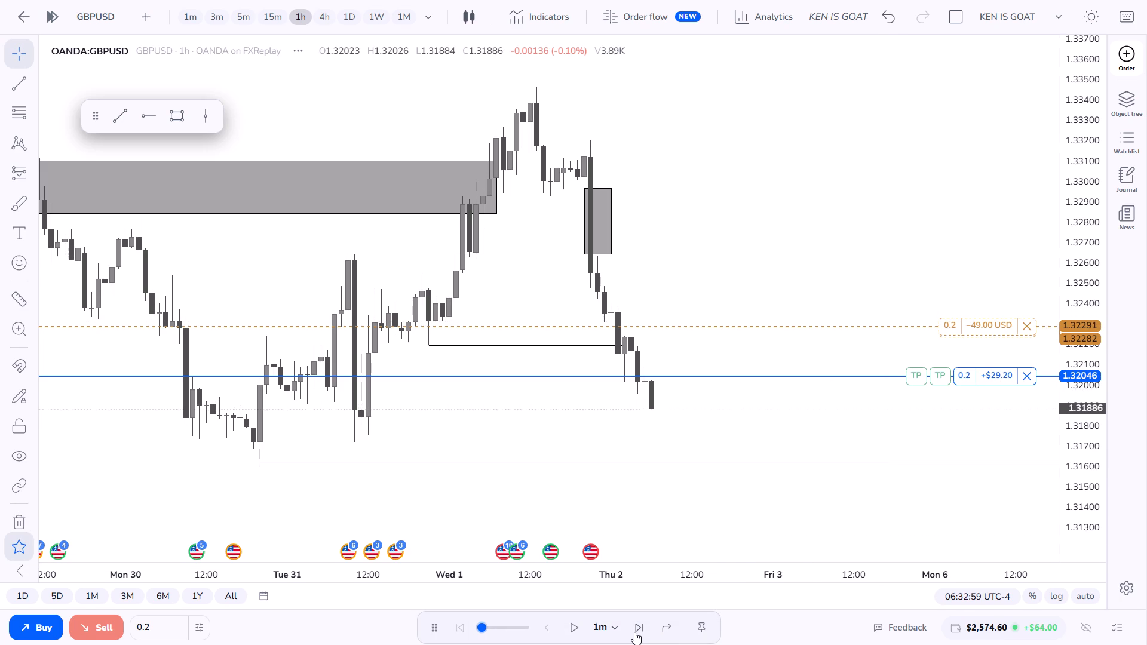
{"action": "triple_click", "coordinate": [634, 632]}
{"action": "triple_click", "coordinate": [634, 632]}
{"action": "triple_click", "coordinate": [634, 632]}
{"action": "triple_click", "coordinate": [634, 632]}
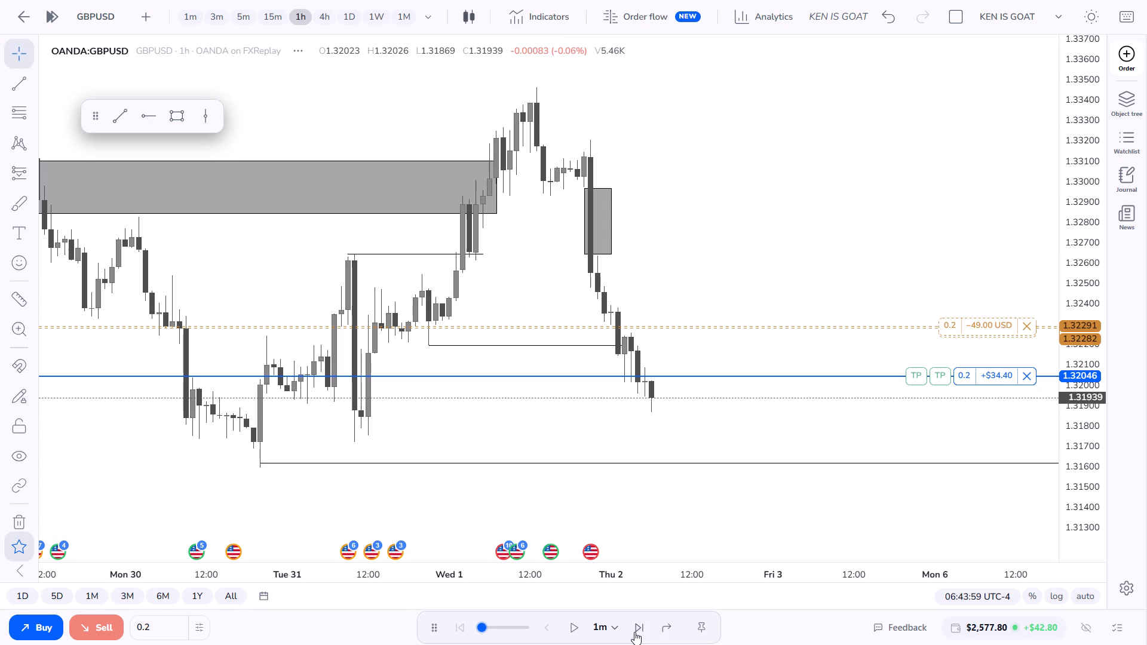
Continue the replay in 1m intervals to 07:21:59 on the 1h chart.
{"action": "triple_click", "coordinate": [634, 632]}
{"action": "triple_click", "coordinate": [634, 632]}
{"action": "triple_click", "coordinate": [634, 632]}
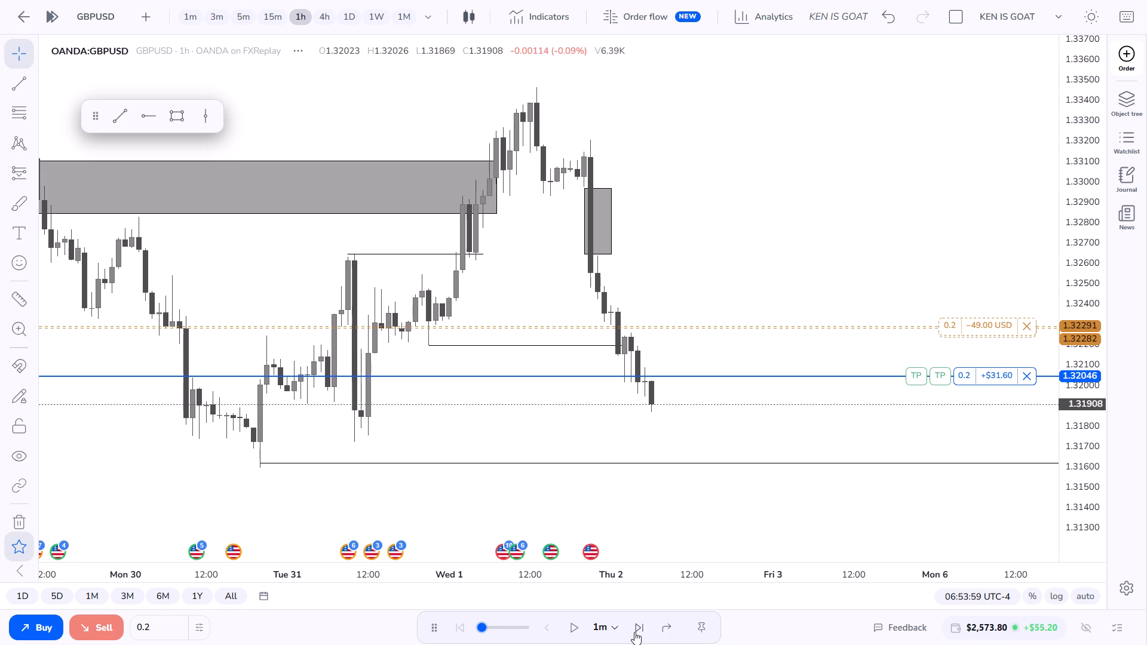
{"action": "triple_click", "coordinate": [634, 632]}
{"action": "triple_click", "coordinate": [634, 632]}
{"action": "triple_click", "coordinate": [634, 632]}
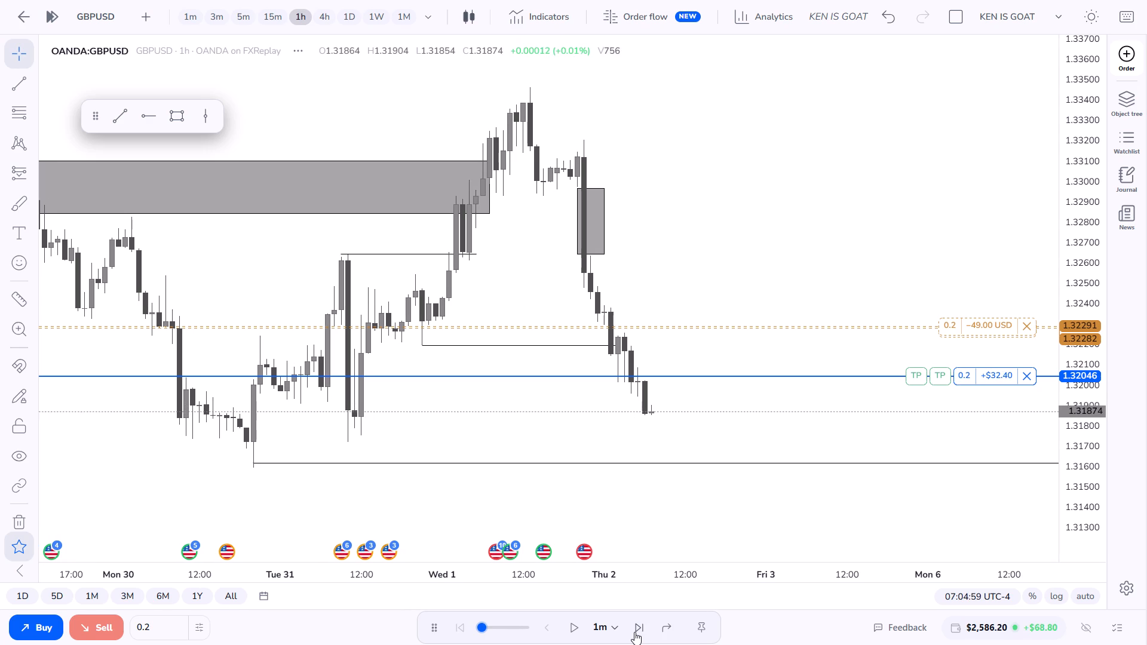
{"action": "triple_click", "coordinate": [634, 632]}
{"action": "triple_click", "coordinate": [634, 632]}
{"action": "triple_click", "coordinate": [634, 632]}
{"action": "triple_click", "coordinate": [634, 632]}
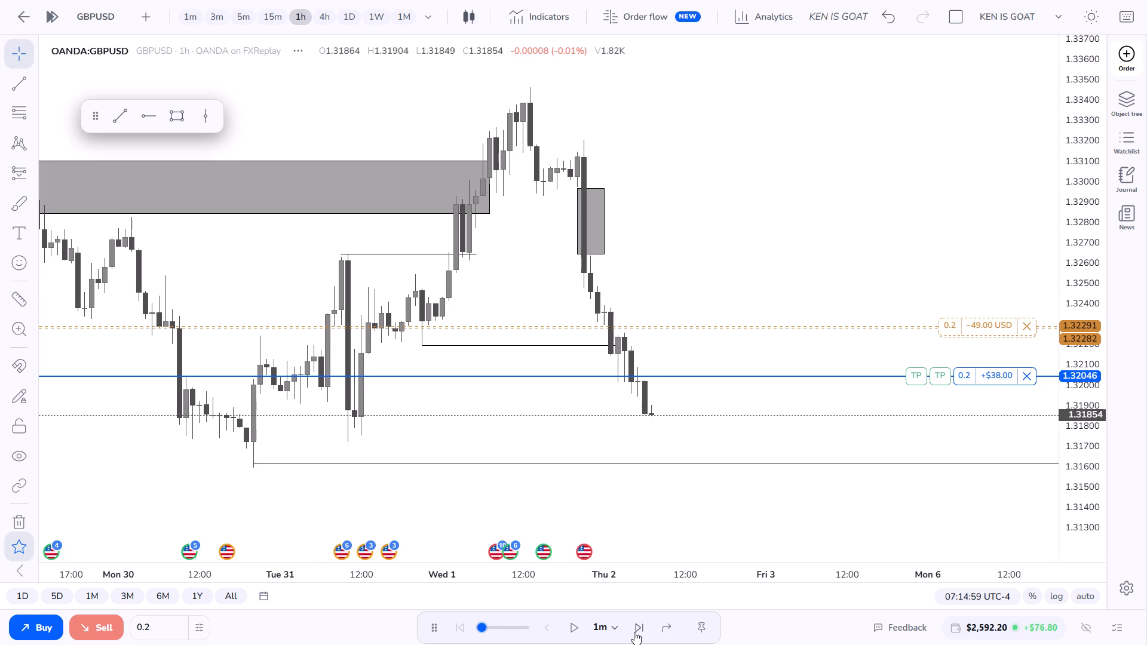
{"action": "triple_click", "coordinate": [634, 632]}
{"action": "triple_click", "coordinate": [634, 632]}
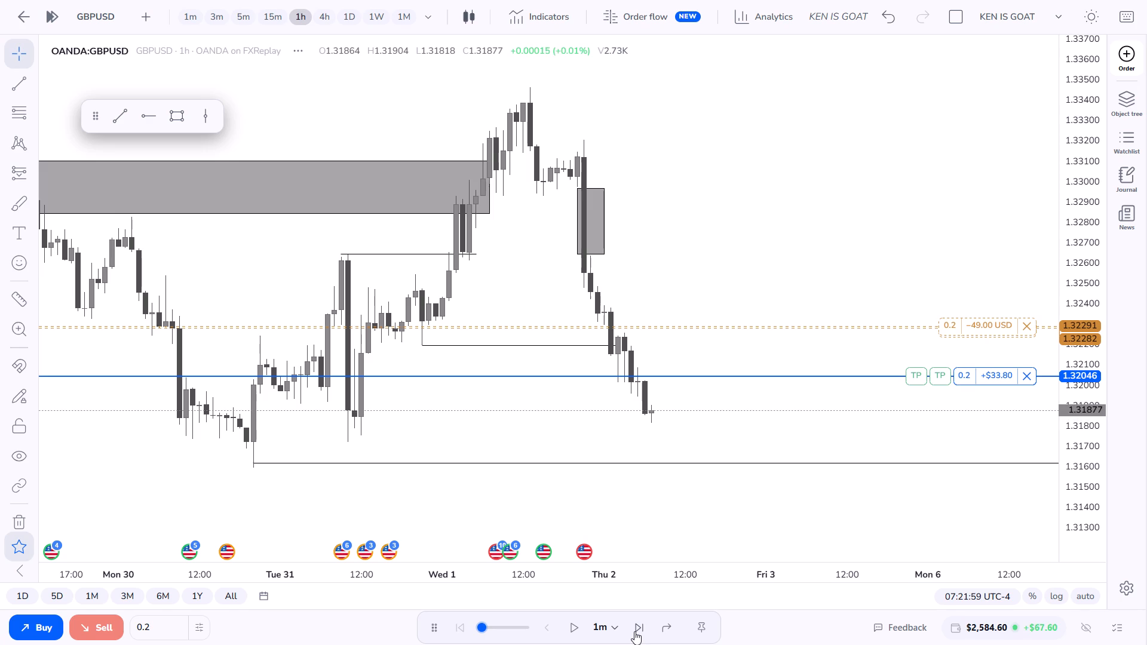
Continue the replay in 1m intervals to 07:56:59 on the 1h chart.
{"action": "triple_click", "coordinate": [634, 631]}
{"action": "triple_click", "coordinate": [634, 631]}
{"action": "triple_click", "coordinate": [634, 631]}
{"action": "triple_click", "coordinate": [634, 631]}
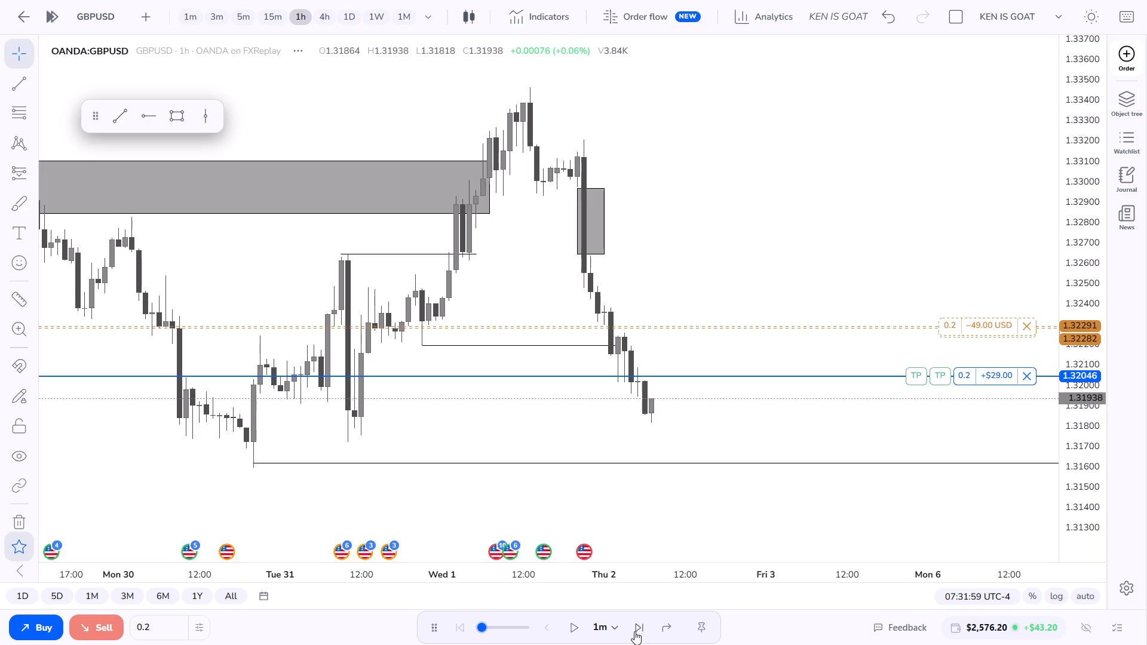
{"action": "triple_click", "coordinate": [634, 631]}
{"action": "triple_click", "coordinate": [634, 631]}
{"action": "triple_click", "coordinate": [634, 631]}
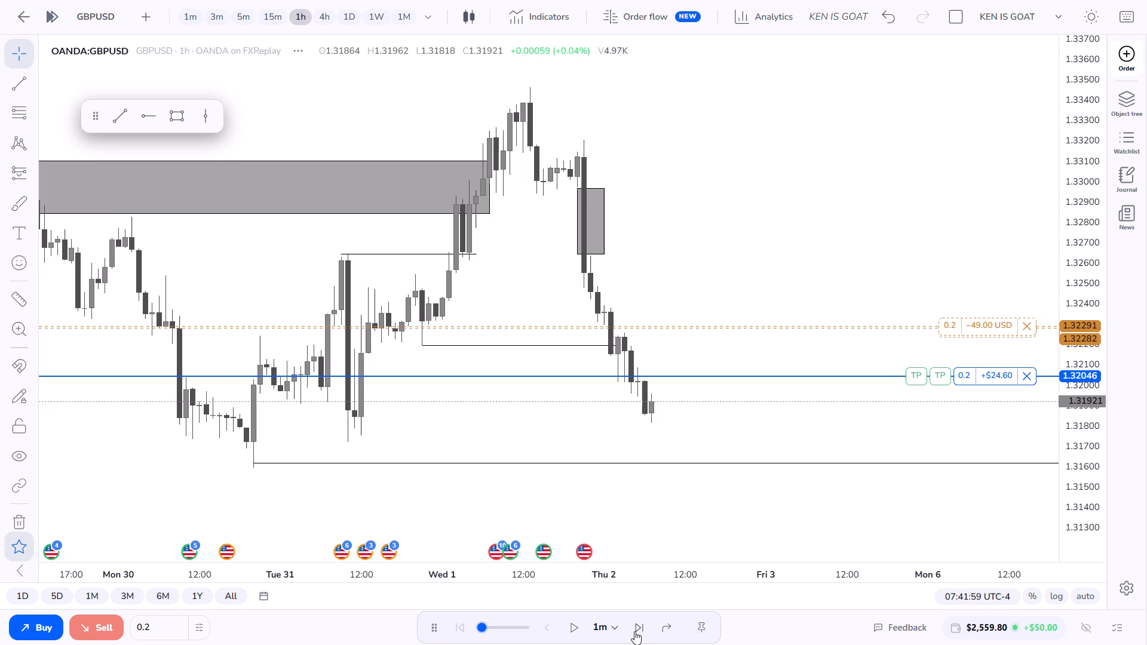
{"action": "triple_click", "coordinate": [634, 631]}
{"action": "triple_click", "coordinate": [634, 631]}
{"action": "triple_click", "coordinate": [634, 631]}
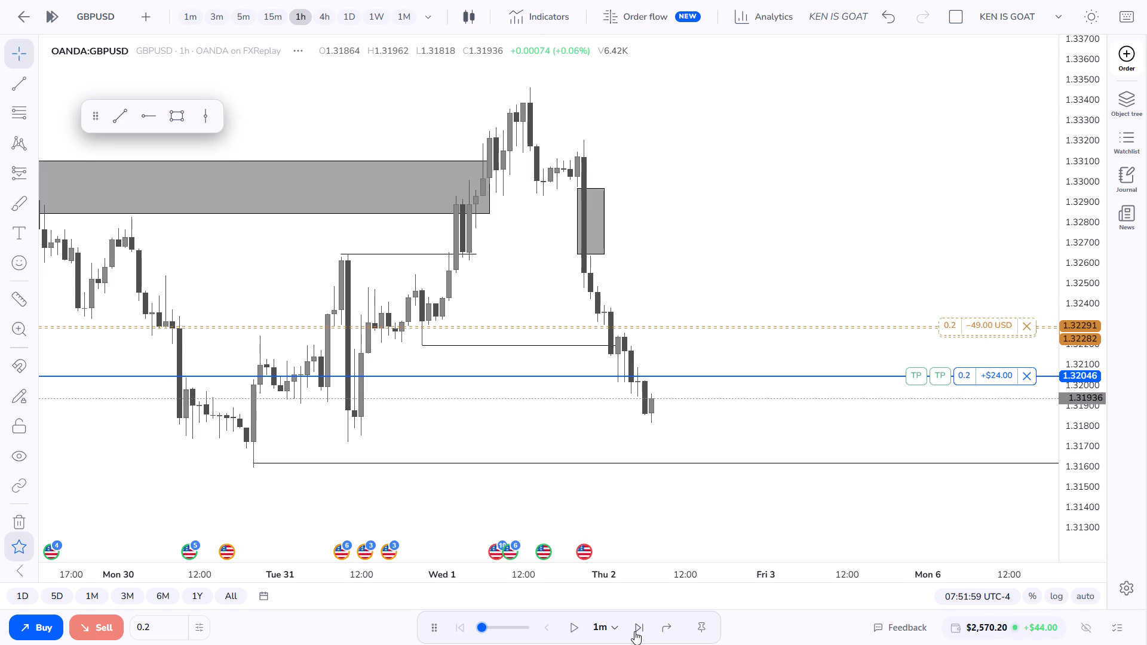
{"action": "triple_click", "coordinate": [634, 631]}
{"action": "left_click", "coordinate": [634, 631]}
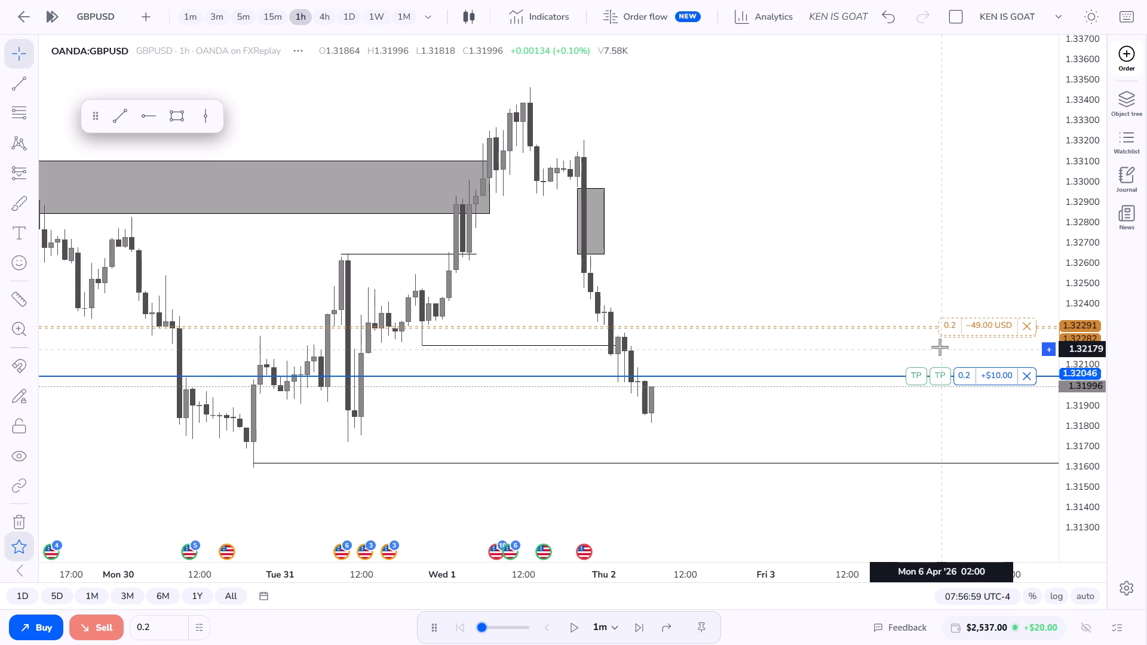
Set the two shorts' take profits near the marked Tuesday low, at 1.31622 and 1.31610.
{"action": "left_click_drag", "start_coordinate": [940, 375], "coordinate": [855, 462]}
{"action": "left_click_drag", "start_coordinate": [943, 383], "coordinate": [888, 444]}
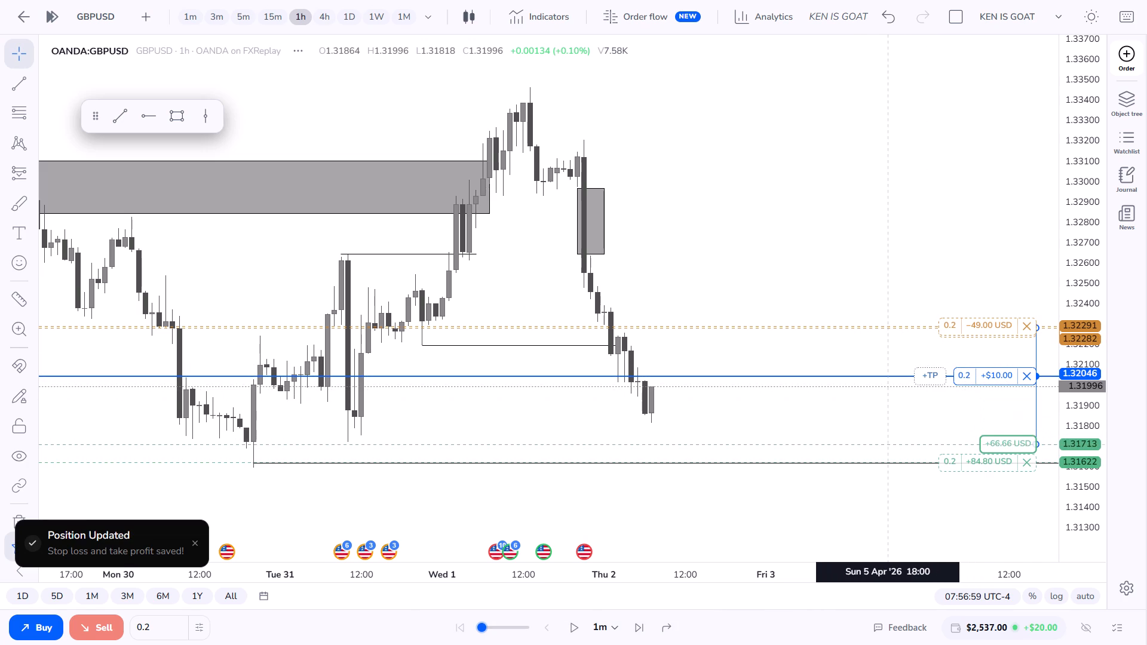
{"action": "left_click_drag", "start_coordinate": [888, 444], "coordinate": [861, 465]}
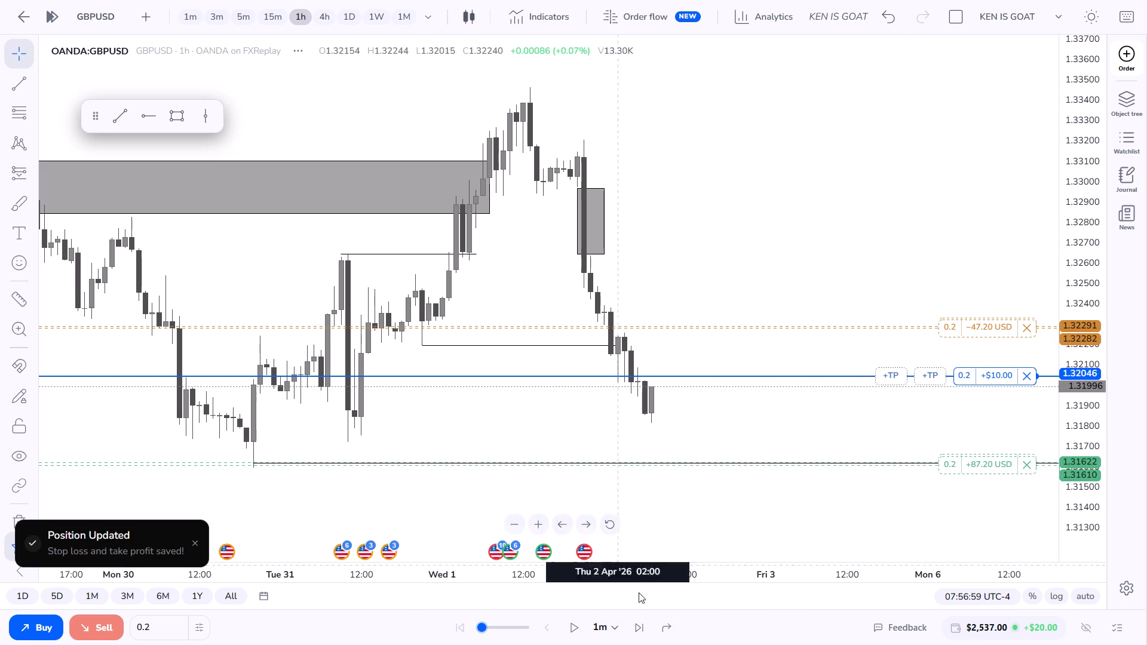